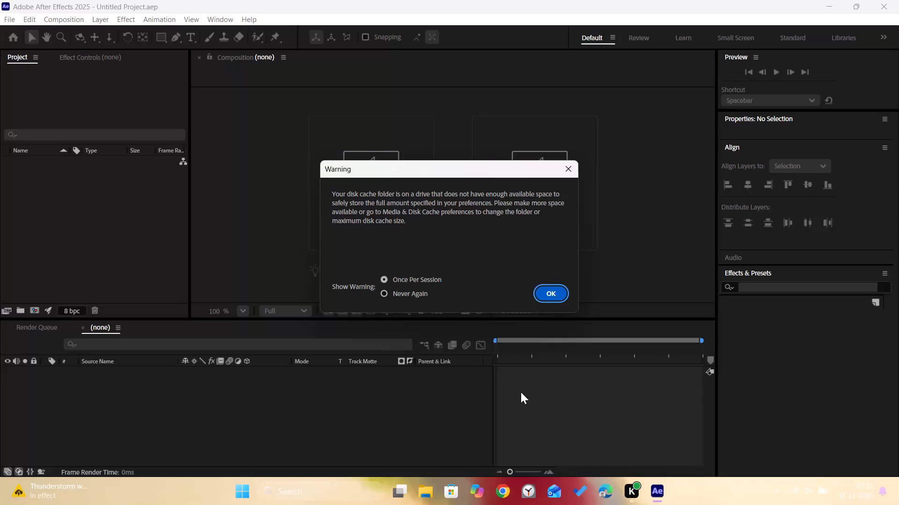
# Dismiss the disk cache warning and open the recent project wed.
pyautogui.click(555, 293)
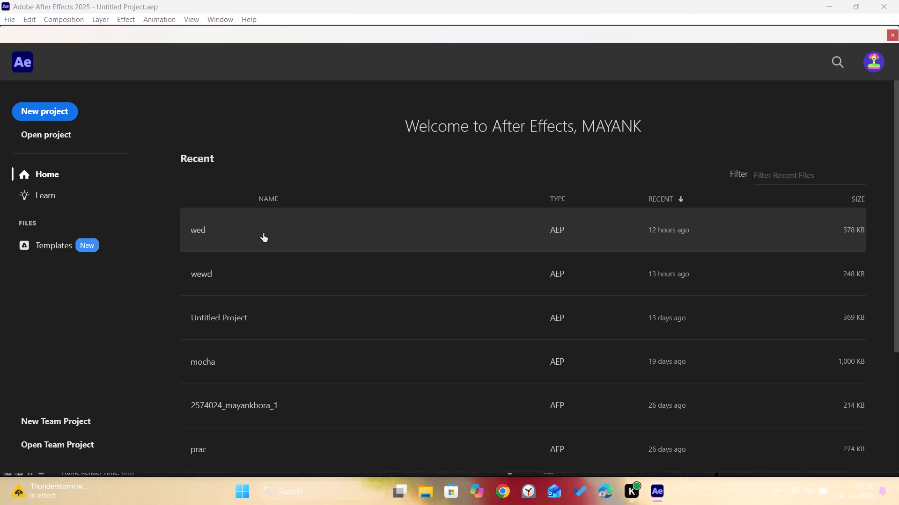
pyautogui.click(263, 233)
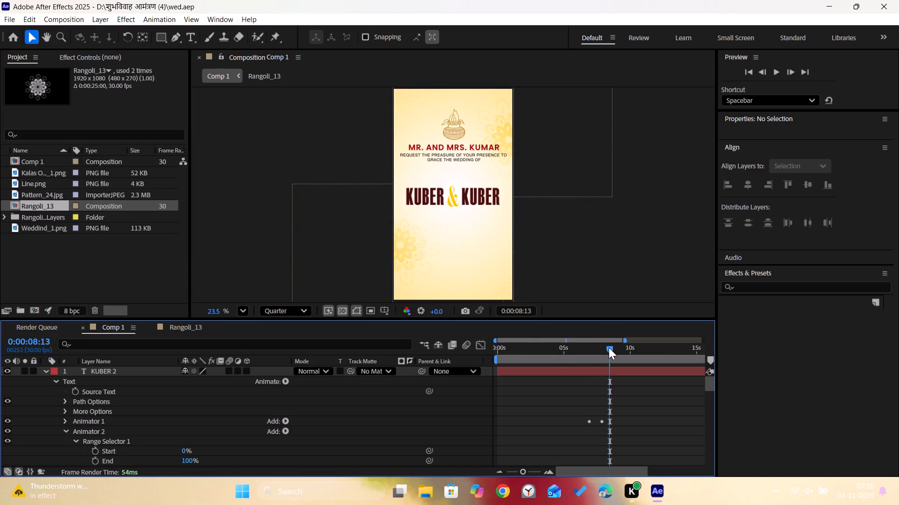
# Delete both KUBER name text layers and the yellow ampersand between them from Comp 1.
pyautogui.moveTo(609, 347); pyautogui.dragTo(577, 359)
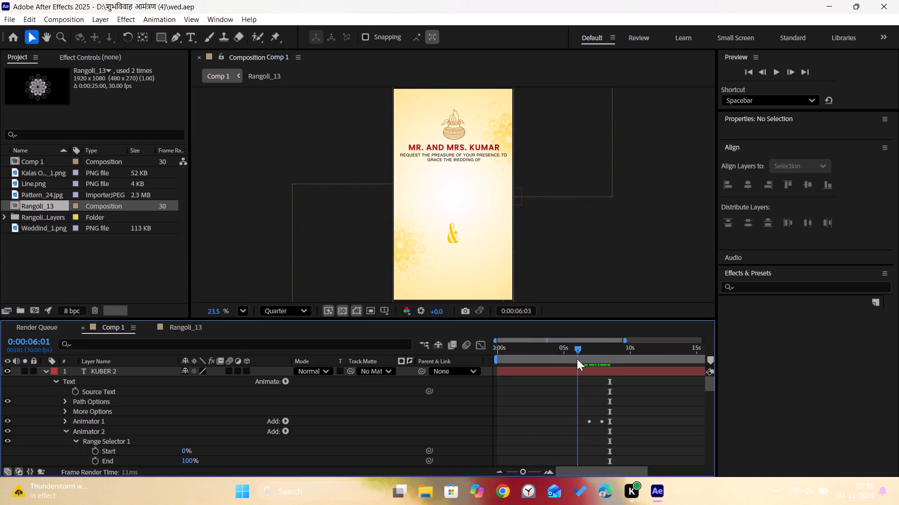
pyautogui.moveTo(577, 359); pyautogui.dragTo(604, 354)
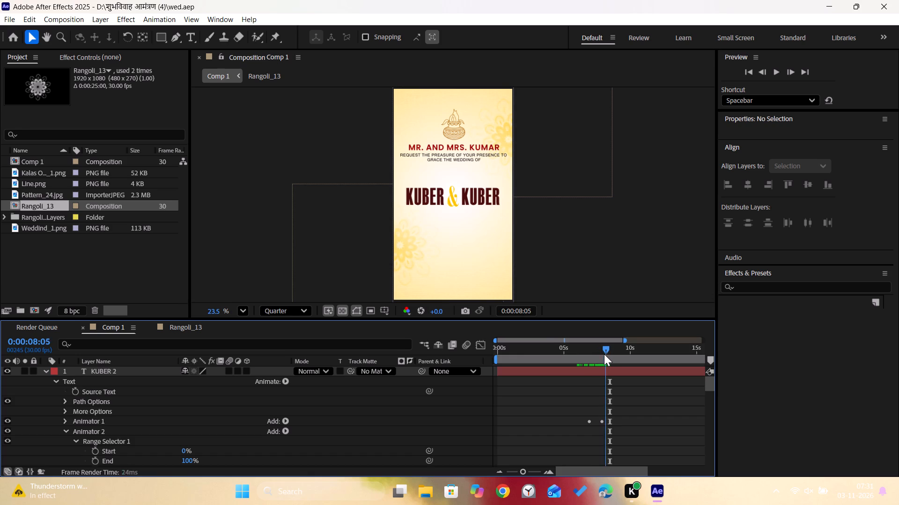
pyautogui.moveTo(604, 354); pyautogui.dragTo(606, 352)
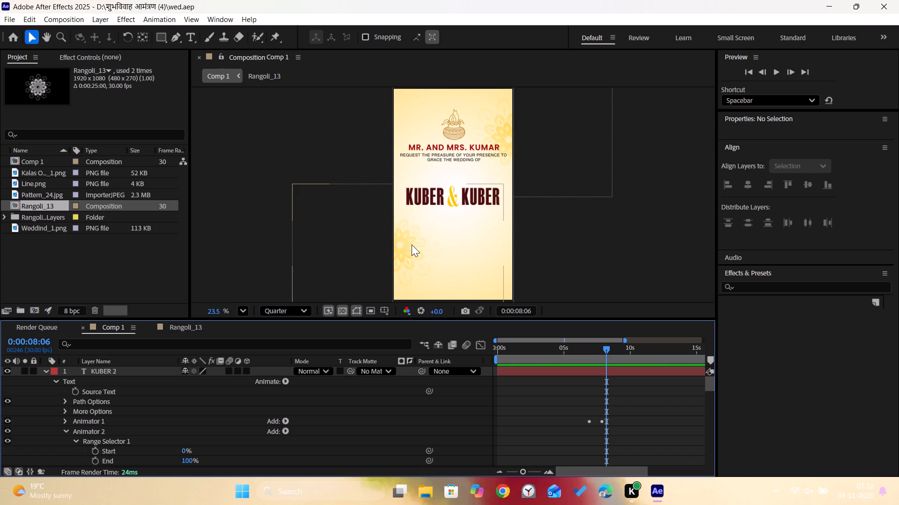
pyautogui.click(46, 373)
pyautogui.click(480, 196)
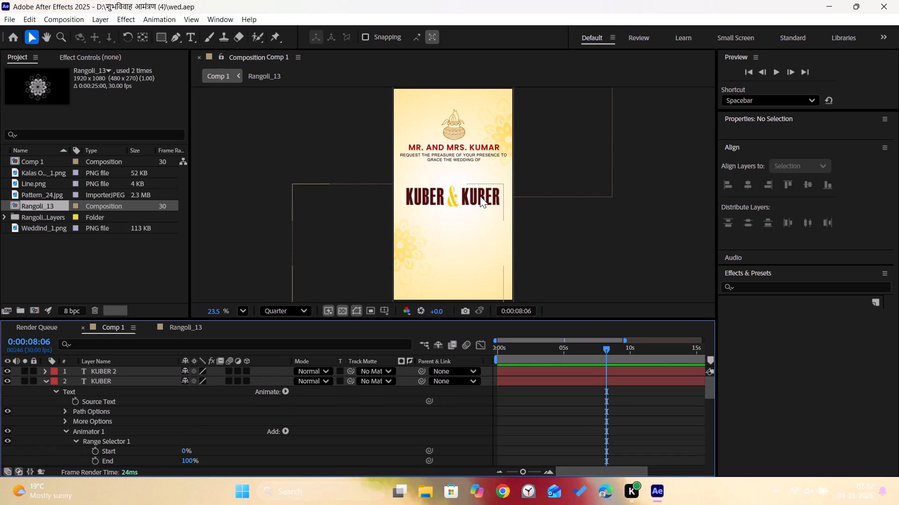
pyautogui.press('Delete')
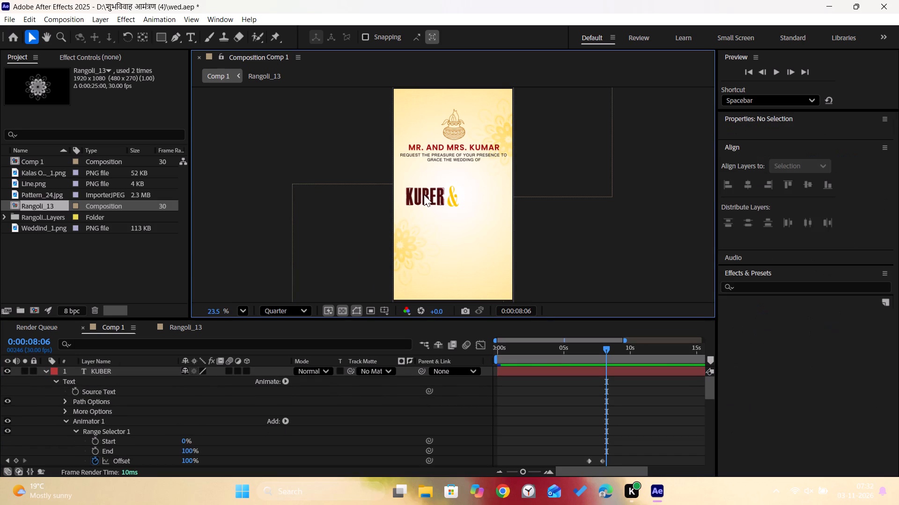
pyautogui.click(424, 195)
pyautogui.press('Delete')
pyautogui.click(451, 197)
pyautogui.press('Delete')
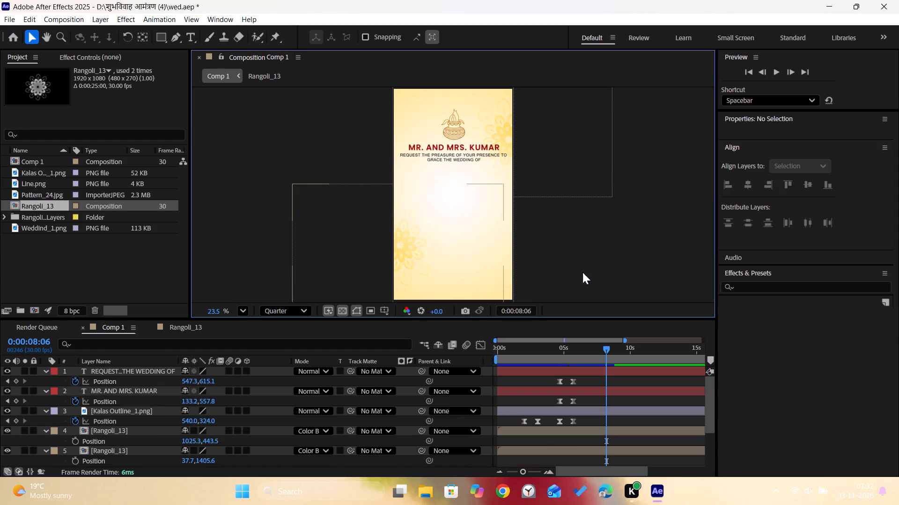
pyautogui.click(587, 265)
# Collapse the expanded properties of all remaining layers in the Comp 1 timeline.
pyautogui.click(45, 373)
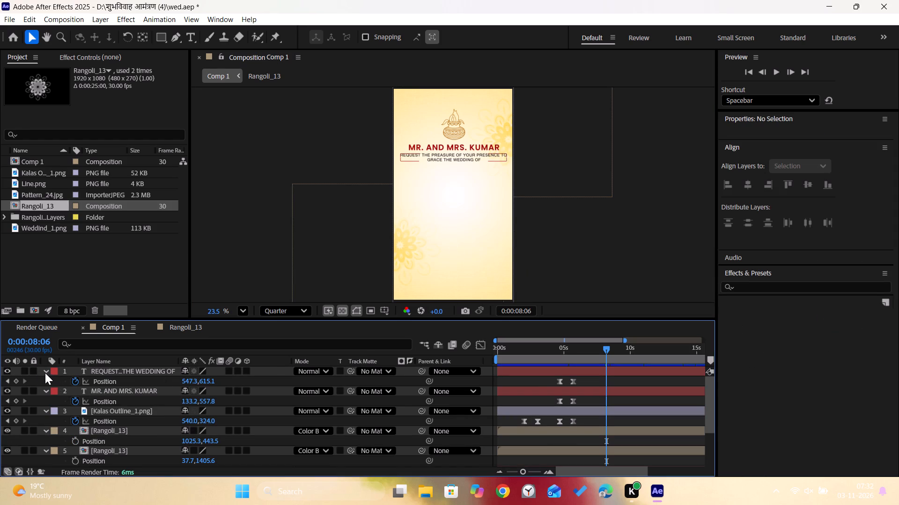
pyautogui.click(43, 385)
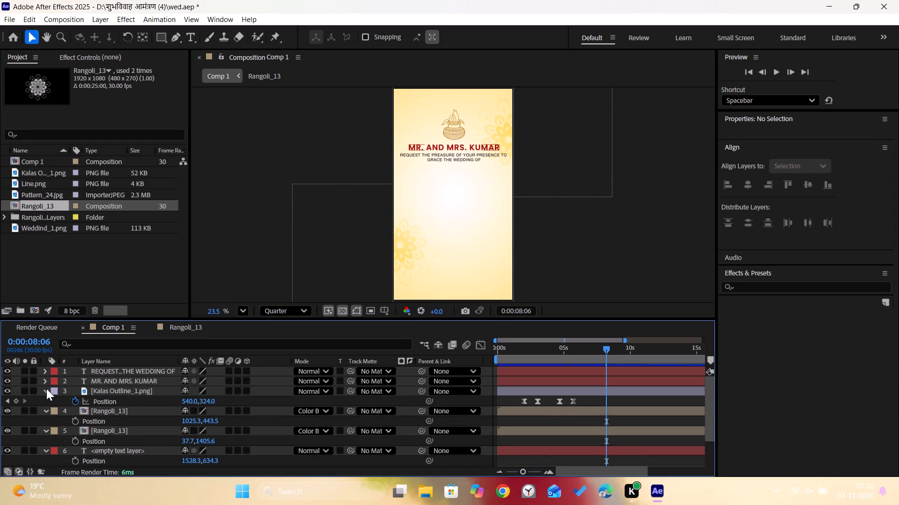
pyautogui.click(46, 389)
pyautogui.click(46, 400)
pyautogui.click(45, 411)
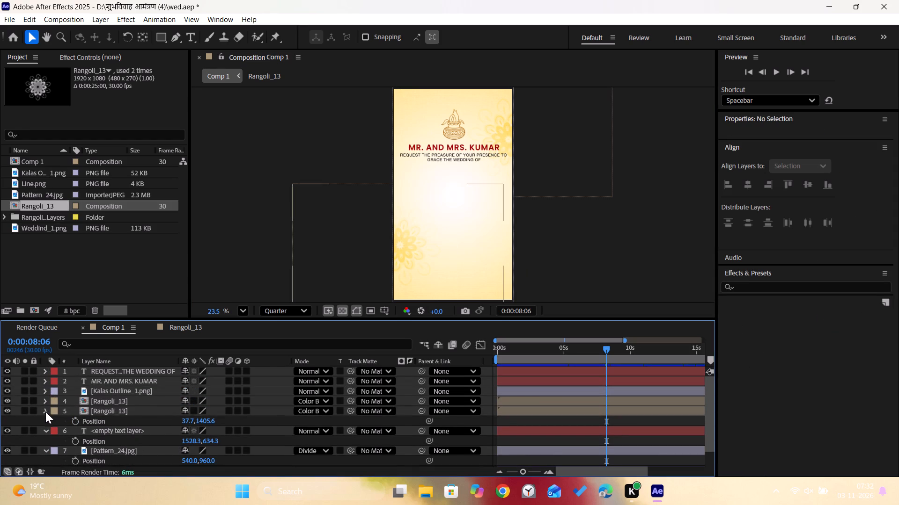
pyautogui.click(44, 421)
pyautogui.click(44, 428)
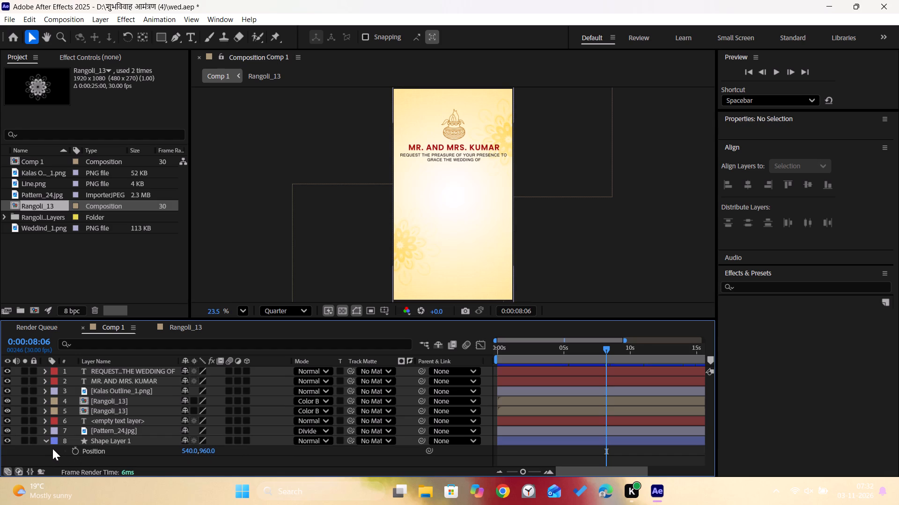
pyautogui.click(43, 442)
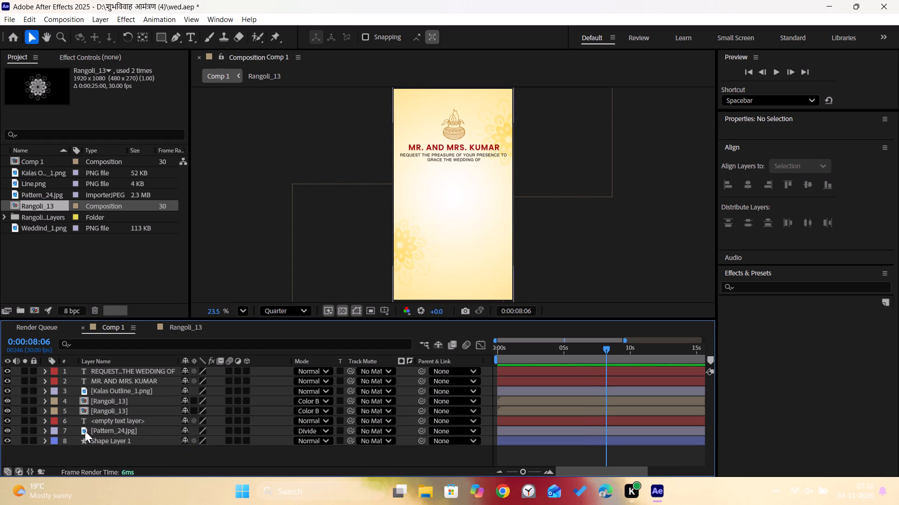
# Shift the two Rangoli_13 layers outward, the lower one to about -9, 1414 and the upper one to about 1034, 443.5.
pyautogui.click(117, 411)
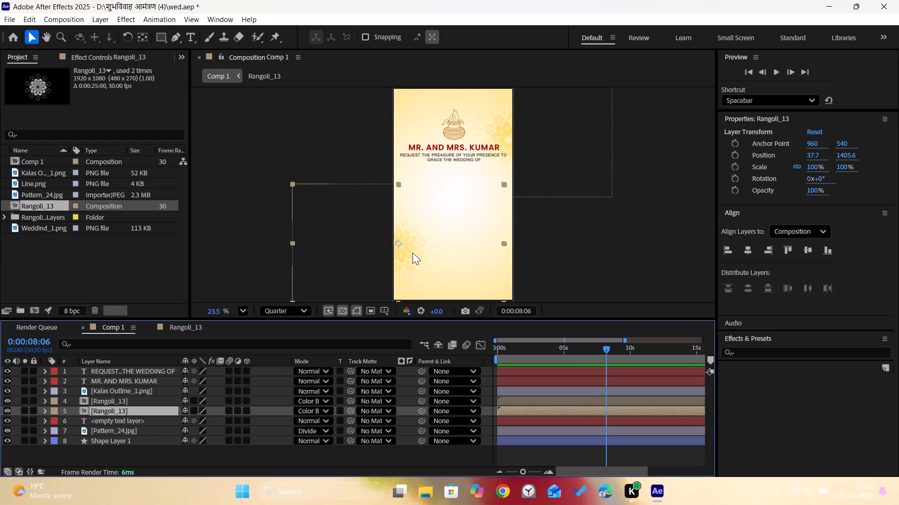
pyautogui.moveTo(405, 252); pyautogui.dragTo(400, 253)
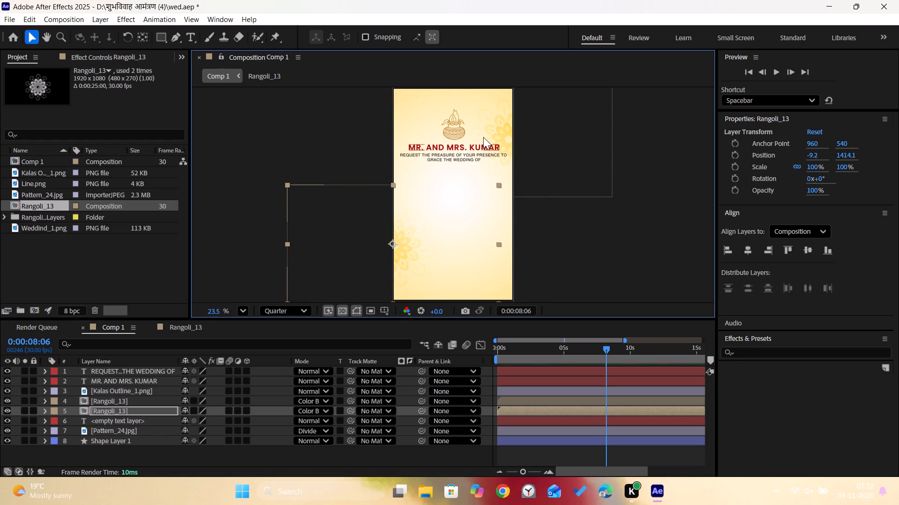
pyautogui.click(112, 403)
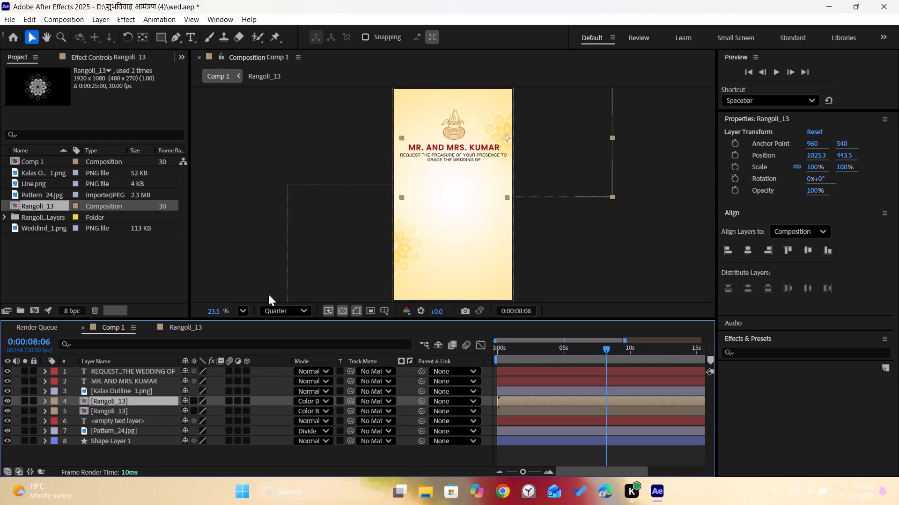
pyautogui.click(502, 121)
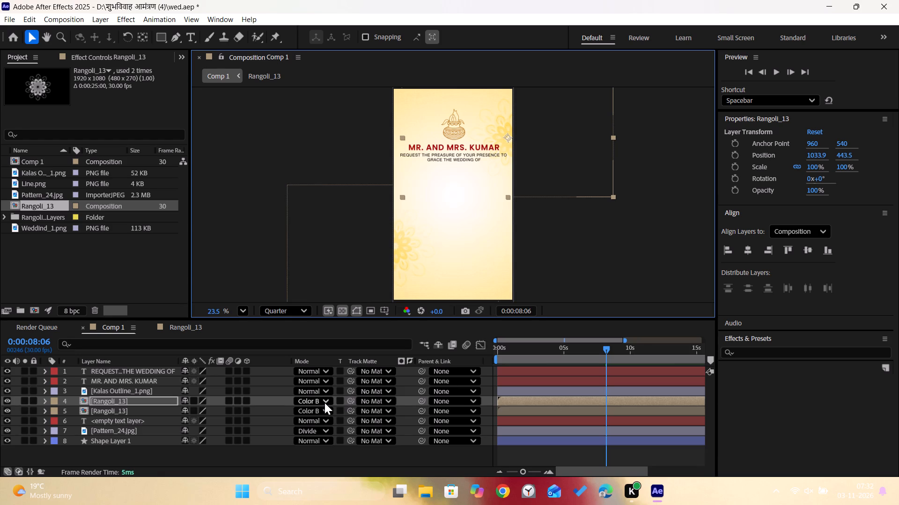
# Duplicate both Rangoli_13 layers in Comp 1 to intensify the two flower ornaments.
pyautogui.keyDown('ctrl'); pyautogui.click(148, 409); pyautogui.keyUp('ctrl')
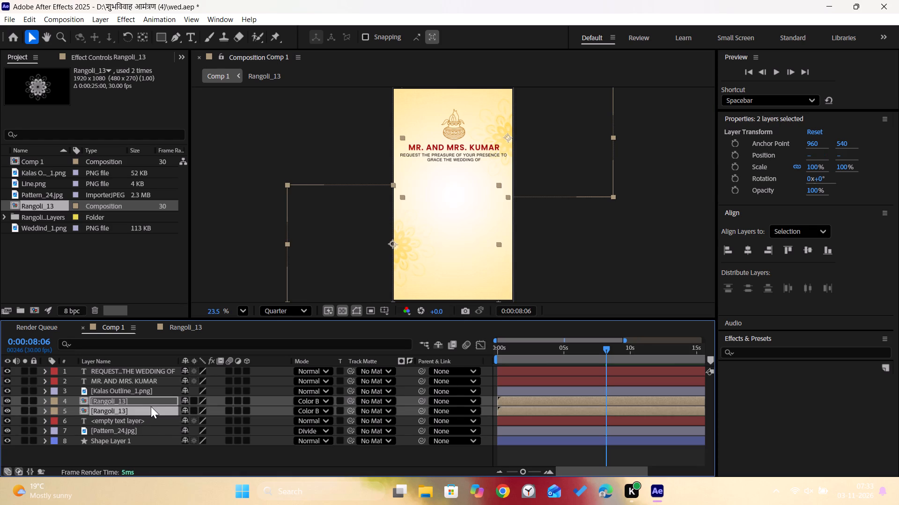
pyautogui.keyDown('ctrl'); pyautogui.click(156, 402); pyautogui.keyUp('ctrl')
pyautogui.keyDown('ctrl'); pyautogui.click(156, 402); pyautogui.keyUp('ctrl')
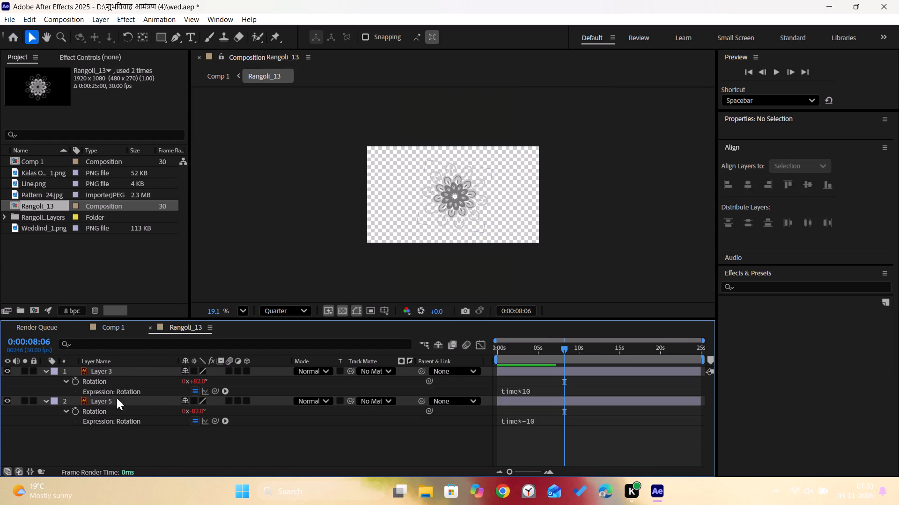
pyautogui.click(108, 334)
pyautogui.click(113, 328)
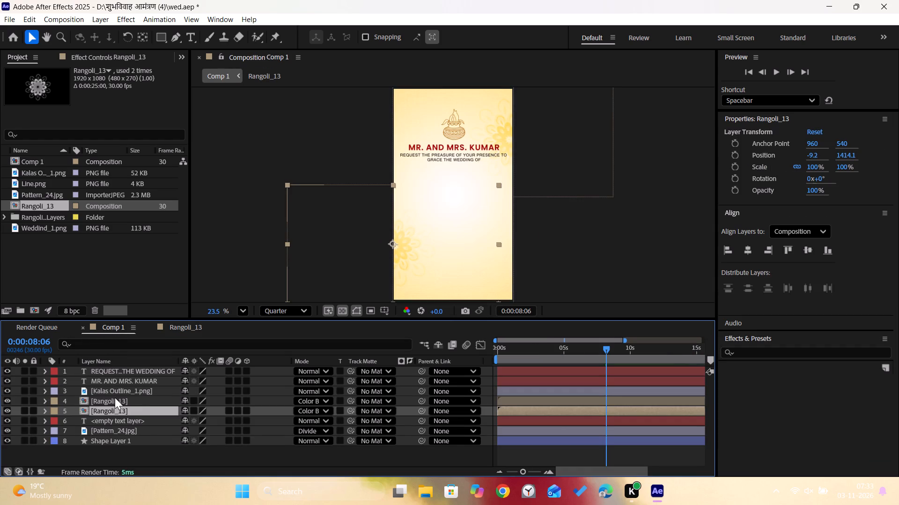
pyautogui.keyDown('shift'); pyautogui.click(115, 399); pyautogui.keyUp('shift')
pyautogui.hotkey('ctrl', 'd')
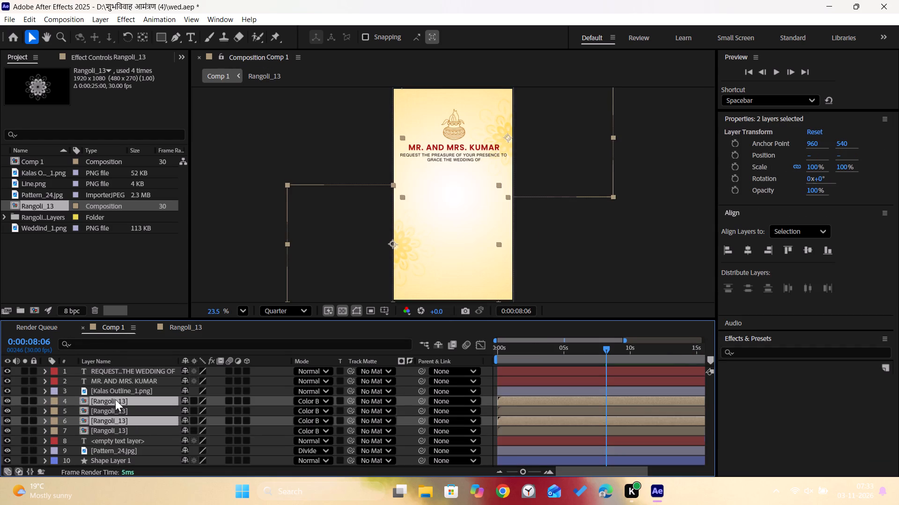
pyautogui.click(567, 257)
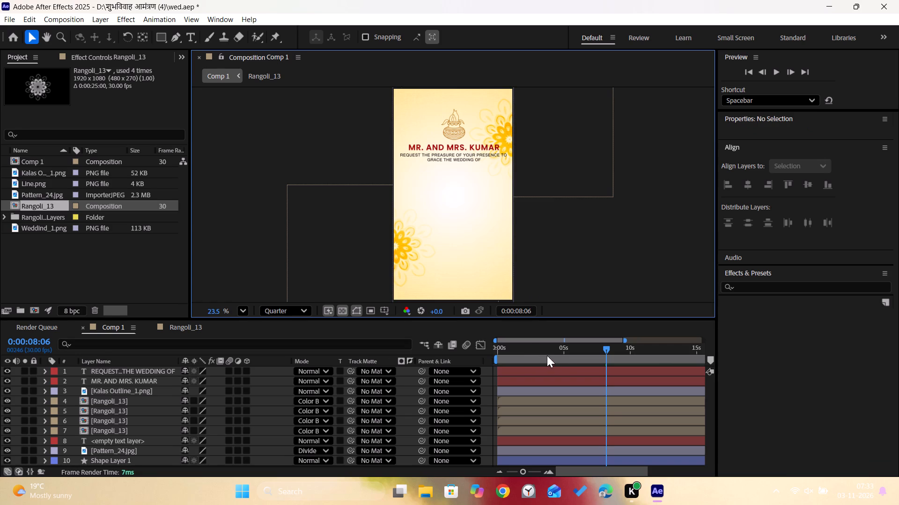
# Play and scrub through Comp 1 to review the rangoli, Kalas and heading animation.
pyautogui.press('space')
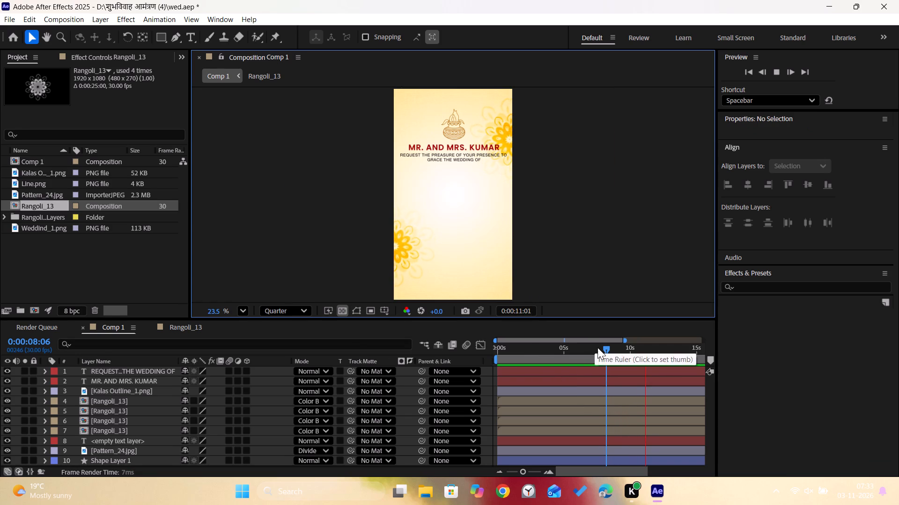
pyautogui.moveTo(606, 346); pyautogui.dragTo(435, 342)
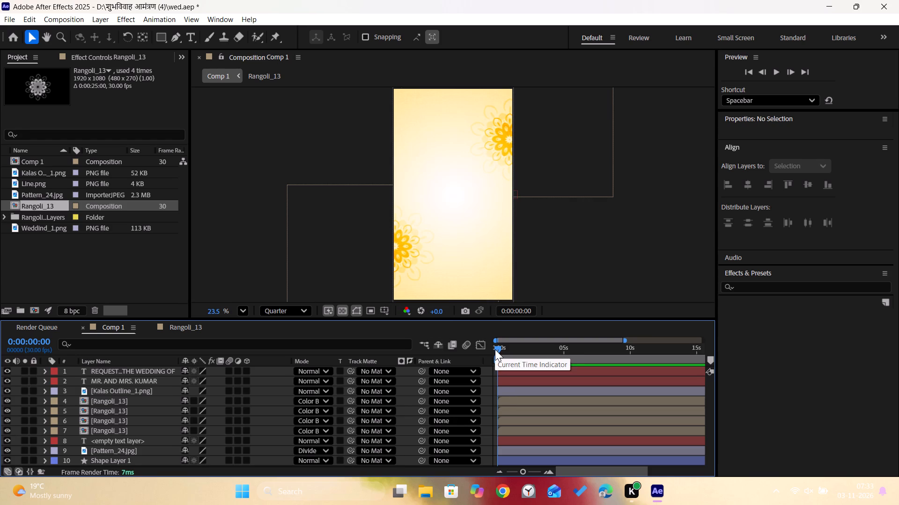
pyautogui.moveTo(495, 349); pyautogui.dragTo(555, 383)
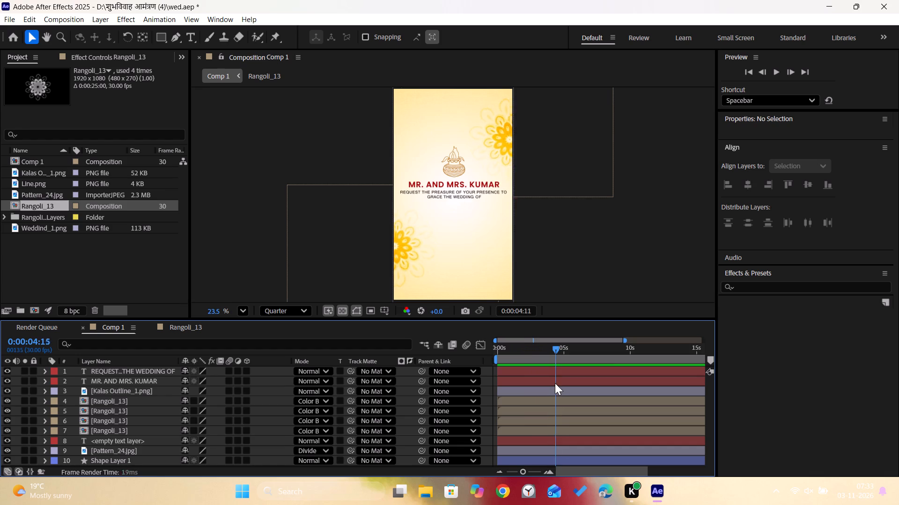
pyautogui.moveTo(555, 383); pyautogui.dragTo(591, 401)
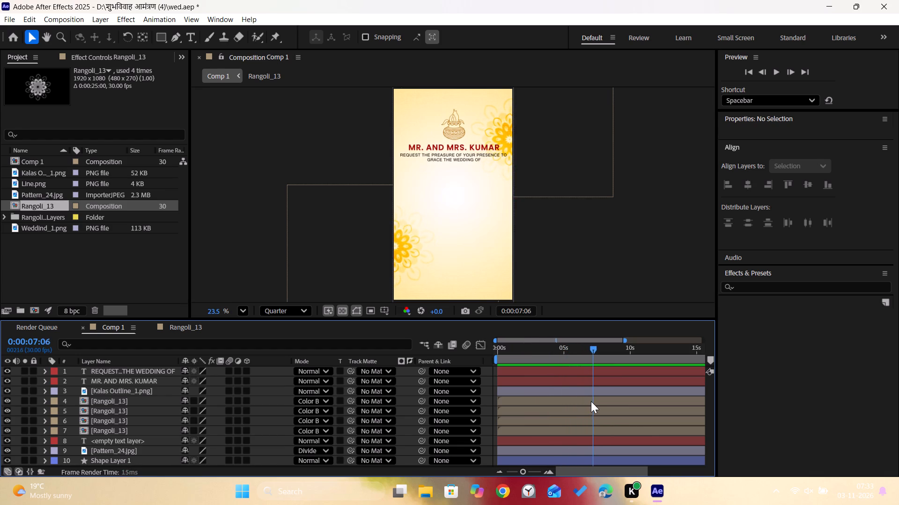
pyautogui.moveTo(591, 401); pyautogui.dragTo(649, 432)
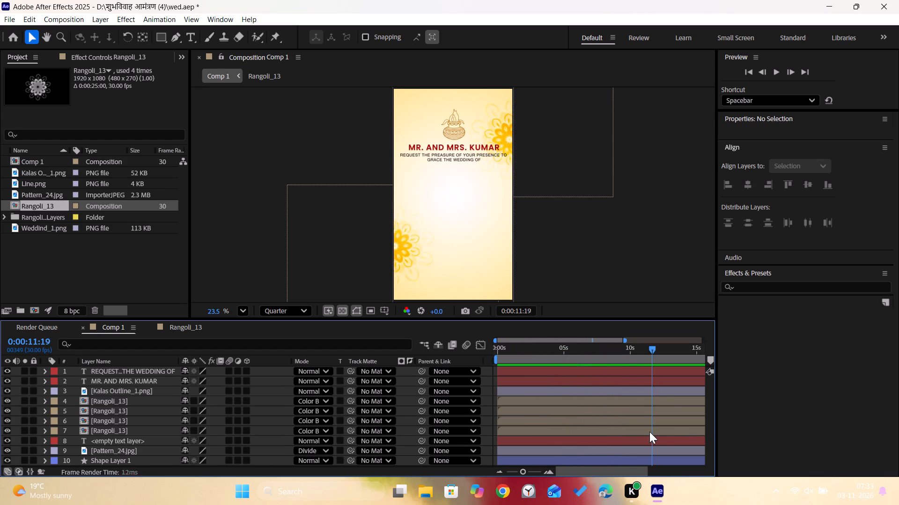
pyautogui.moveTo(649, 432); pyautogui.dragTo(574, 425)
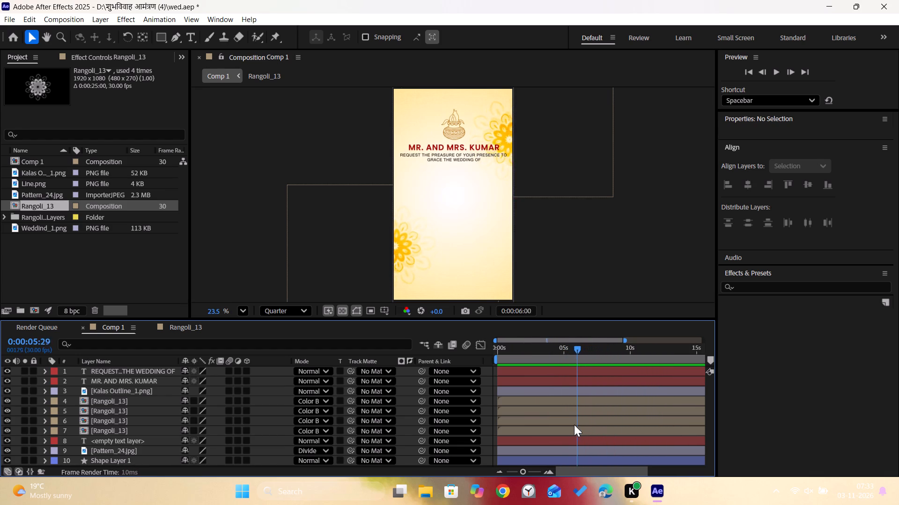
pyautogui.moveTo(574, 425); pyautogui.dragTo(584, 427)
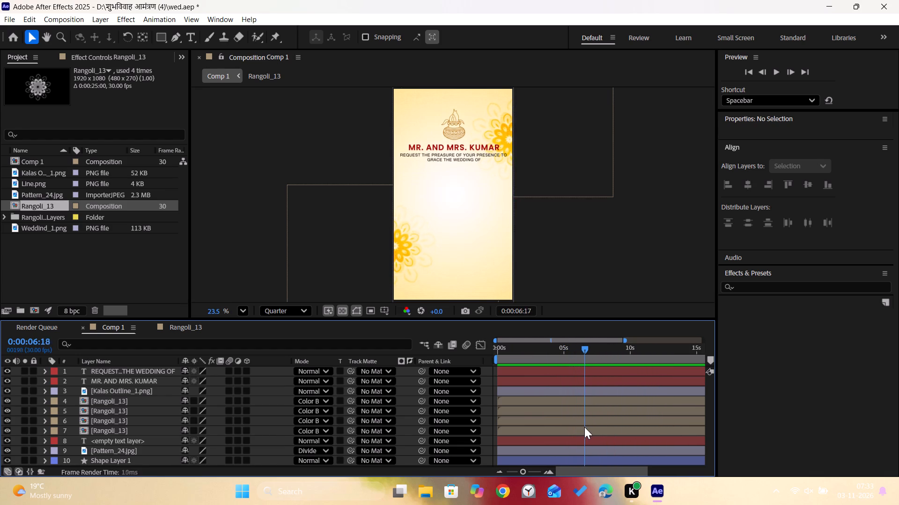
pyautogui.moveTo(584, 427); pyautogui.dragTo(579, 429)
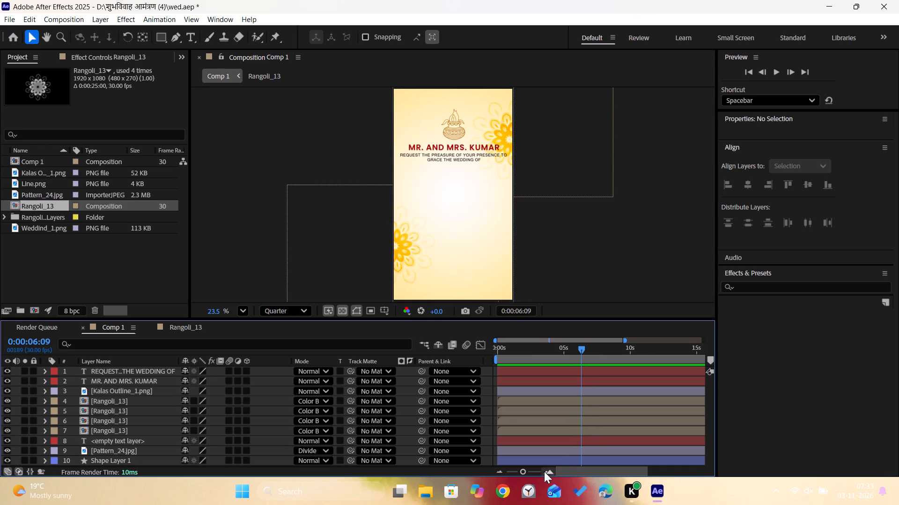
# Move the current time in Comp 1 to 0:00:06:00.
pyautogui.moveTo(524, 472); pyautogui.dragTo(541, 476)
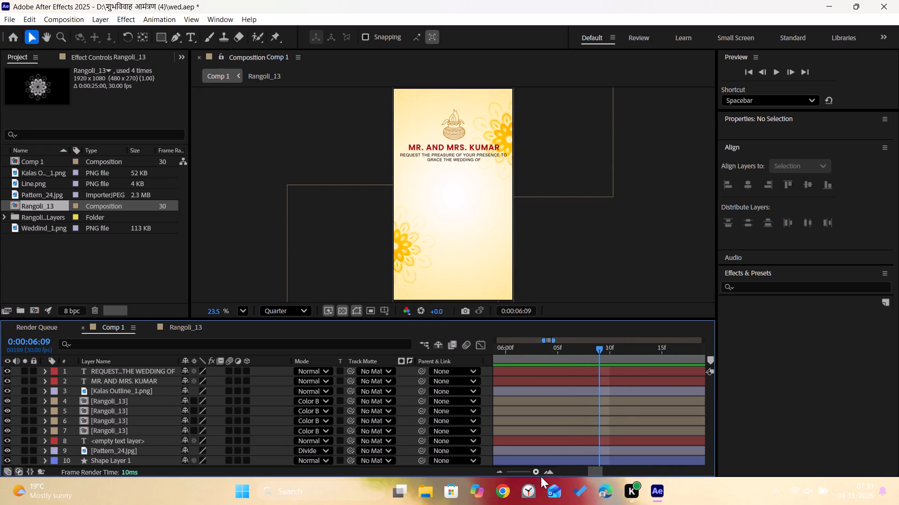
pyautogui.moveTo(541, 476); pyautogui.dragTo(536, 479)
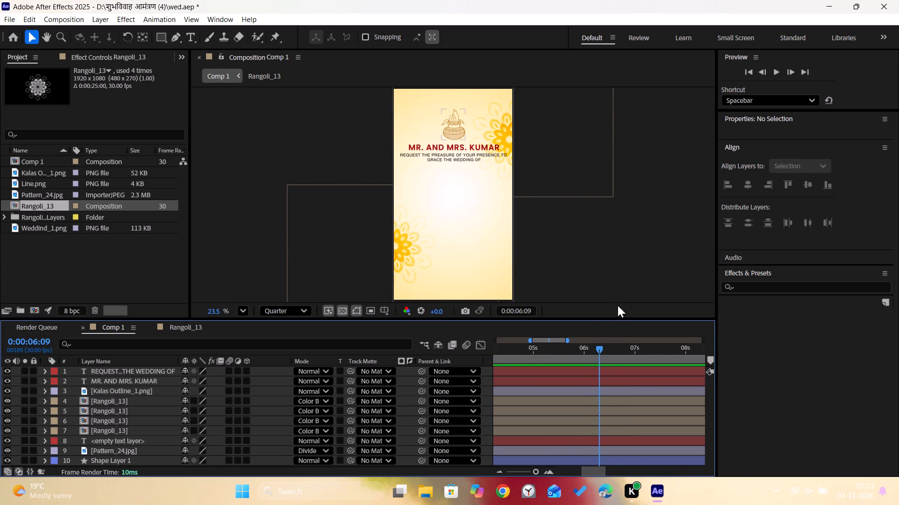
pyautogui.moveTo(600, 346); pyautogui.dragTo(588, 349)
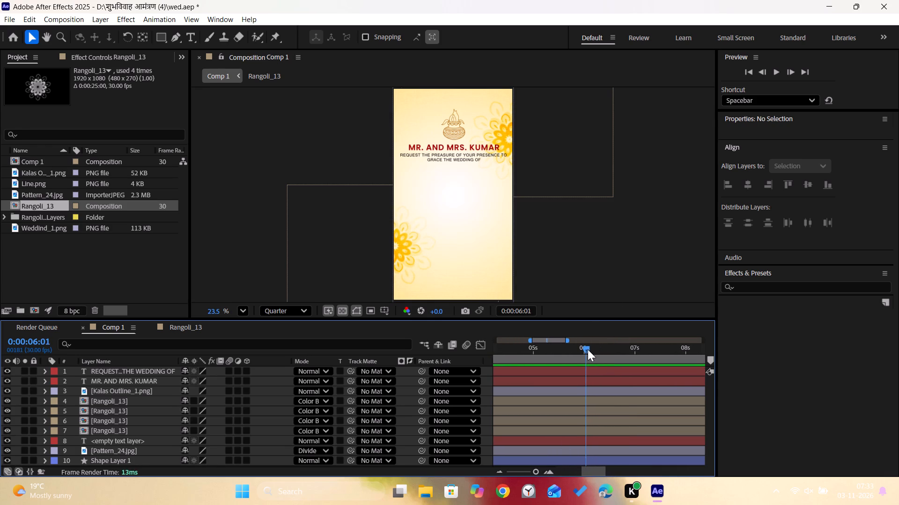
pyautogui.moveTo(588, 349); pyautogui.dragTo(585, 351)
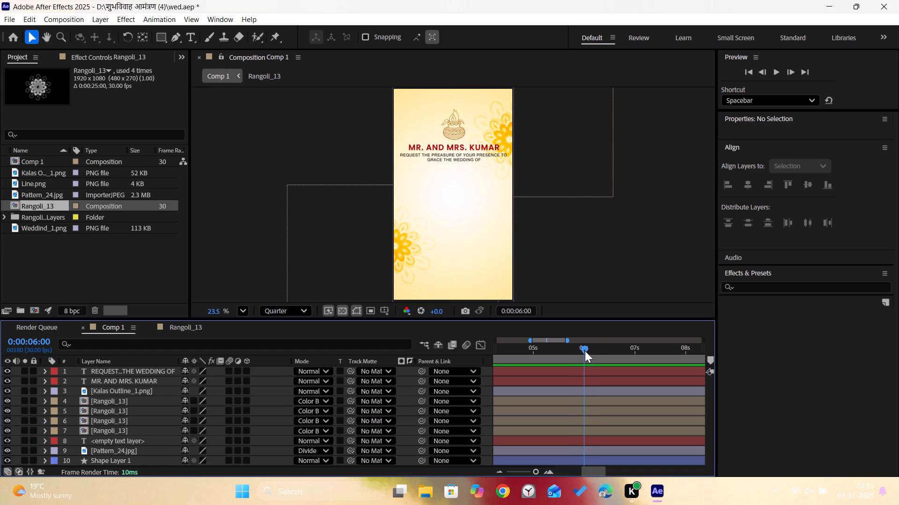
pyautogui.moveTo(585, 351); pyautogui.dragTo(561, 355)
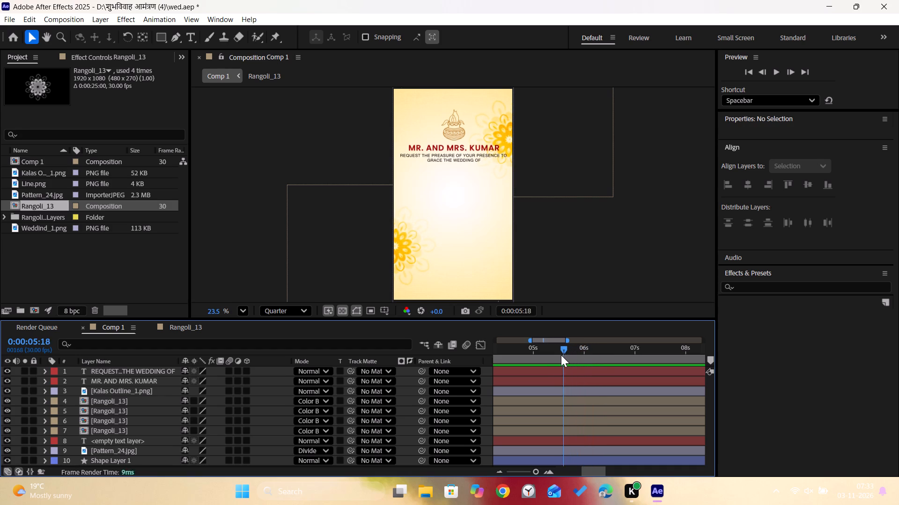
pyautogui.moveTo(561, 355); pyautogui.dragTo(581, 361)
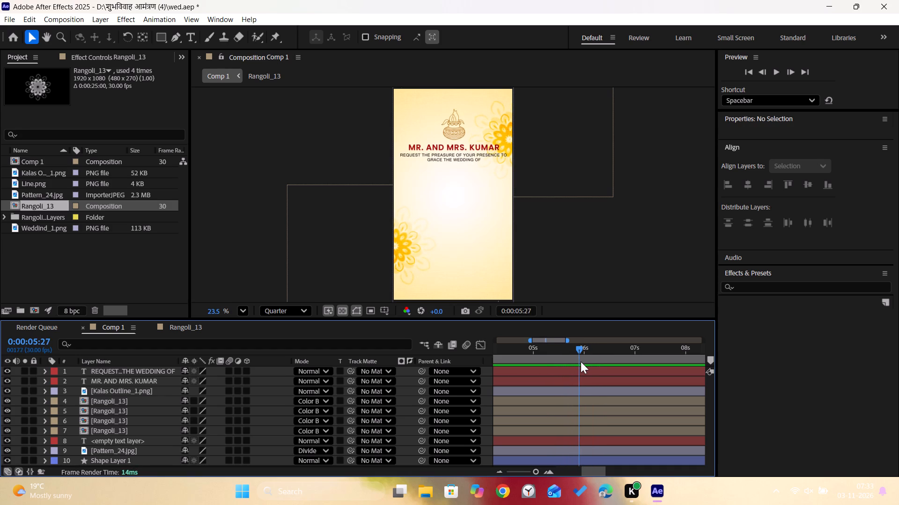
pyautogui.moveTo(581, 361); pyautogui.dragTo(585, 363)
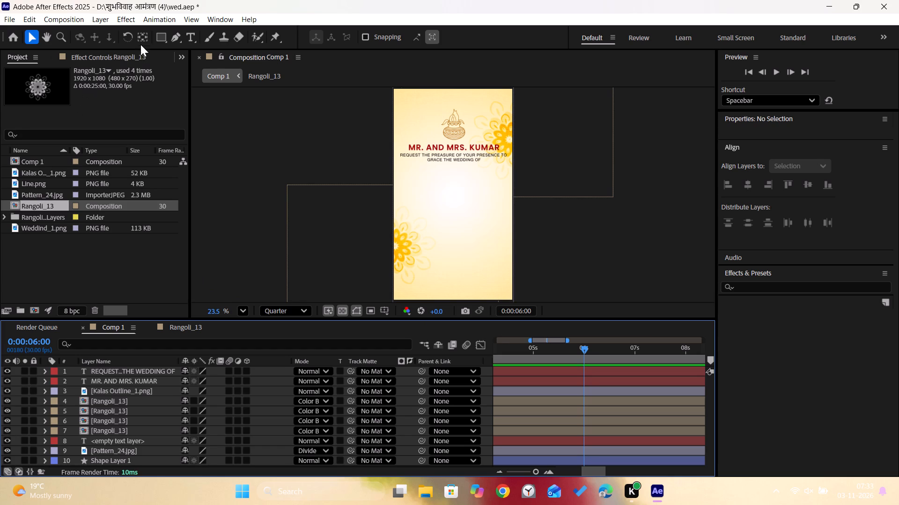
# Add a new text layer reading "RAJAT & KAJAL" beneath the invitation line.
pyautogui.click(195, 43)
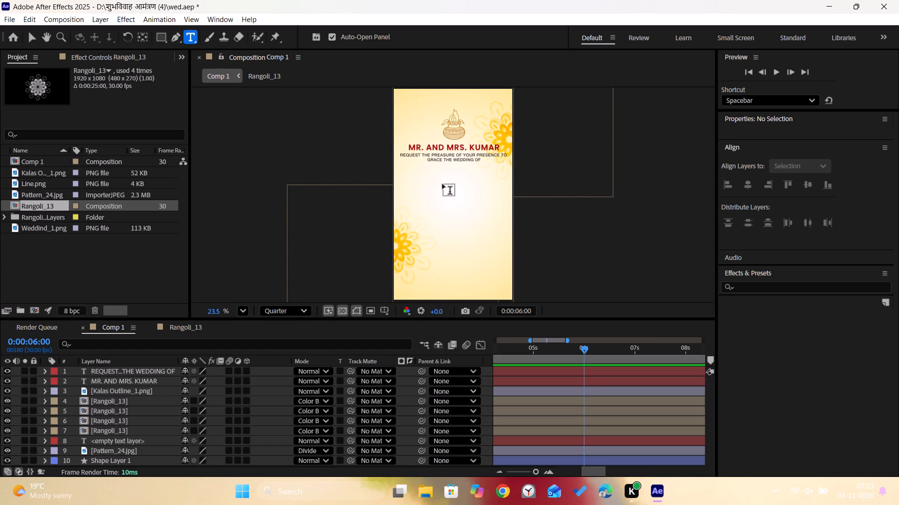
pyautogui.click(442, 184)
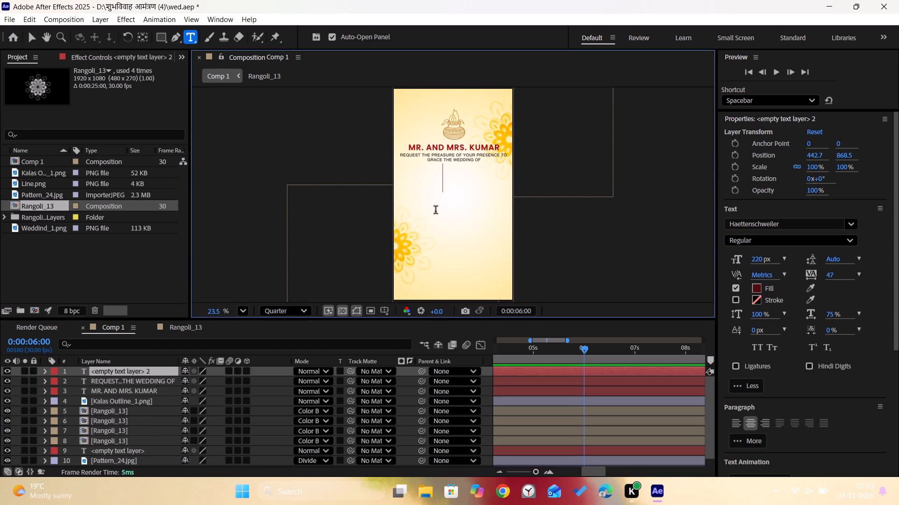
pyautogui.press('r')
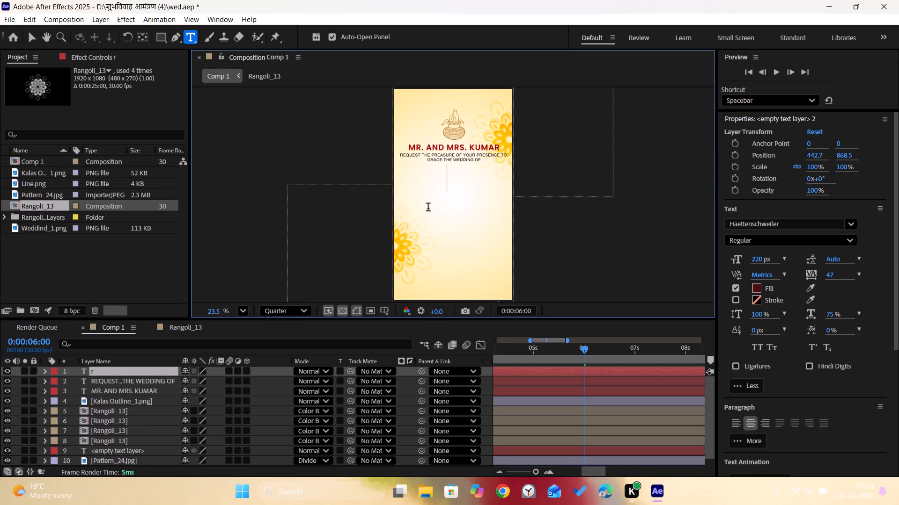
pyautogui.press('BackSpace')
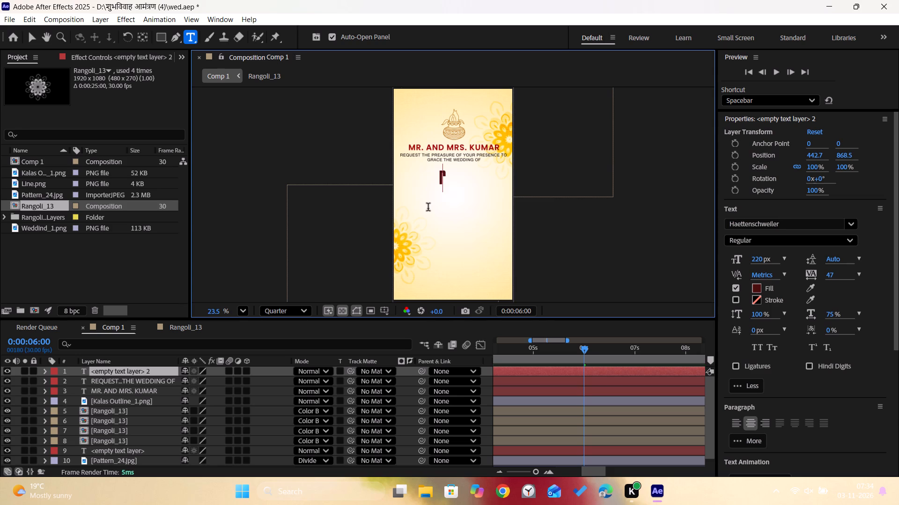
pyautogui.write('RAJAT')
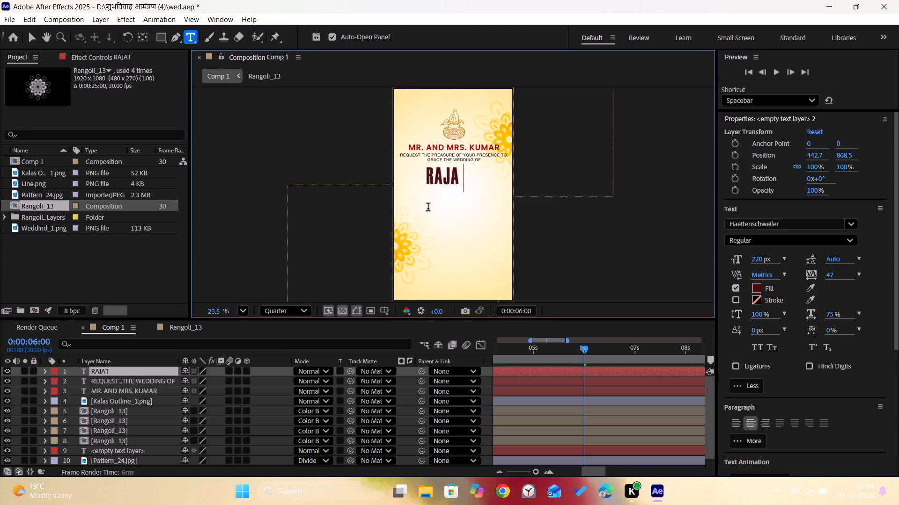
pyautogui.press('space')
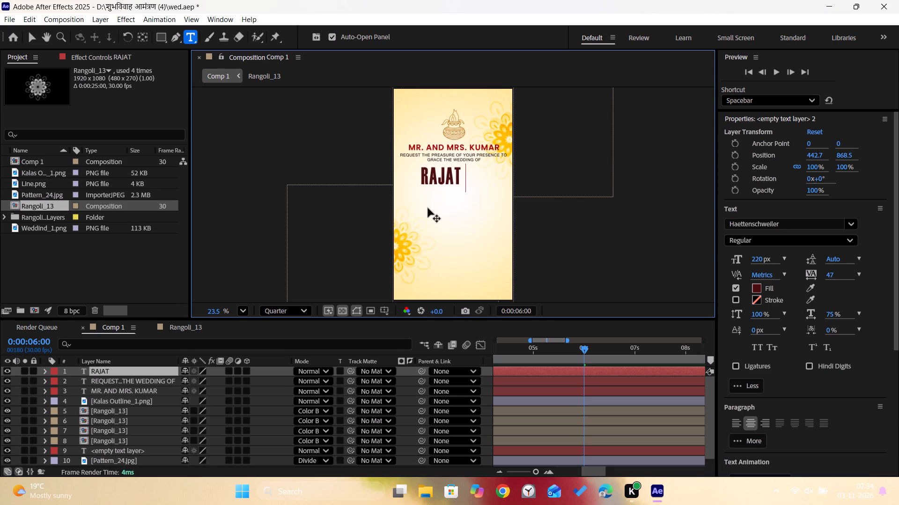
pyautogui.write('^')
pyautogui.press('BackSpace')
pyautogui.write('&')
pyautogui.press('space')
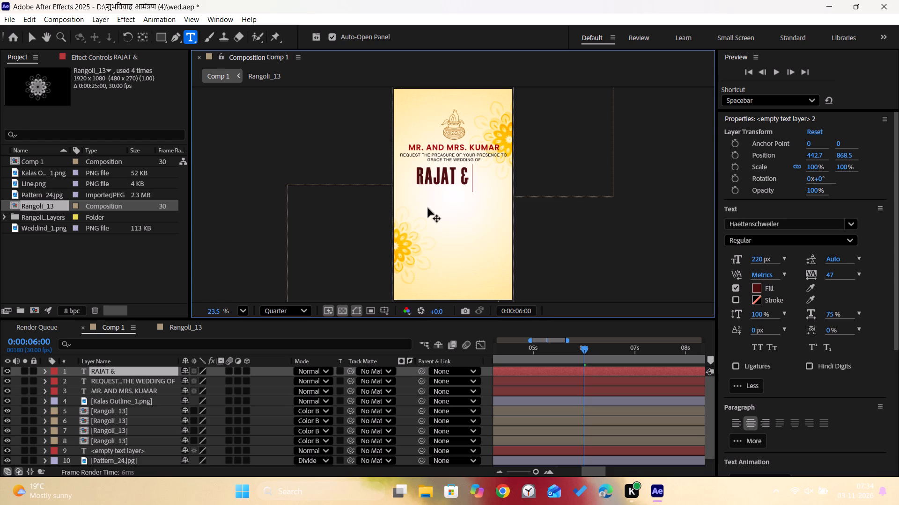
pyautogui.write('KAJAL')
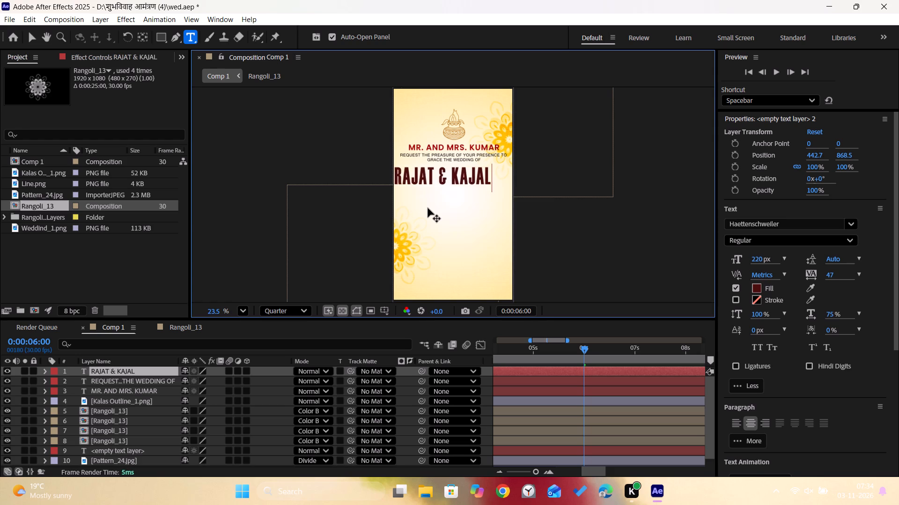
pyautogui.press('0')
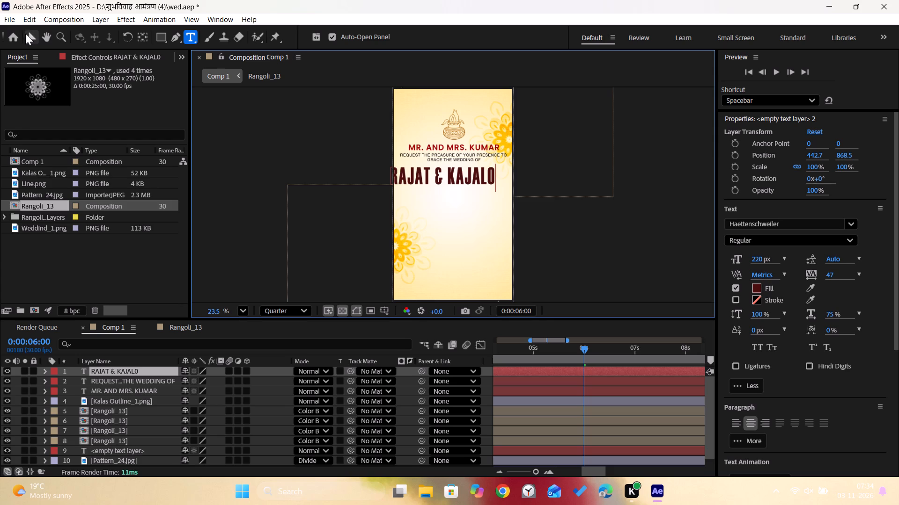
pyautogui.press('BackSpace')
pyautogui.click(22, 34)
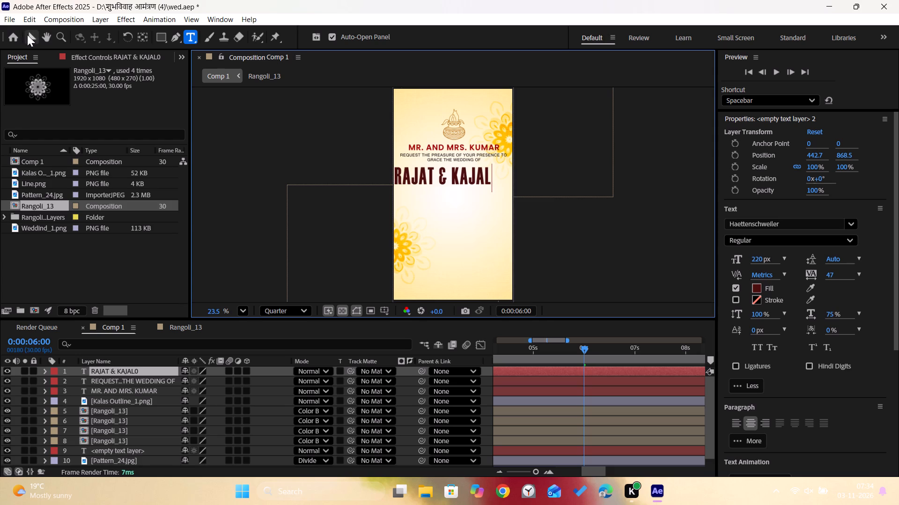
pyautogui.click(27, 35)
# Reposition the RAJAT & KAJAL text below the invitation line, centring it horizontally in the composition and nudging it slightly upward.
pyautogui.moveTo(464, 180); pyautogui.dragTo(472, 180)
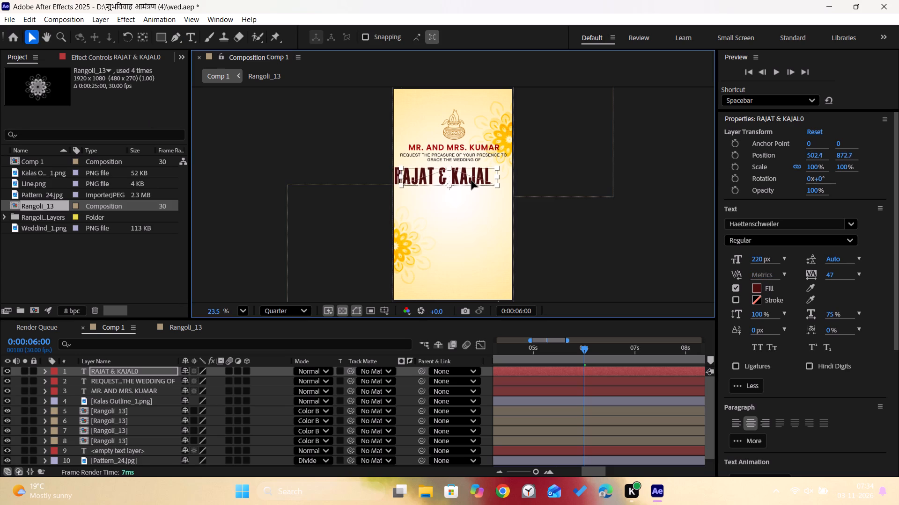
pyautogui.moveTo(472, 180); pyautogui.dragTo(473, 191)
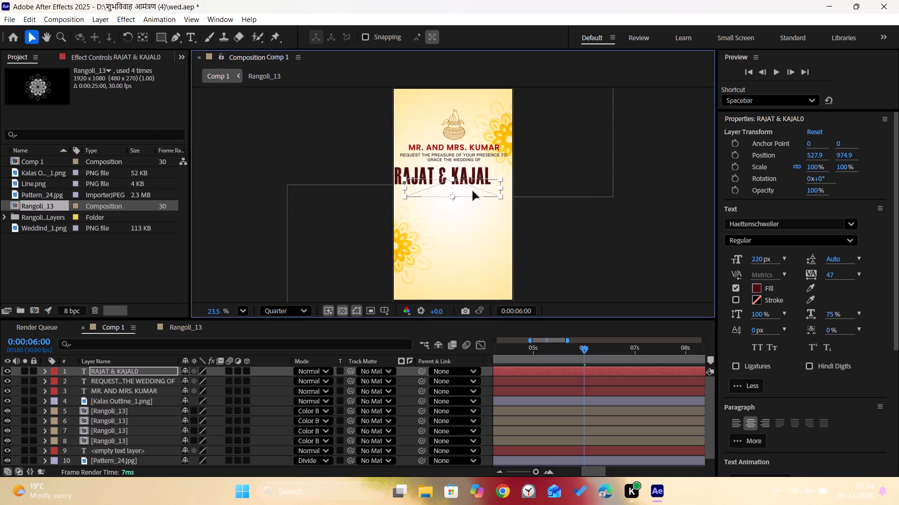
pyautogui.moveTo(473, 191); pyautogui.dragTo(476, 200)
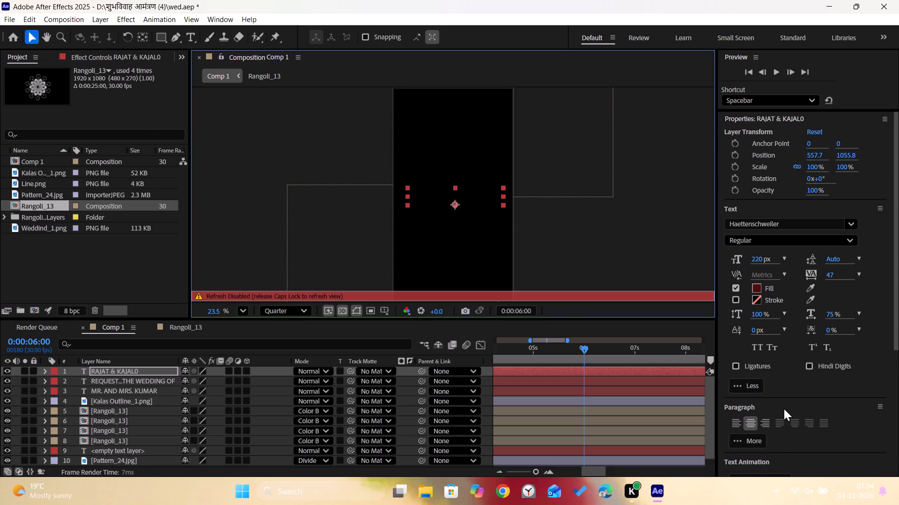
pyautogui.scroll(-2, 784, 401)
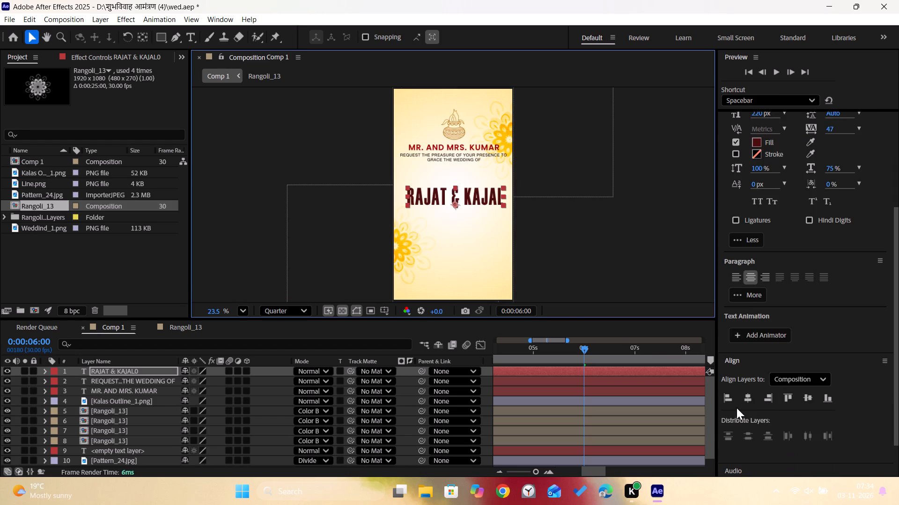
pyautogui.click(744, 398)
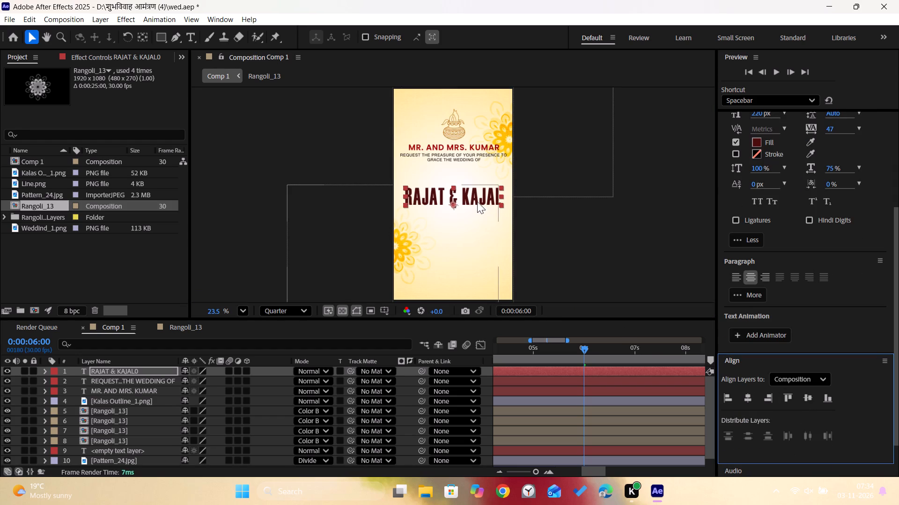
pyautogui.moveTo(477, 200); pyautogui.dragTo(479, 194)
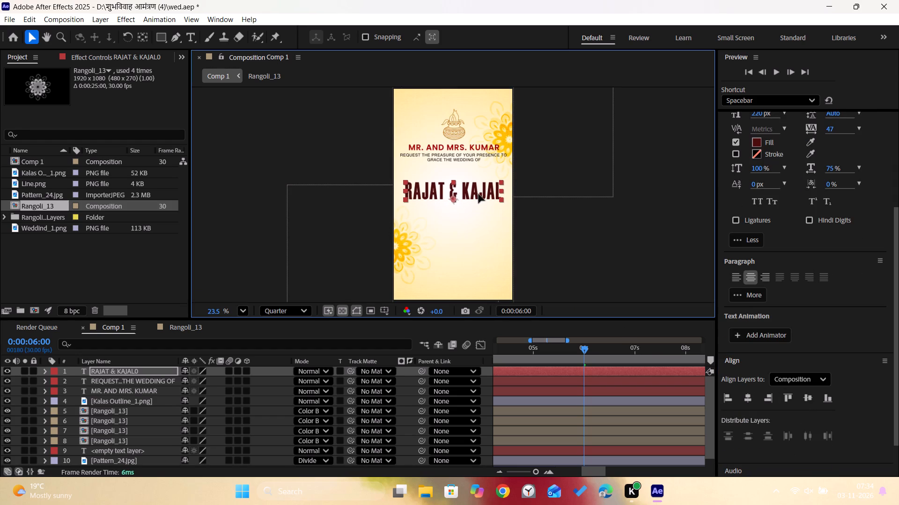
pyautogui.moveTo(479, 194); pyautogui.dragTo(479, 192)
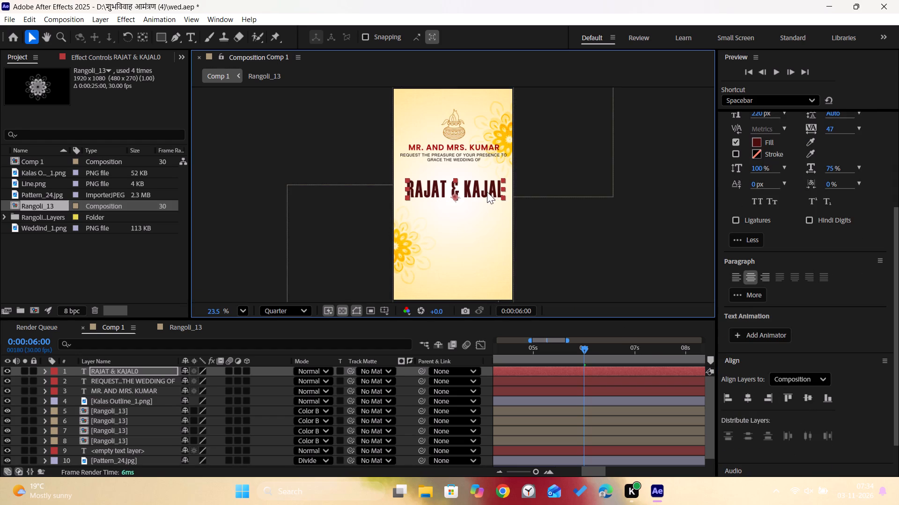
pyautogui.click(486, 192)
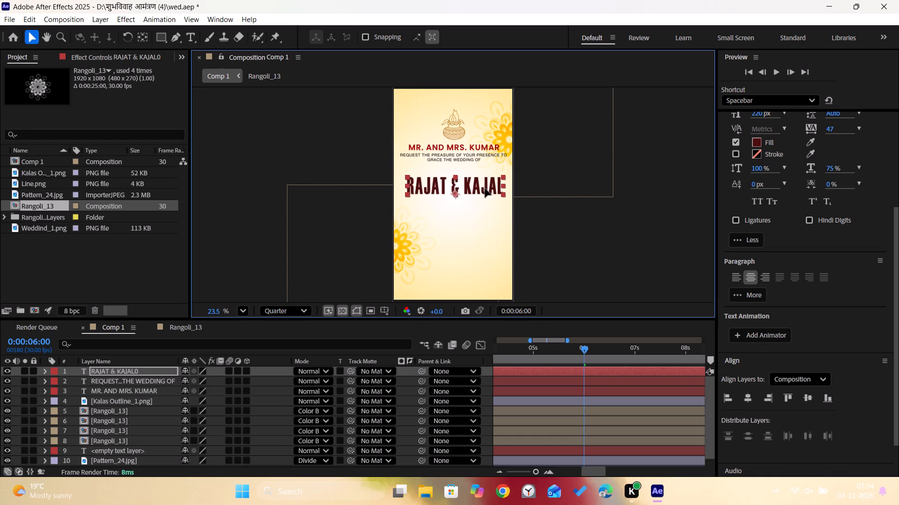
# Change the font of only the ampersand in the RAJAT & KAJAL text to Hai Angellica!.
pyautogui.doubleClick(474, 186)
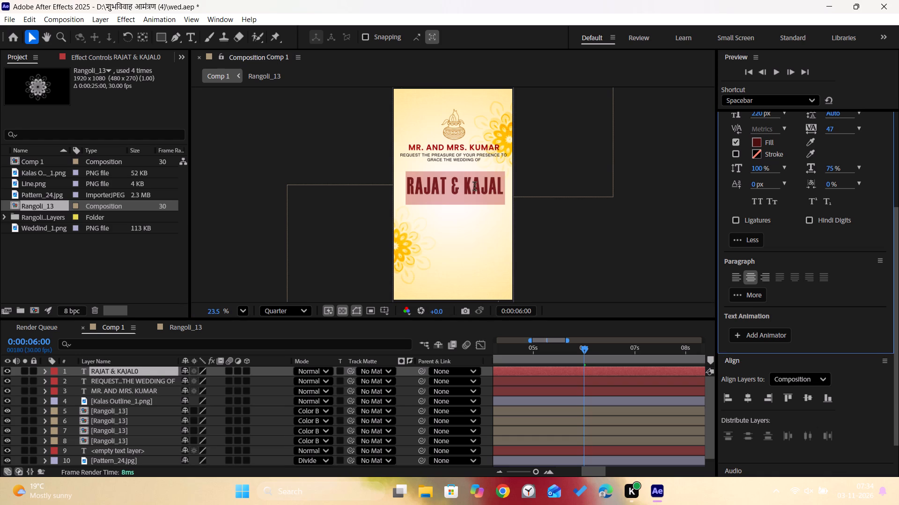
pyautogui.click(464, 187)
pyautogui.click(461, 186)
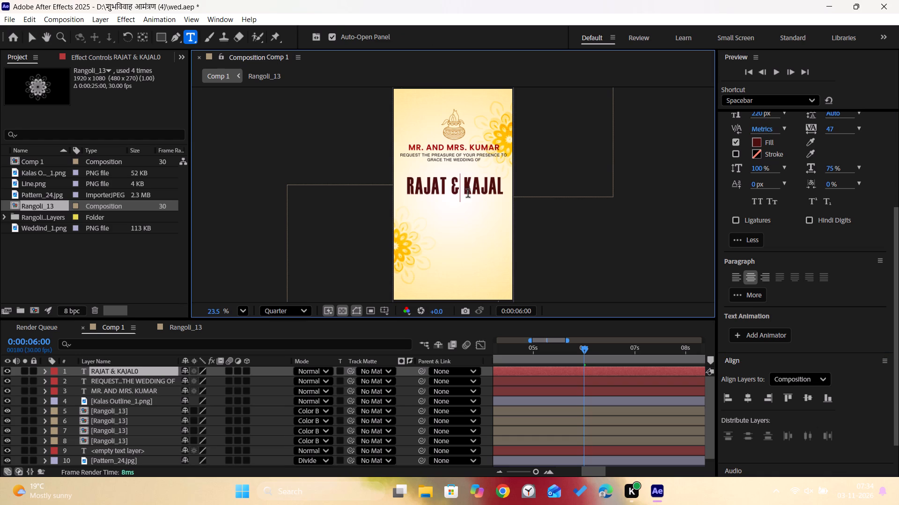
pyautogui.moveTo(451, 192); pyautogui.dragTo(459, 193)
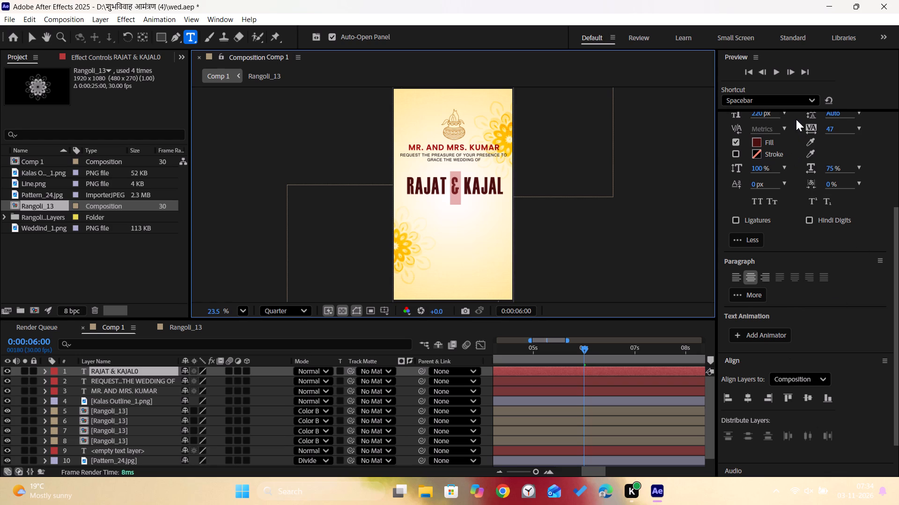
pyautogui.moveTo(894, 242); pyautogui.dragTo(884, 185)
pyautogui.press('1')
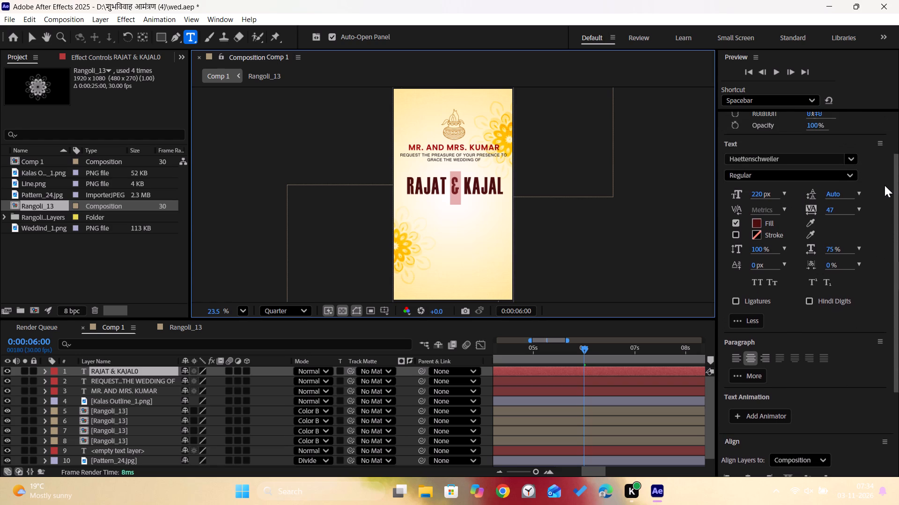
pyautogui.moveTo(884, 185); pyautogui.dragTo(884, 183)
pyautogui.click(850, 169)
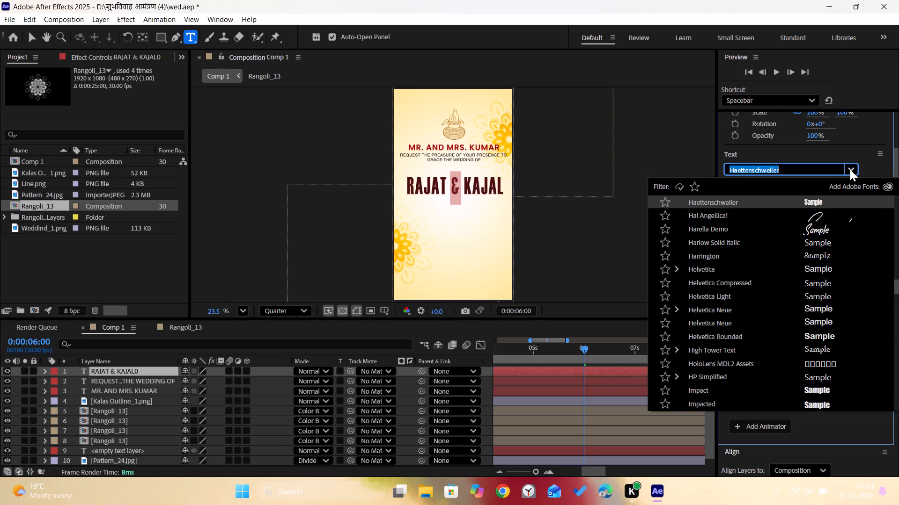
pyautogui.click(810, 218)
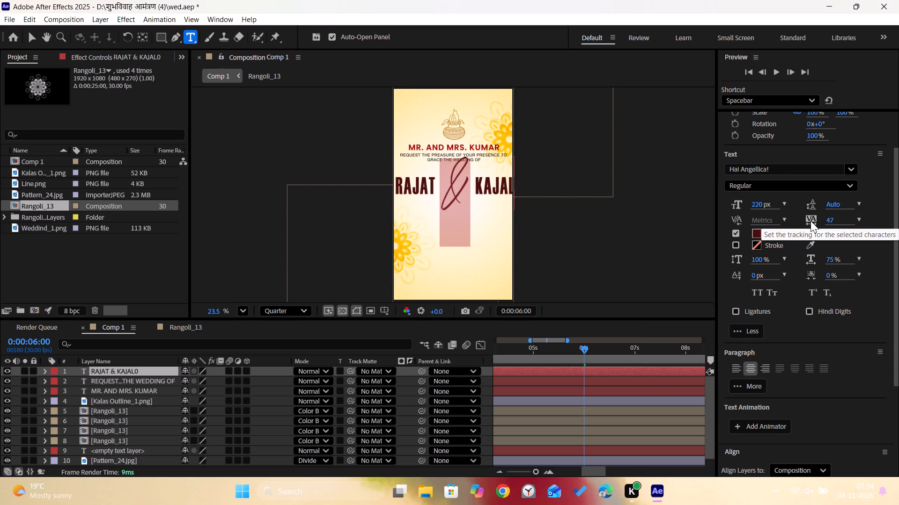
# Set the font size of the ampersand between the two names to 200 px.
pyautogui.click(784, 201)
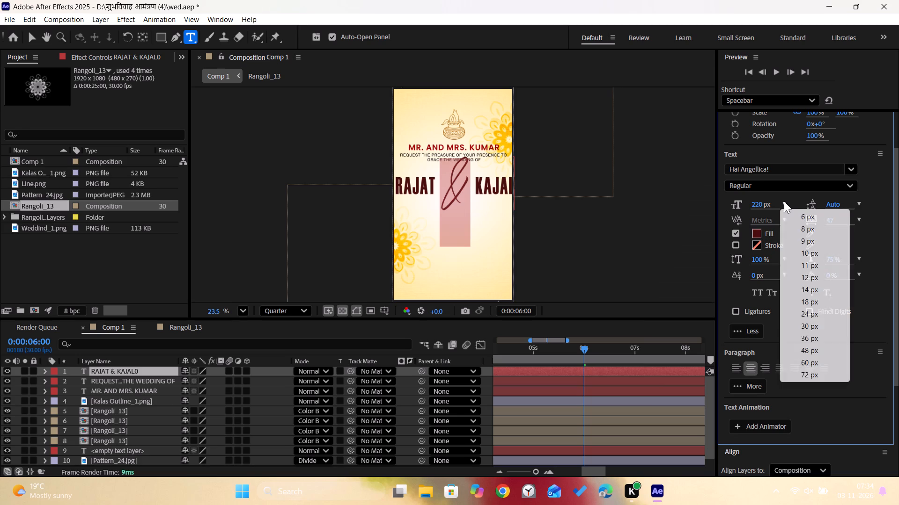
pyautogui.click(761, 203)
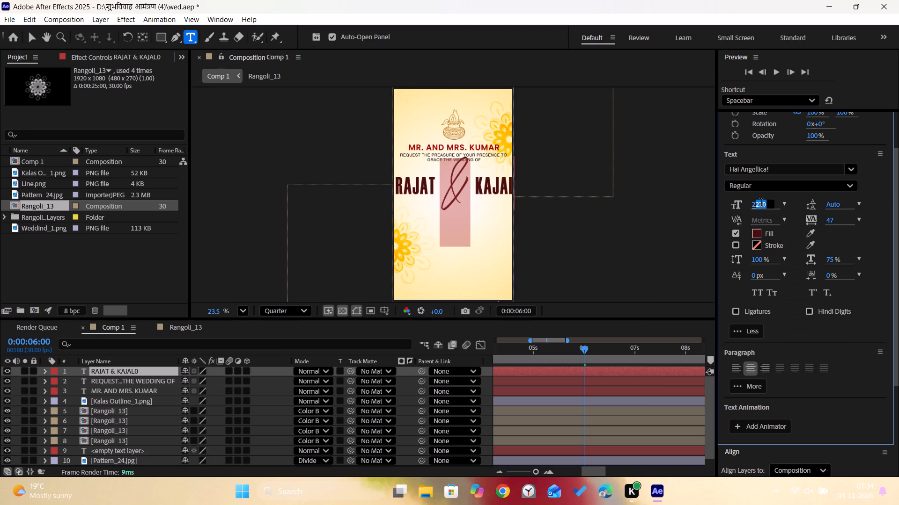
pyautogui.click(761, 203)
pyautogui.press('BackSpace')
pyautogui.press('0')
pyautogui.press('Return')
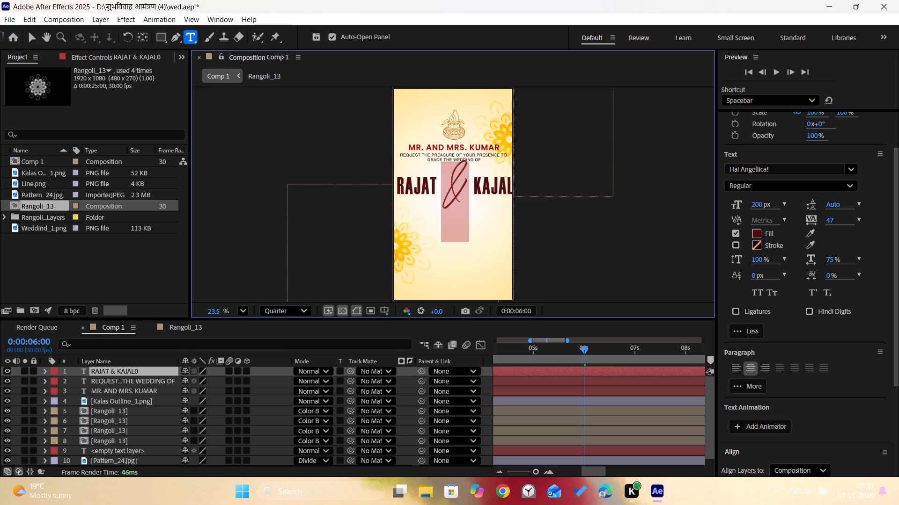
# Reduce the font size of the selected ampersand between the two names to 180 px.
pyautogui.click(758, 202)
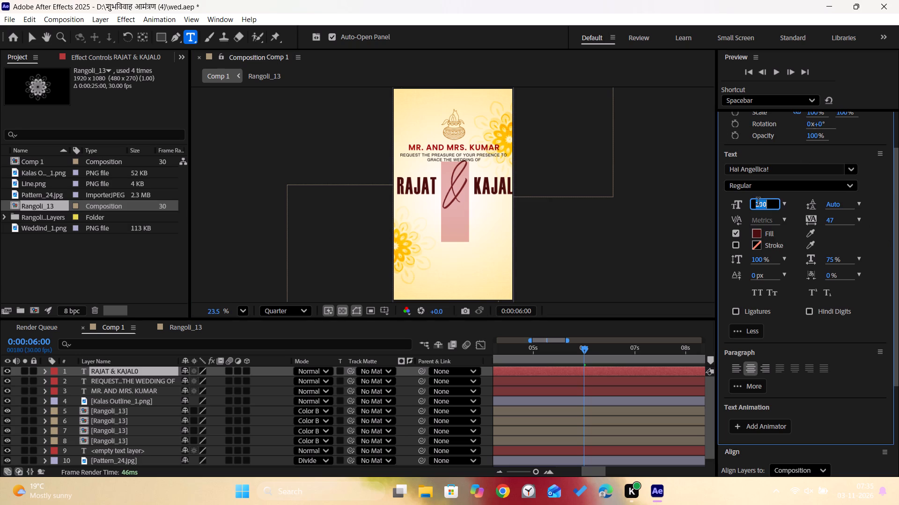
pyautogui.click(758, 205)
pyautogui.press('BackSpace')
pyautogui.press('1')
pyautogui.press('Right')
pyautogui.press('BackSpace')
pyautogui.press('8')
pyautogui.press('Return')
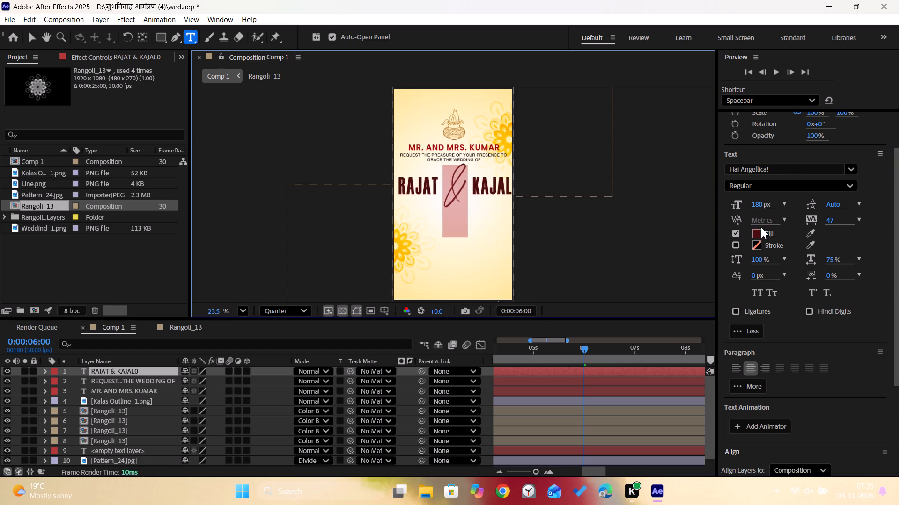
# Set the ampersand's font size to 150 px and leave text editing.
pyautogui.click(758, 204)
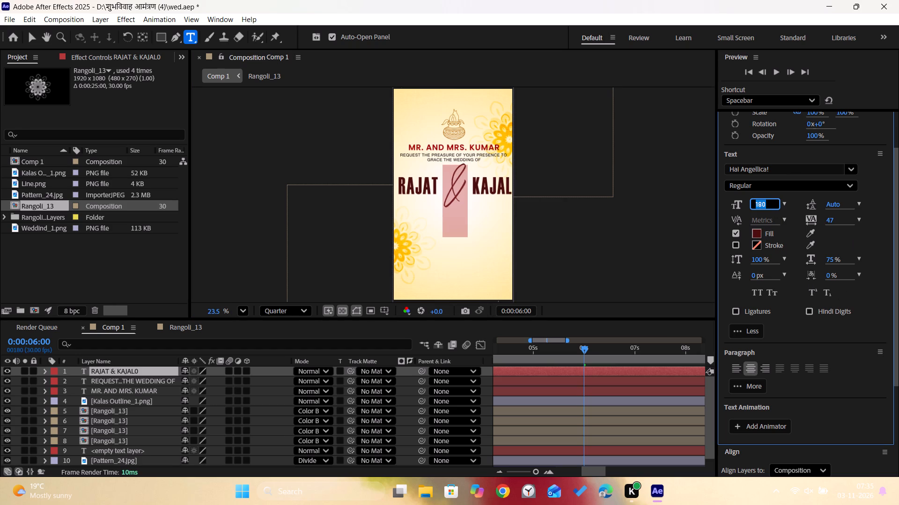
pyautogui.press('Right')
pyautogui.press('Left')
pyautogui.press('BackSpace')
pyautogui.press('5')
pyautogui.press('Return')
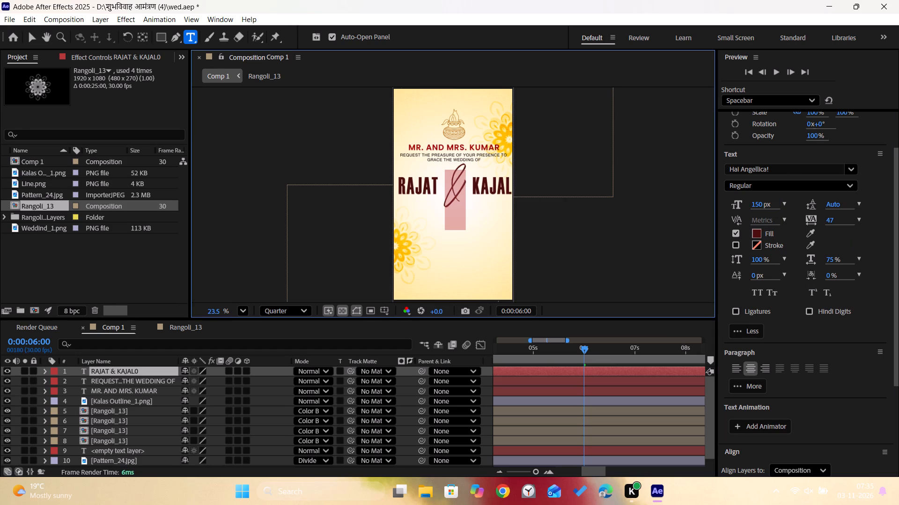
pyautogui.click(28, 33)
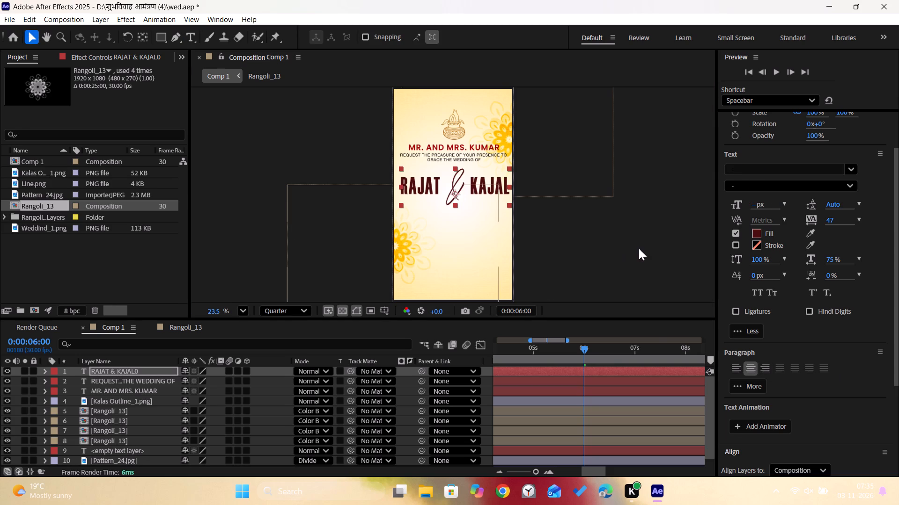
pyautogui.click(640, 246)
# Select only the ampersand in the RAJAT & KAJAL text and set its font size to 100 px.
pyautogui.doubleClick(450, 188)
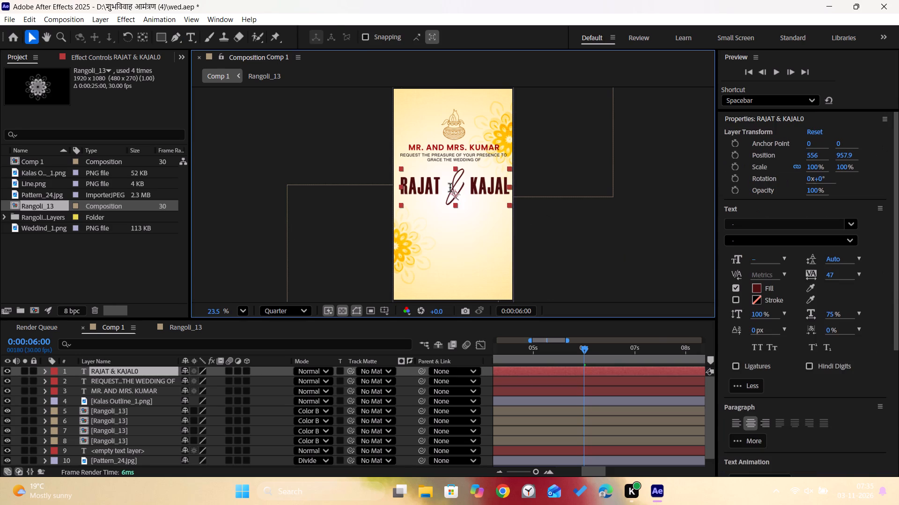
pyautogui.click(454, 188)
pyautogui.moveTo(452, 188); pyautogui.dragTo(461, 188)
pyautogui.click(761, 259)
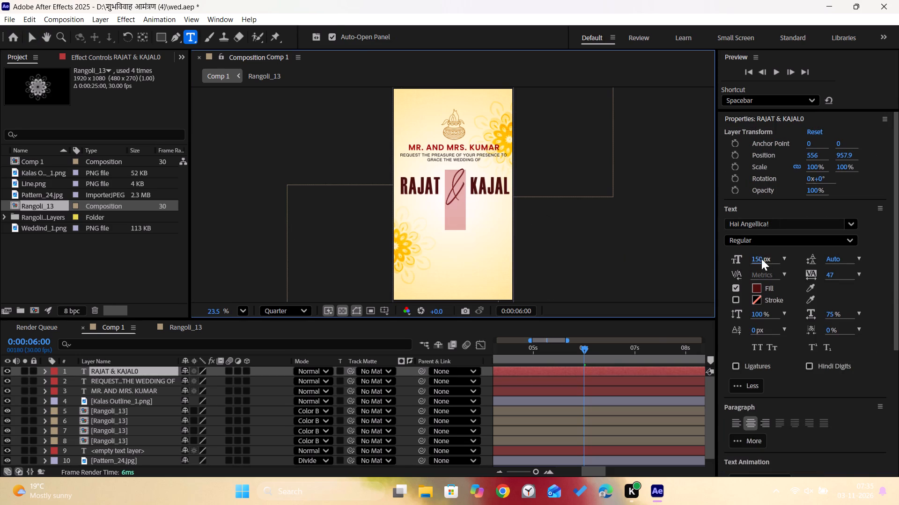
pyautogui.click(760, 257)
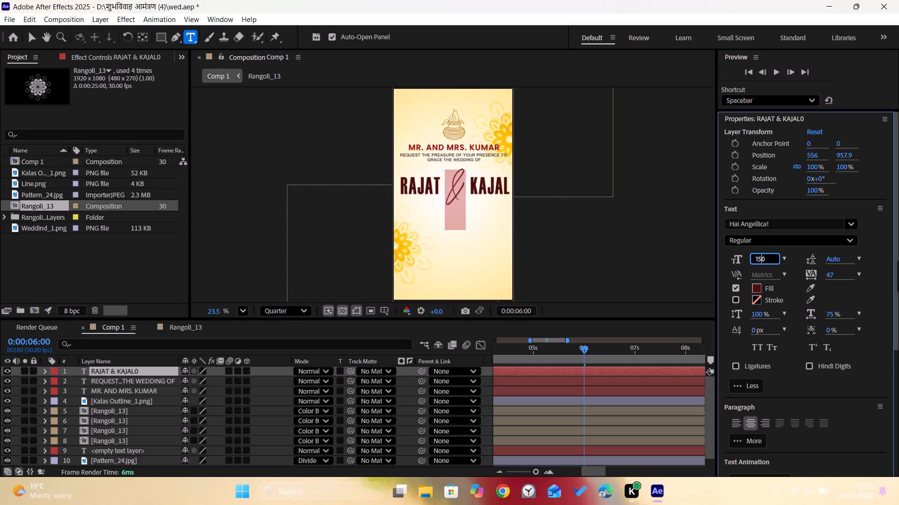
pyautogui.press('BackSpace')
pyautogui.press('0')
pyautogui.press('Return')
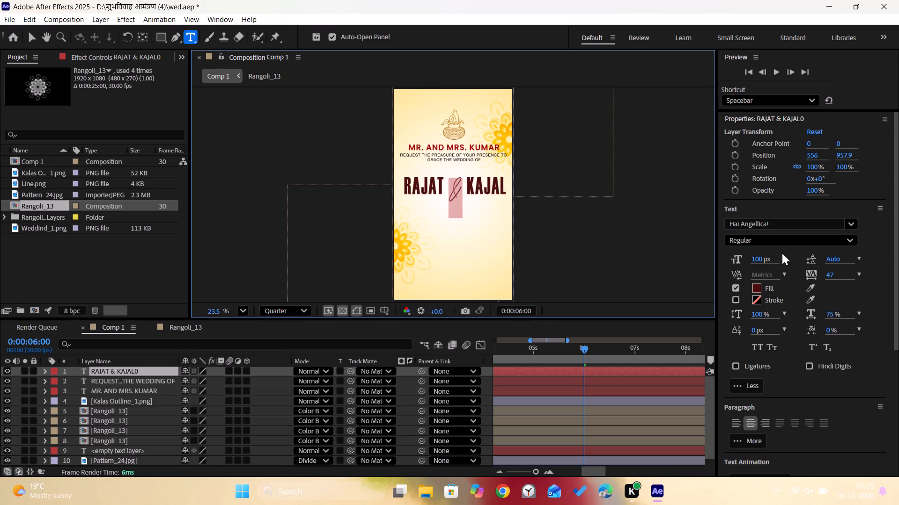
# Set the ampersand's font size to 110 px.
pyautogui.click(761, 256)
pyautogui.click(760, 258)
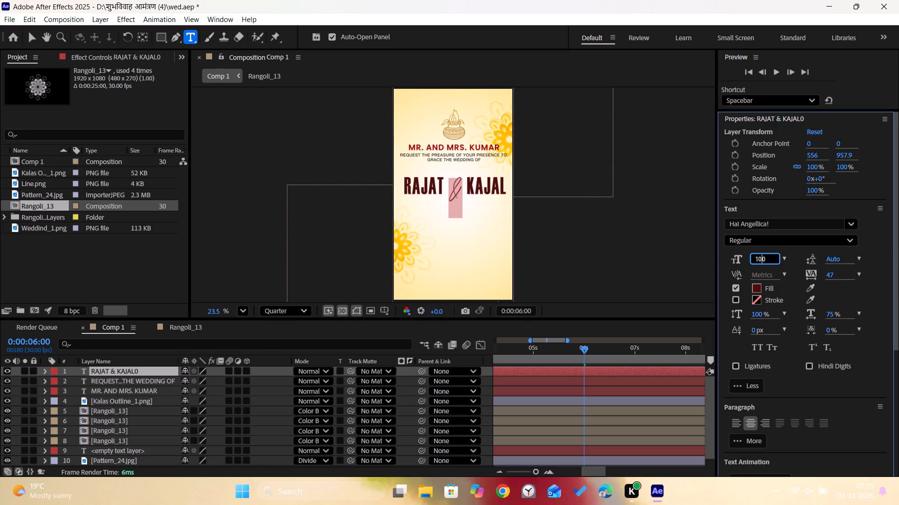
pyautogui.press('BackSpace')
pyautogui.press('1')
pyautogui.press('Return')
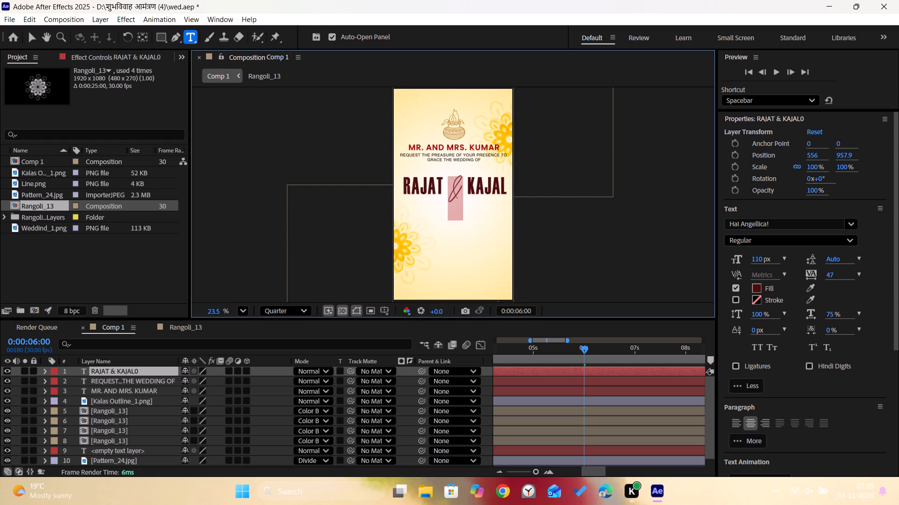
# Set the ampersand's font size to 120 px, then leave text editing and deselect the layer.
pyautogui.click(757, 259)
pyautogui.click(762, 260)
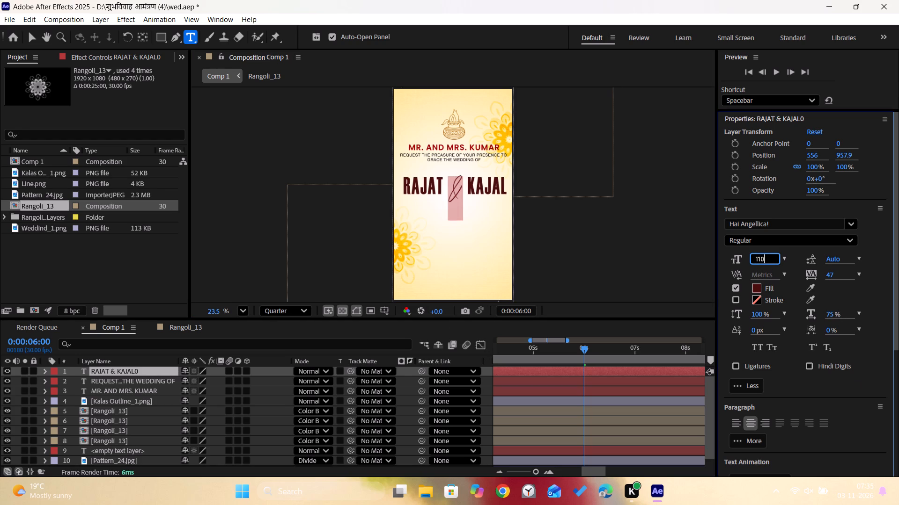
pyautogui.press('Left')
pyautogui.press('BackSpace')
pyautogui.press('2')
pyautogui.press('Return')
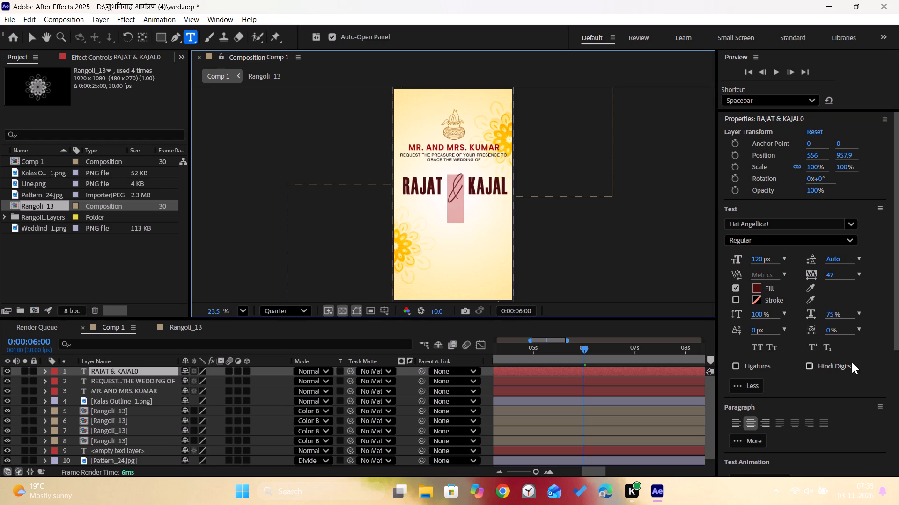
pyautogui.click(27, 35)
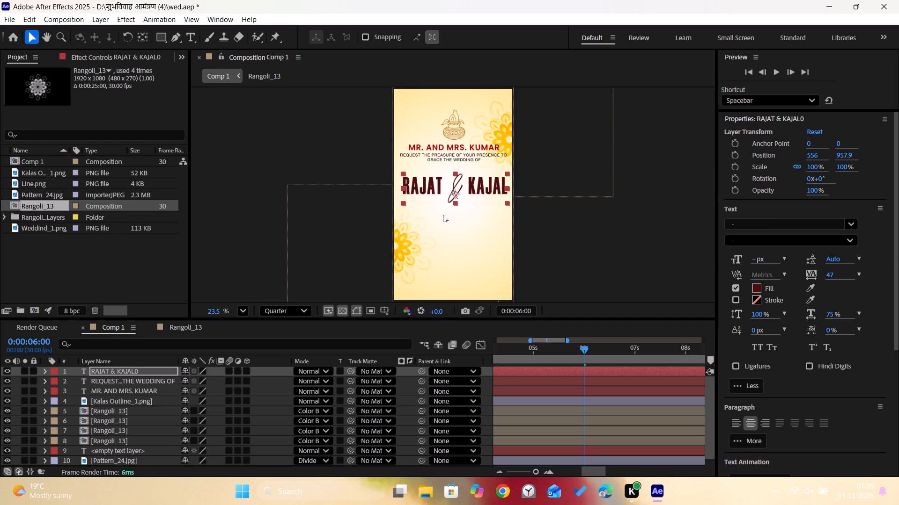
pyautogui.click(568, 247)
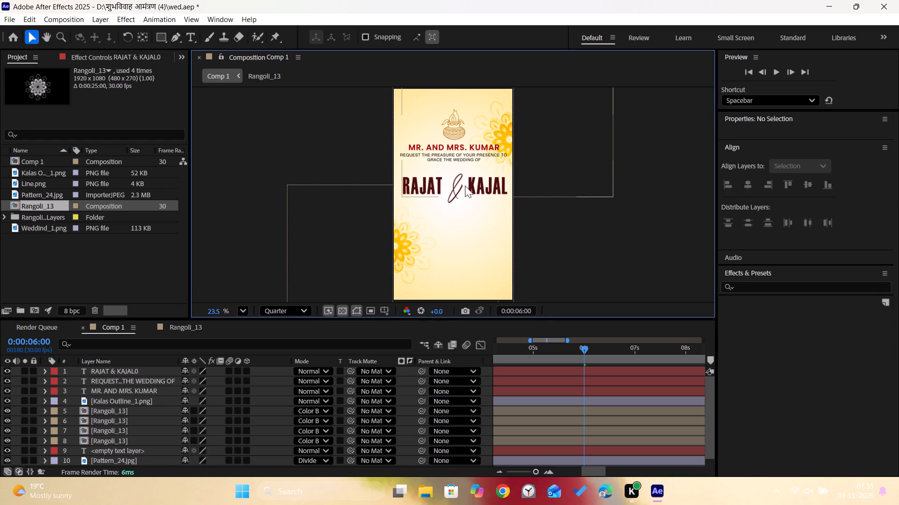
# Recolour only the ampersand with the yellow FFBB00 sampled from the rangoli near the MR. AND MRS. KUMAR line.
pyautogui.click(244, 307)
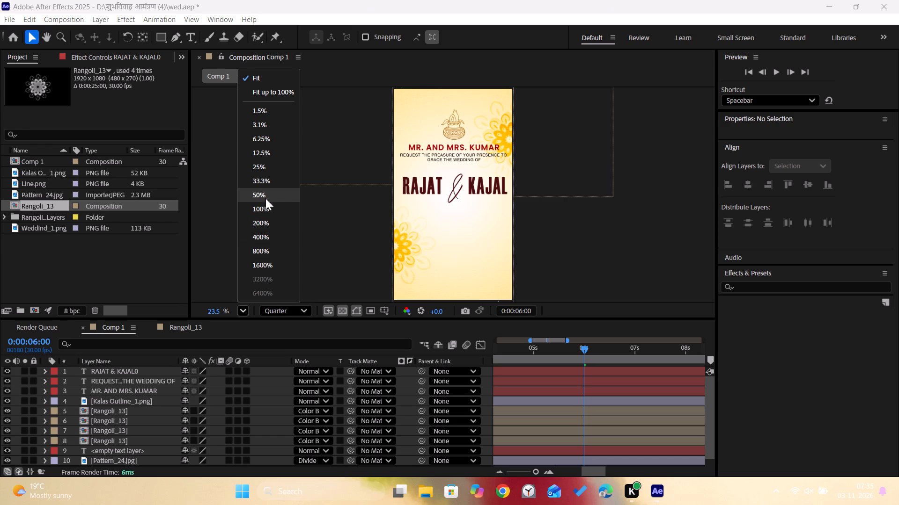
pyautogui.click(265, 198)
pyautogui.doubleClick(469, 181)
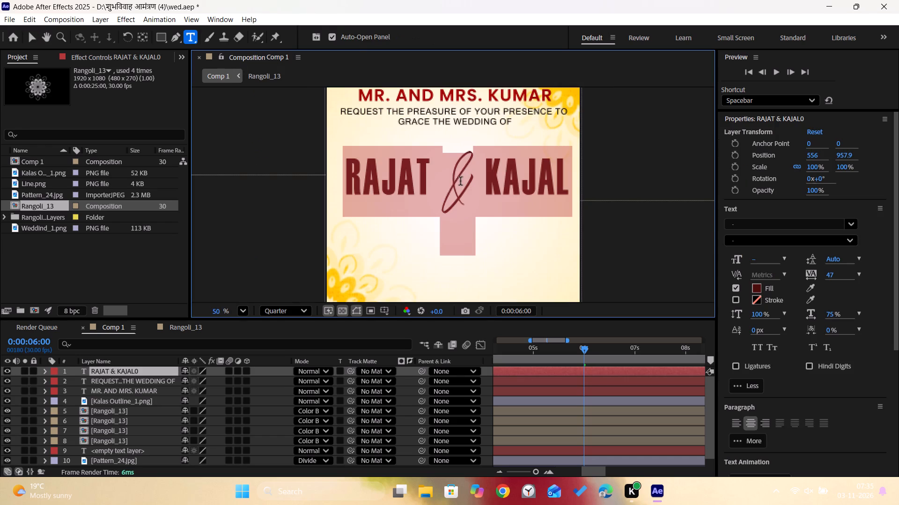
pyautogui.moveTo(453, 181); pyautogui.dragTo(475, 186)
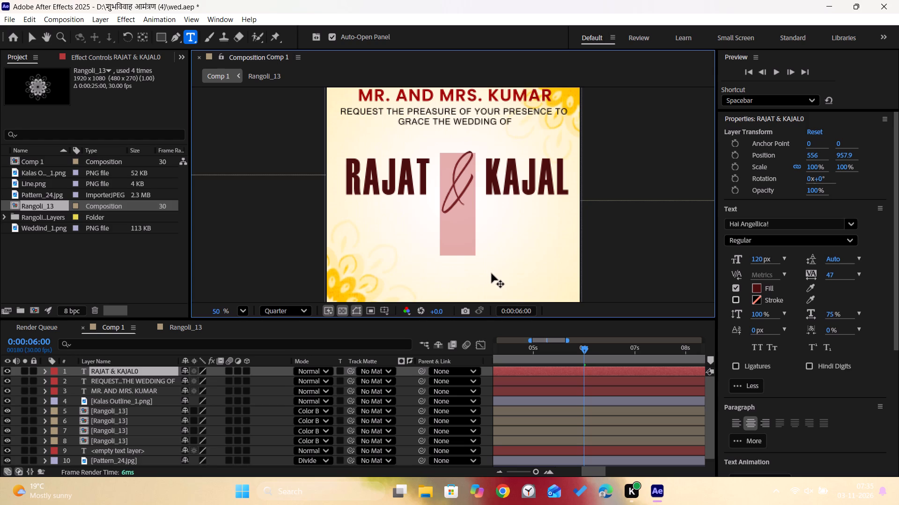
pyautogui.scroll(1, 492, 274)
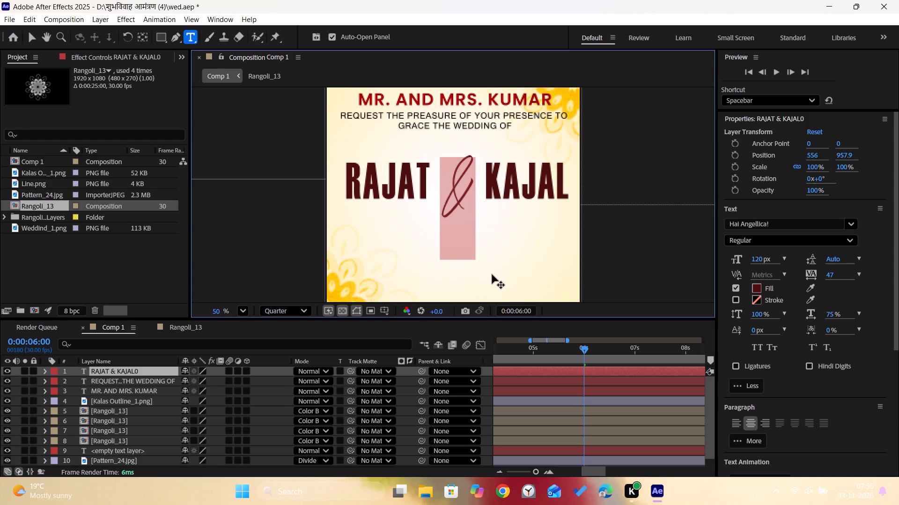
pyautogui.scroll(1, 492, 274)
pyautogui.click(758, 288)
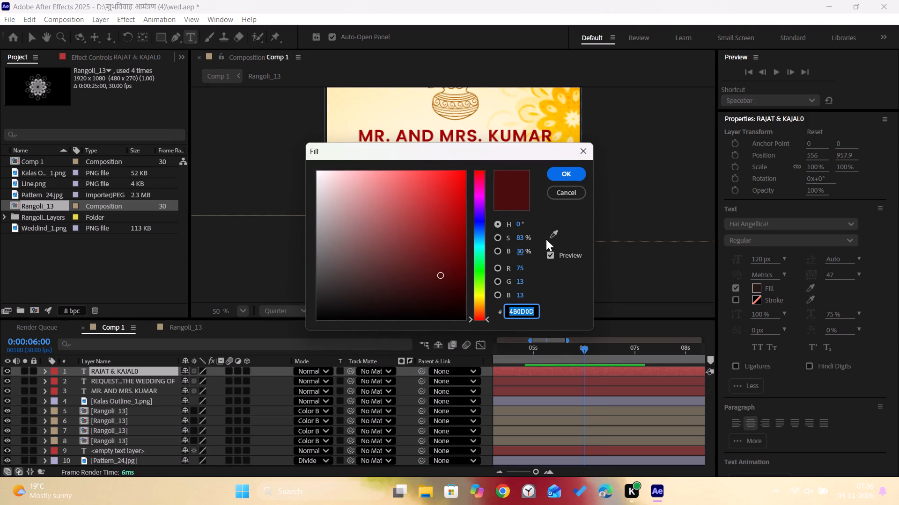
pyautogui.click(553, 236)
pyautogui.click(562, 123)
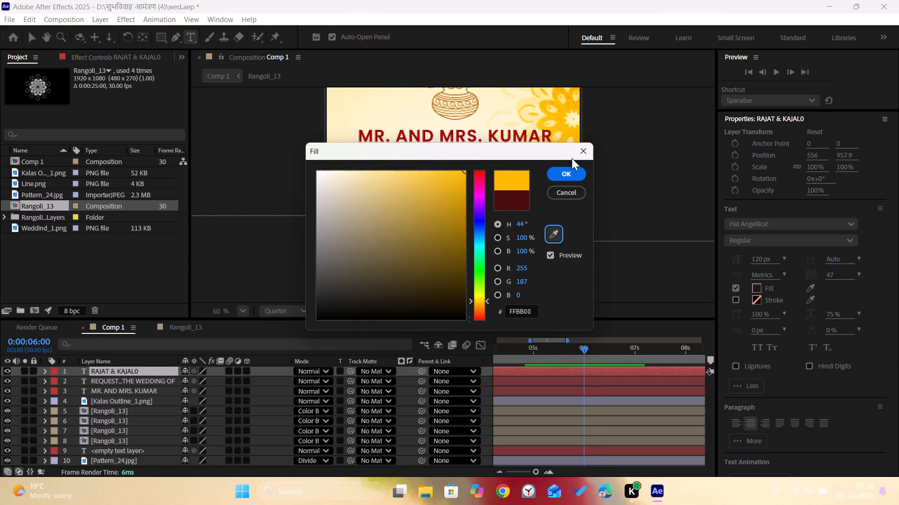
pyautogui.click(572, 172)
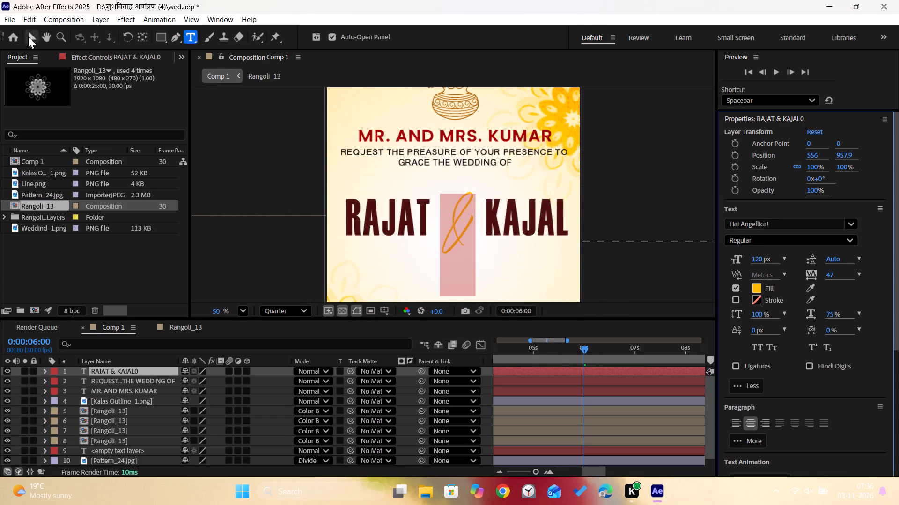
pyautogui.click(28, 37)
pyautogui.click(638, 195)
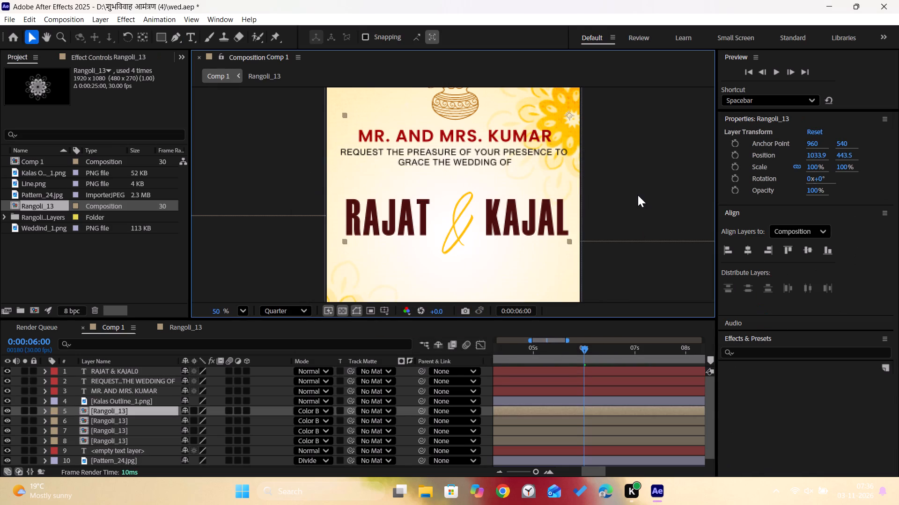
# Set the horizontal scale of the characters in the whole RAJAT & KAJAL text layer to 100%.
pyautogui.click(515, 216)
pyautogui.click(614, 229)
pyautogui.click(403, 220)
pyautogui.click(125, 369)
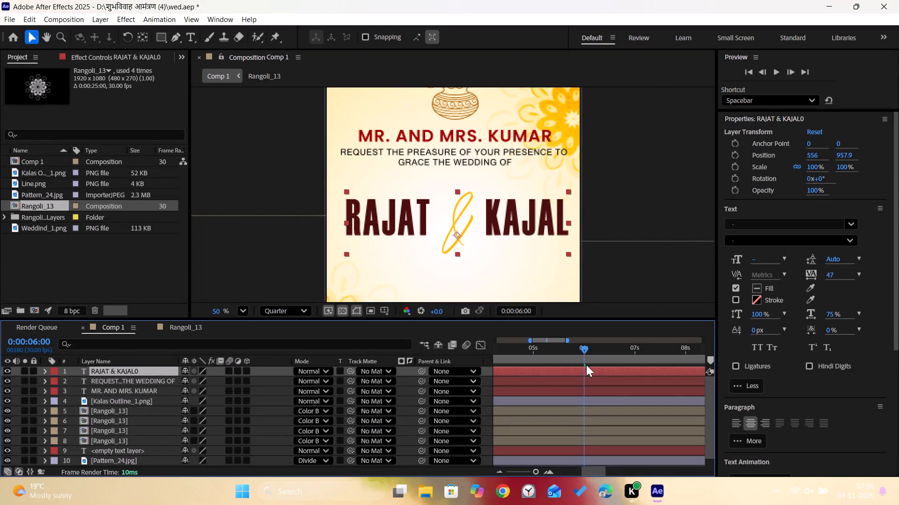
pyautogui.click(856, 315)
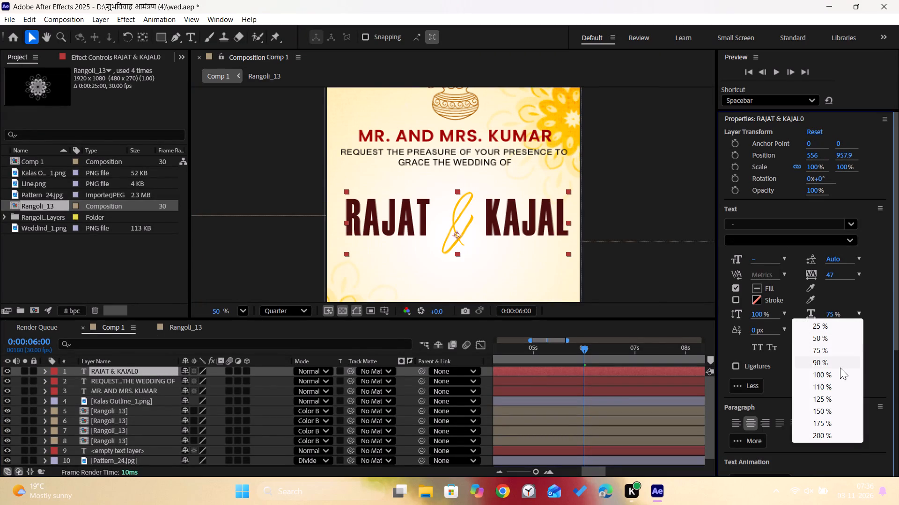
pyautogui.click(818, 376)
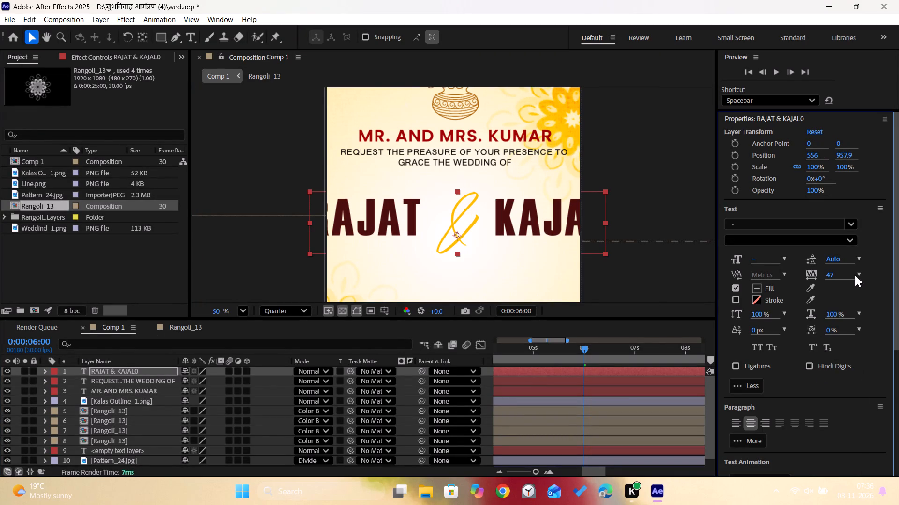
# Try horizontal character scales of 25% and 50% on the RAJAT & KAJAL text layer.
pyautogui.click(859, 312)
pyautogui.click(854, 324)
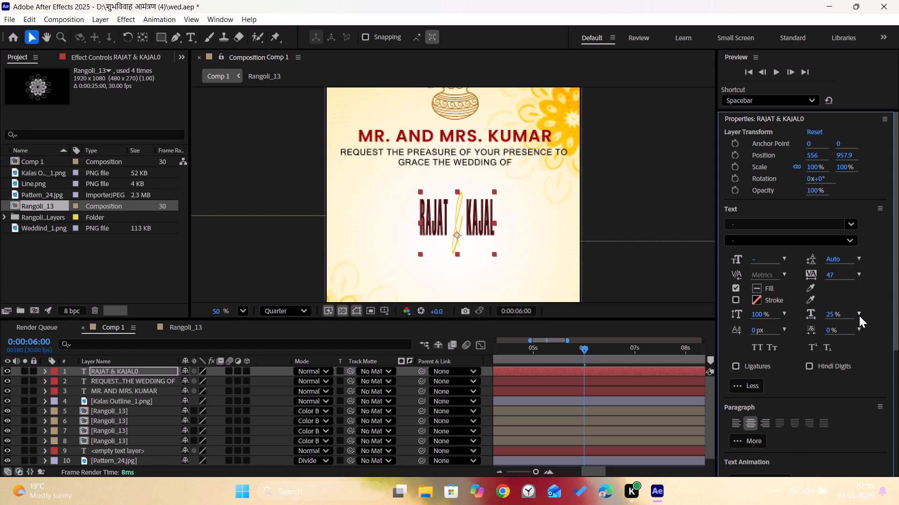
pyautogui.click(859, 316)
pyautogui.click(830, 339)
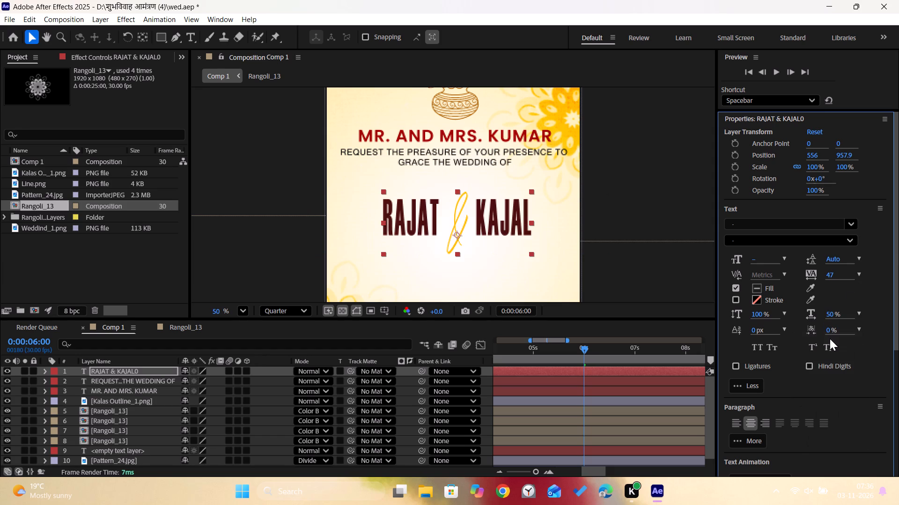
# Set the horizontal scale of the characters in the RAJAT & KAJAL text layer to 65%.
pyautogui.click(830, 317)
pyautogui.write('65')
pyautogui.press('Return')
pyautogui.click(656, 200)
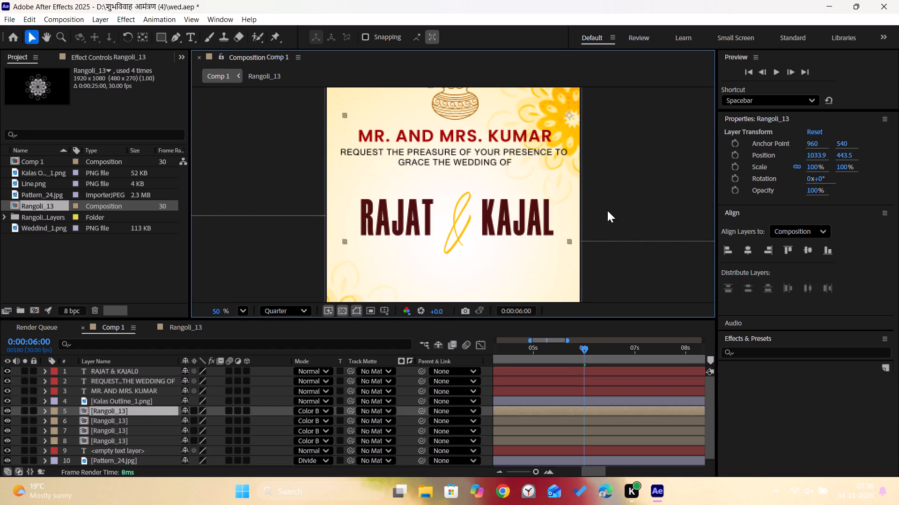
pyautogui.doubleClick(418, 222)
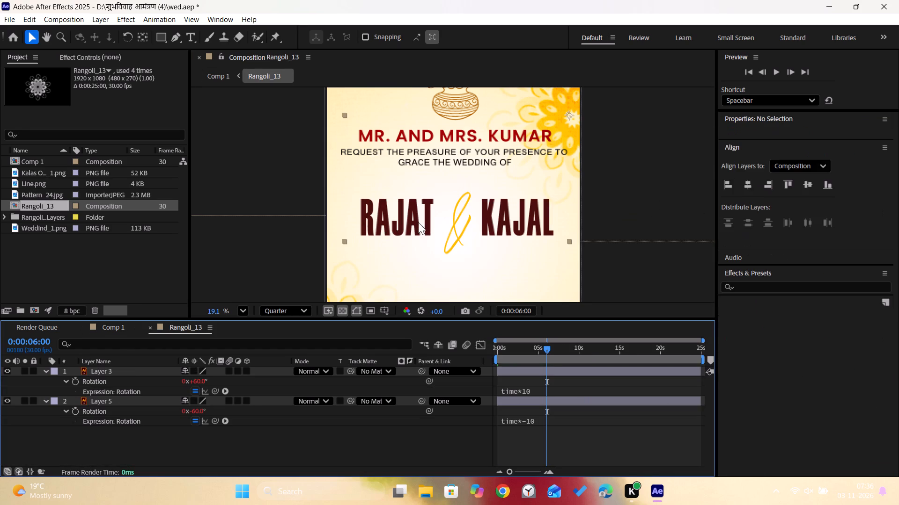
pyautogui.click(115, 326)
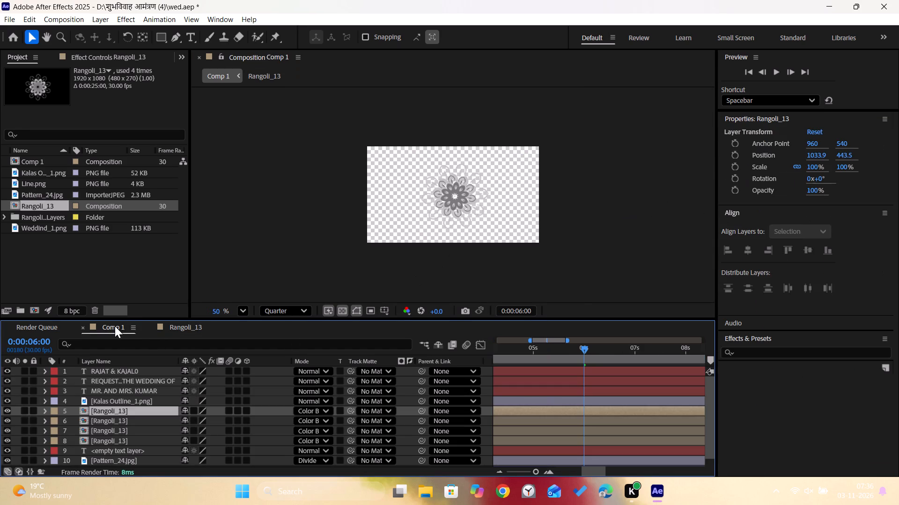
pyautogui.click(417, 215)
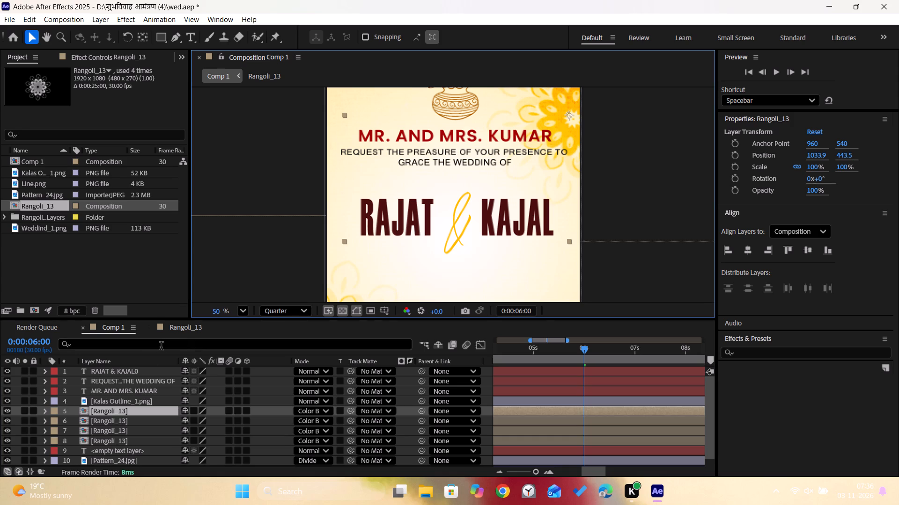
# Replace the name RAJAT with KUBER in the couple's name text layer and leave text editing.
pyautogui.click(121, 375)
pyautogui.doubleClick(414, 216)
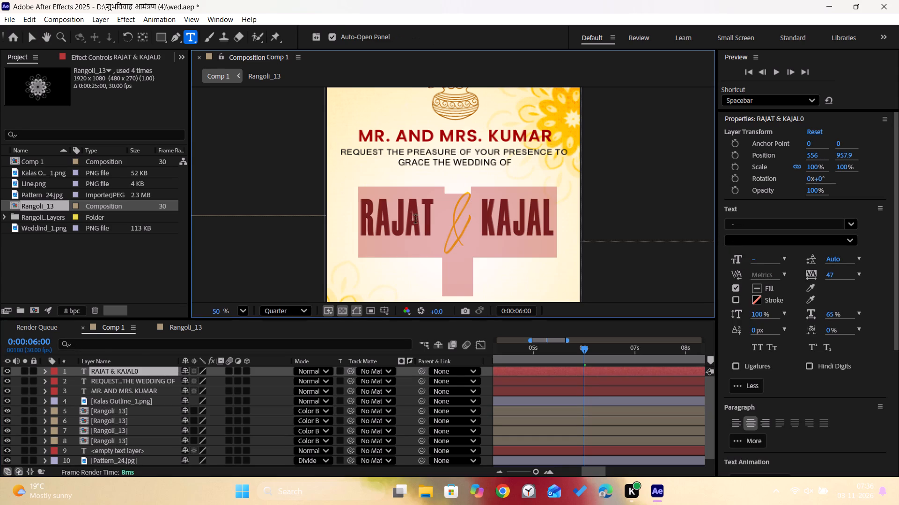
pyautogui.click(434, 220)
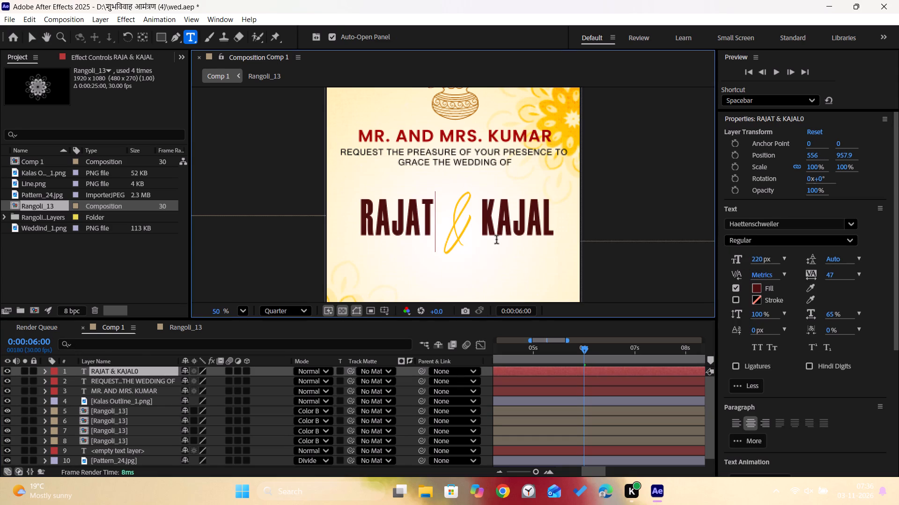
pyautogui.press('BackSpace')
pyautogui.press('BackSpace')
pyautogui.press('BackSpace')
pyautogui.press('BackSpace')
pyautogui.press('BackSpace')
pyautogui.write('KUBER')
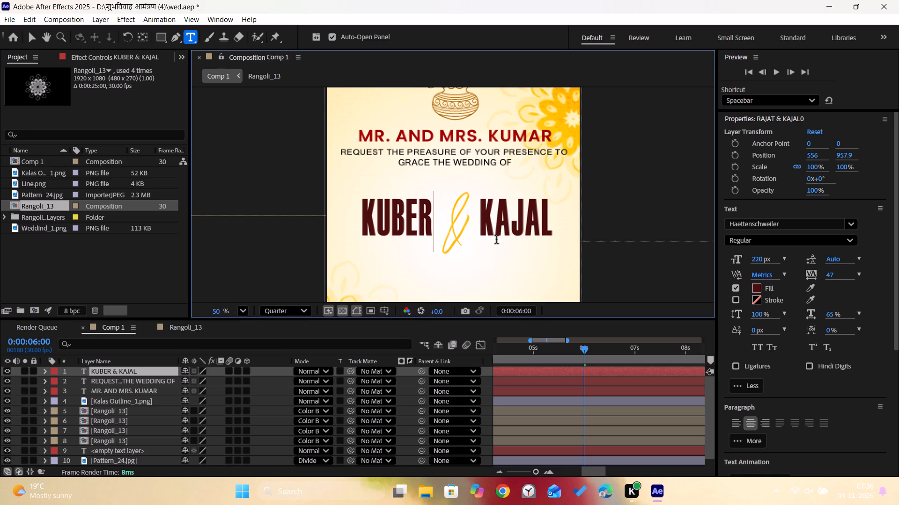
pyautogui.click(37, 41)
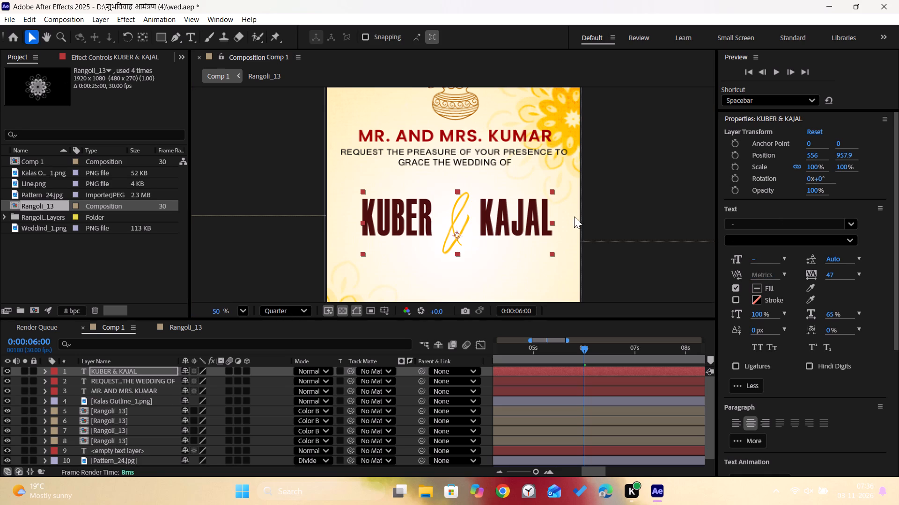
pyautogui.click(610, 205)
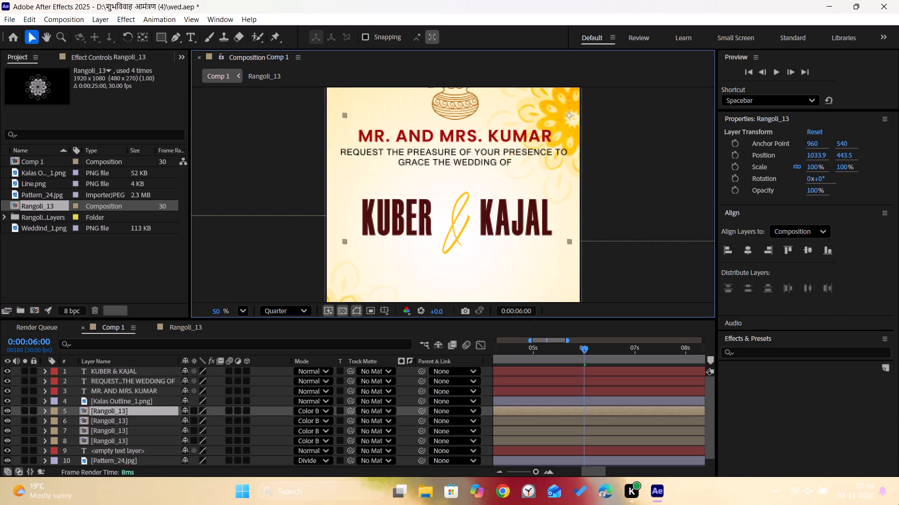
# Move the KUBER & KAJAL layer below the frame to Y position 2245.9 and set a Position keyframe at 0:00:06:00.
pyautogui.hotkey('ctrl', '0')
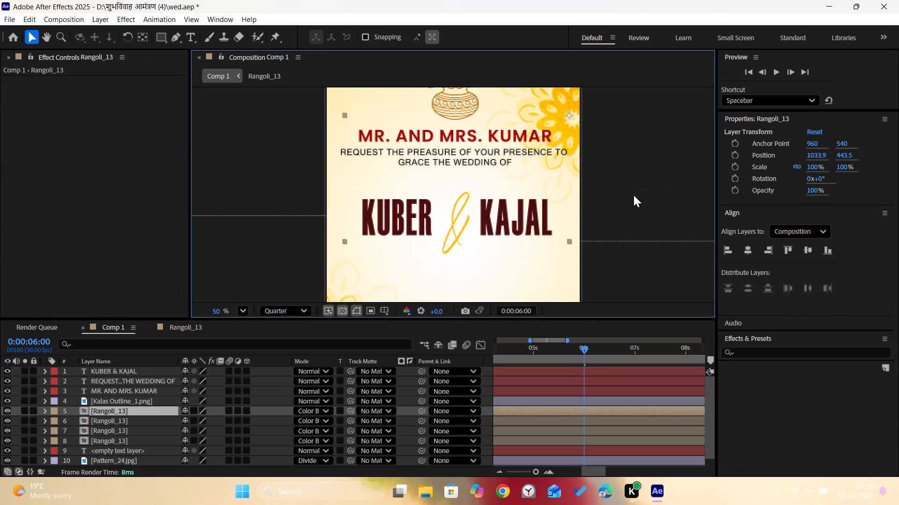
pyautogui.click(215, 142)
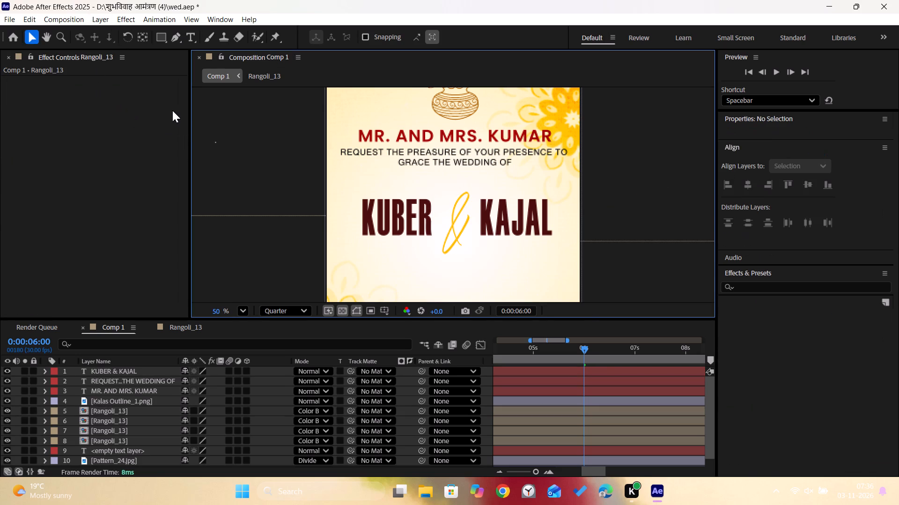
pyautogui.click(698, 329)
pyautogui.hotkey('ctrl', '0')
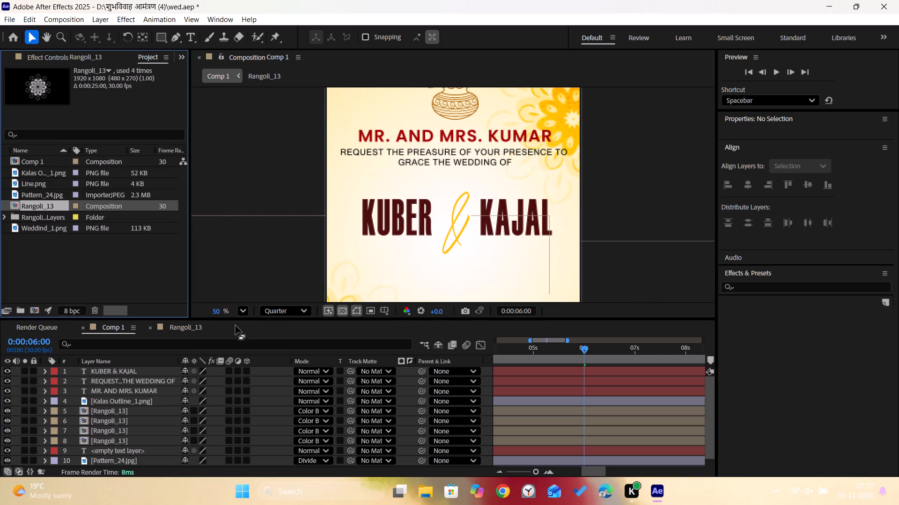
pyautogui.click(243, 310)
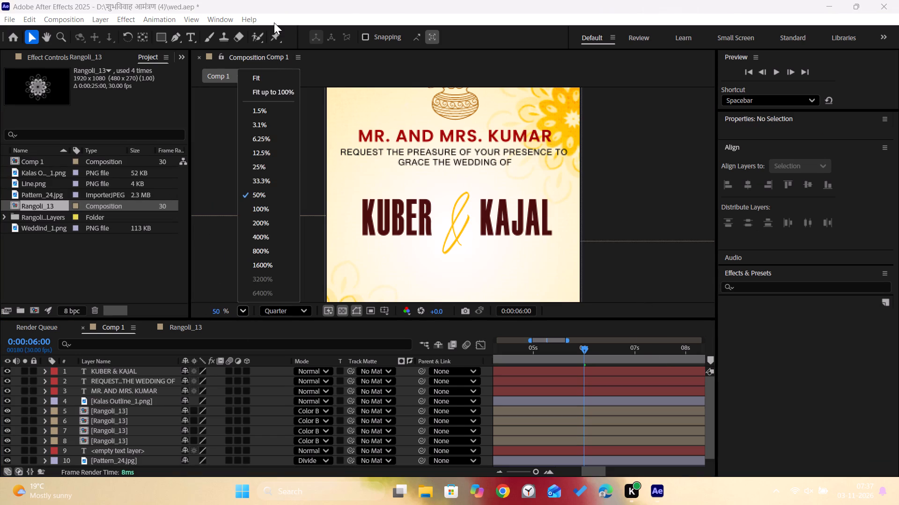
pyautogui.click(263, 78)
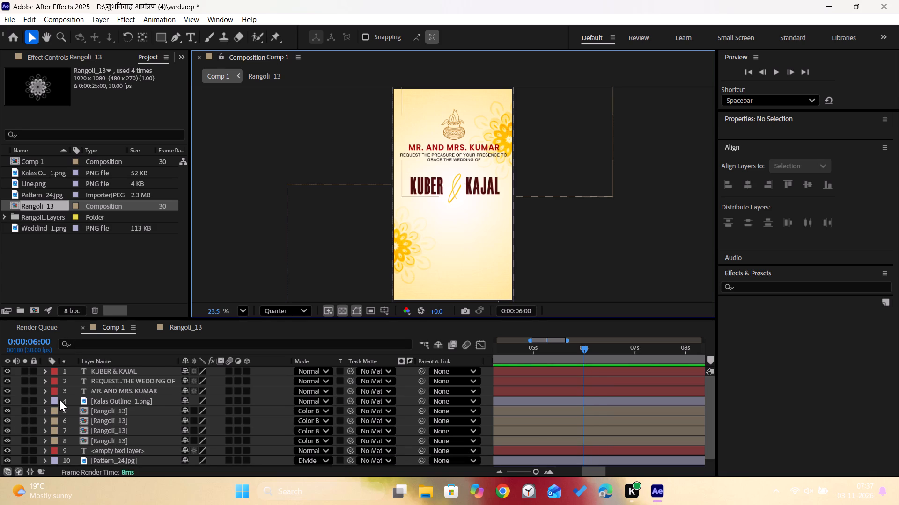
pyautogui.click(98, 375)
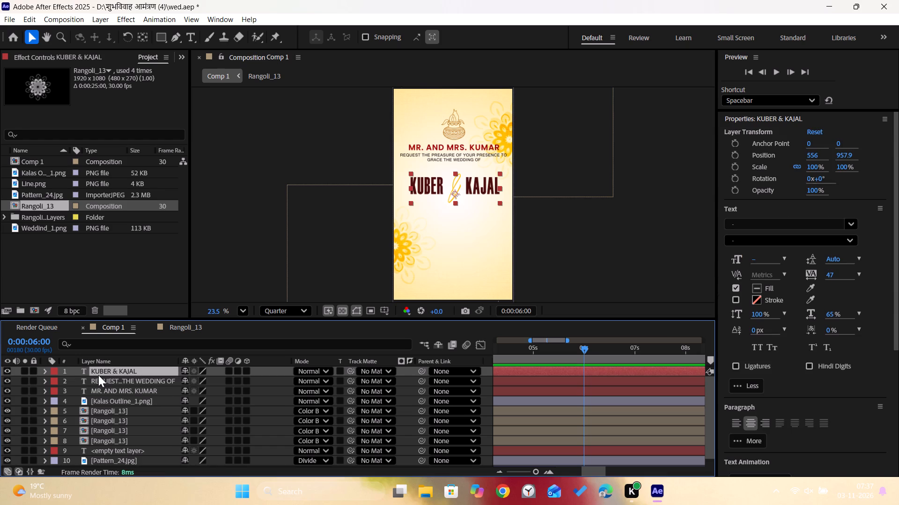
pyautogui.press('p')
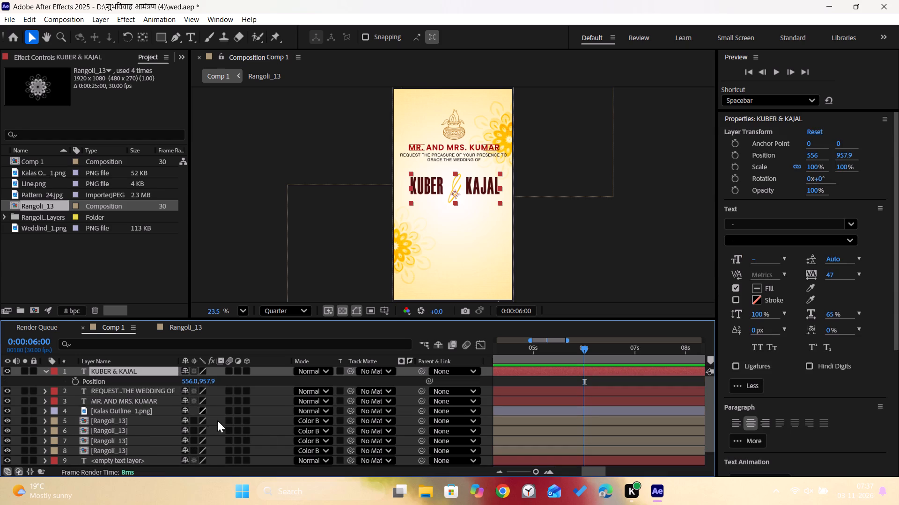
pyautogui.moveTo(209, 382); pyautogui.dragTo(208, 382)
pyautogui.moveTo(208, 382); pyautogui.dragTo(898, 446)
pyautogui.click(73, 382)
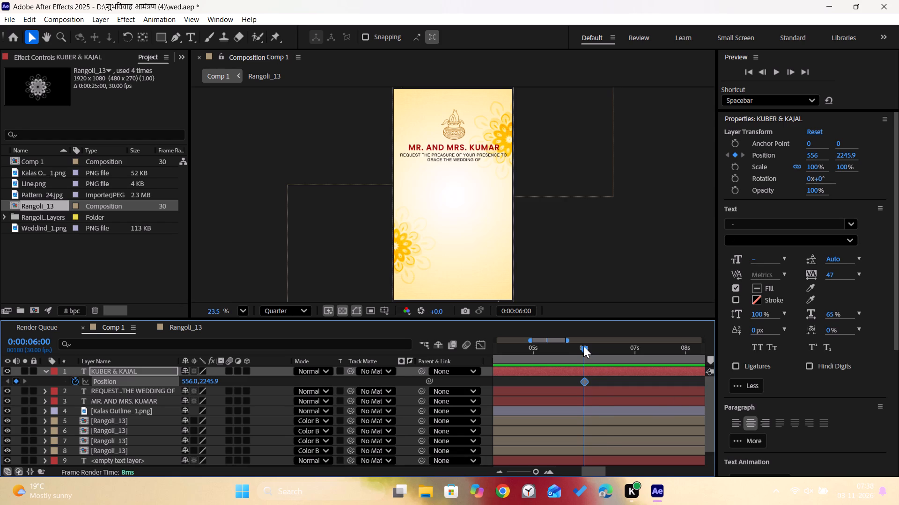
# Move the current time to 0:00:07:00.
pyautogui.moveTo(583, 346); pyautogui.dragTo(621, 355)
pyautogui.press('0')
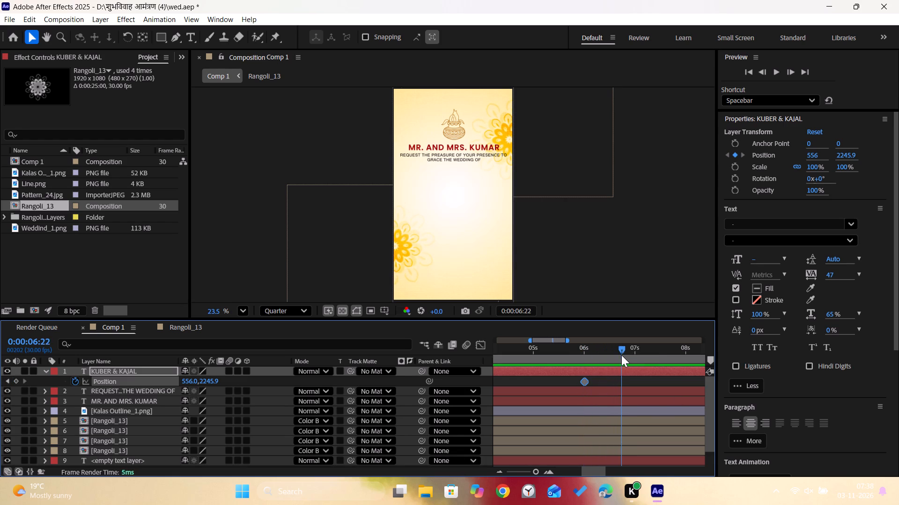
pyautogui.moveTo(621, 355); pyautogui.dragTo(634, 362)
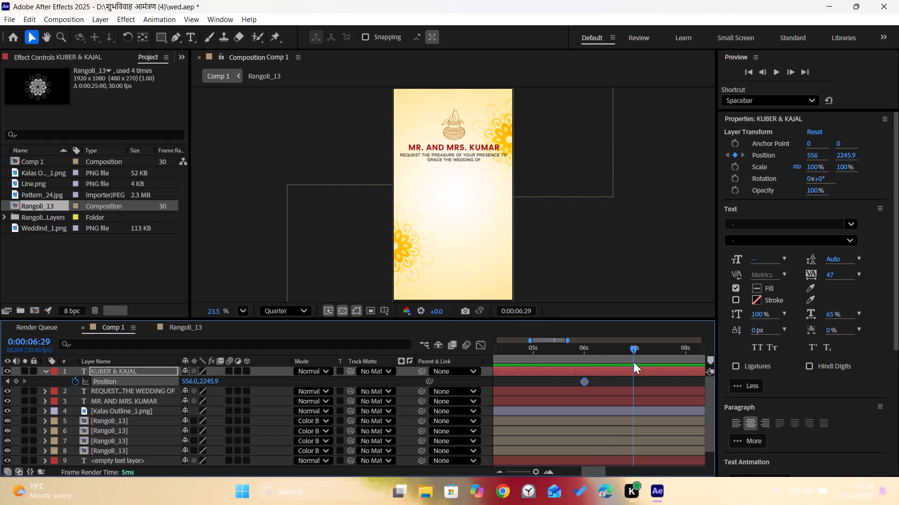
pyautogui.moveTo(634, 362); pyautogui.dragTo(634, 363)
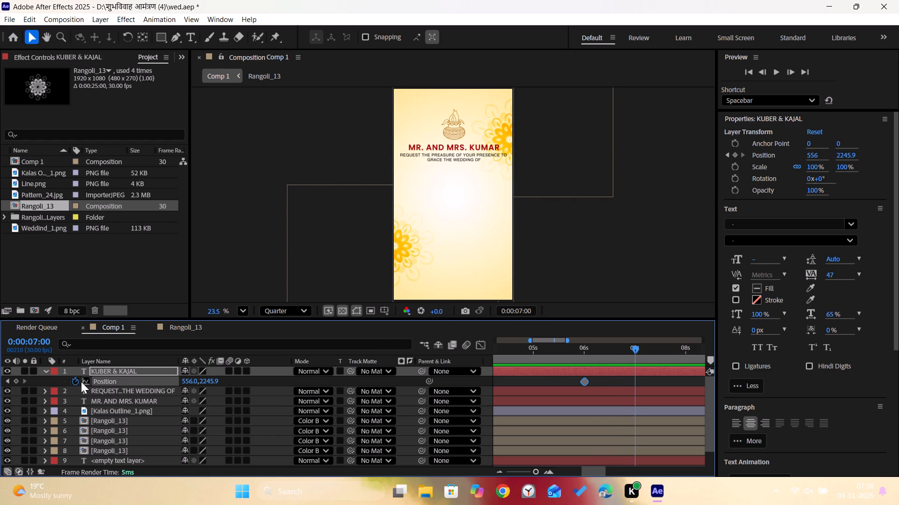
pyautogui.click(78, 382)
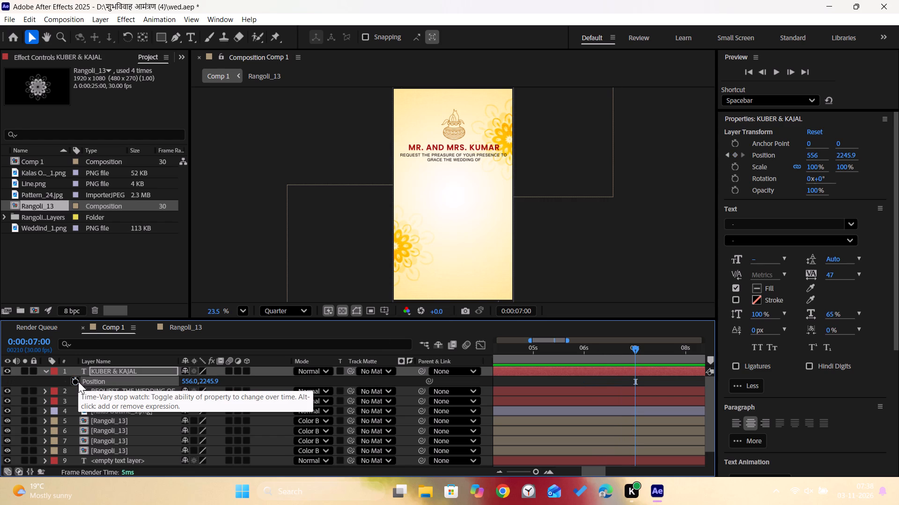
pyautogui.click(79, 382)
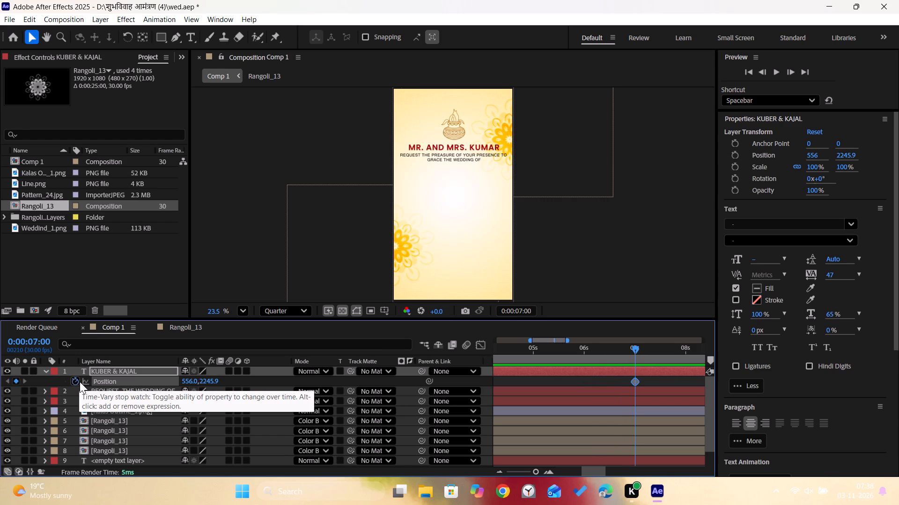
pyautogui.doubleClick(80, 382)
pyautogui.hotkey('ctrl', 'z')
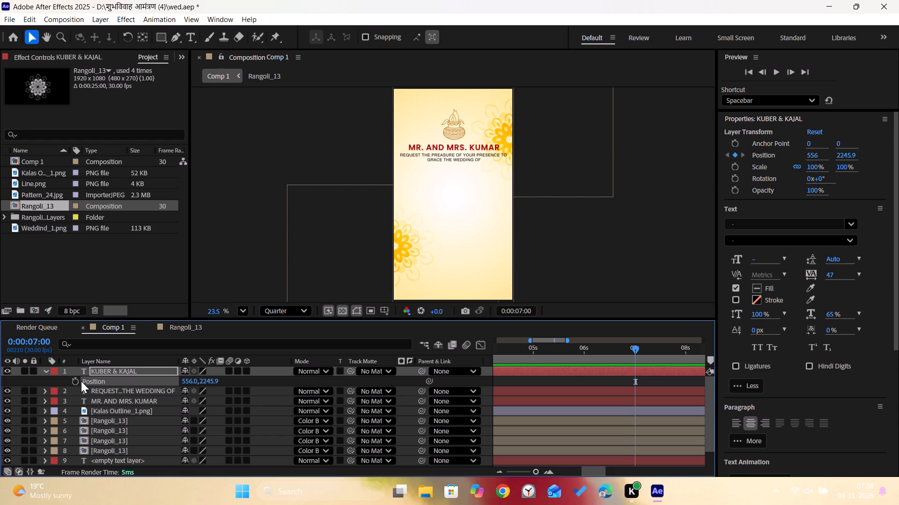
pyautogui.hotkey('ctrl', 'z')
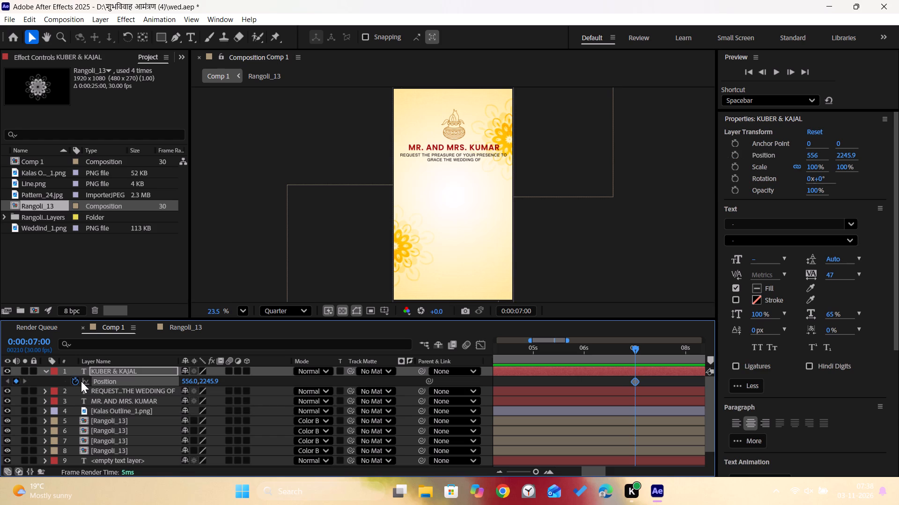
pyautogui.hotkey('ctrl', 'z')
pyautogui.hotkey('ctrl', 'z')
# Keyframe the KUBER & KAJAL layer's Position at 0:00:07:00 by raising it under the GRACE THE WEDDING OF line to Y 1019.9.
pyautogui.moveTo(205, 379); pyautogui.dragTo(0, 349)
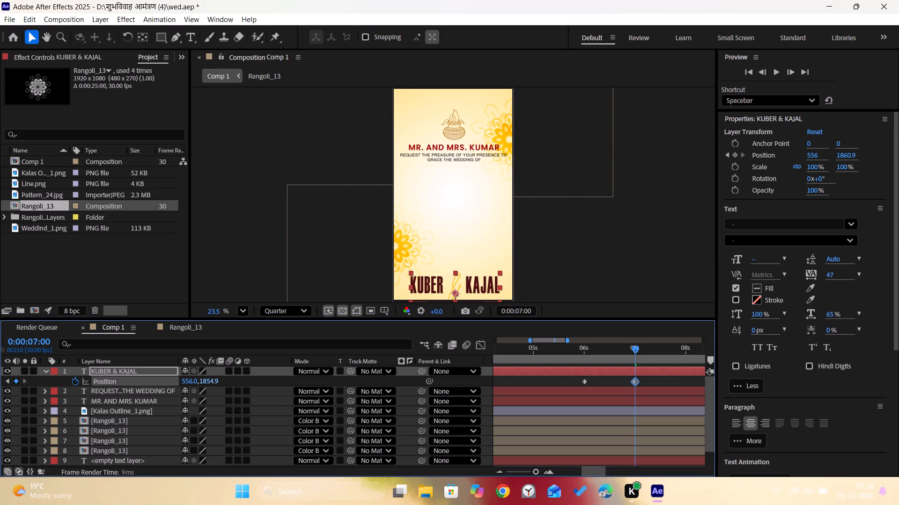
pyautogui.moveTo(0, 349); pyautogui.dragTo(25, 120)
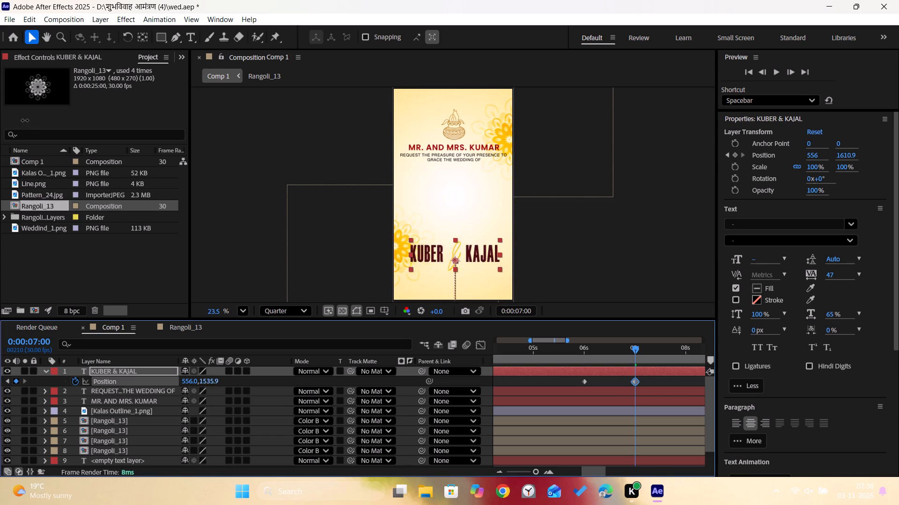
pyautogui.moveTo(25, 120); pyautogui.dragTo(29, 0)
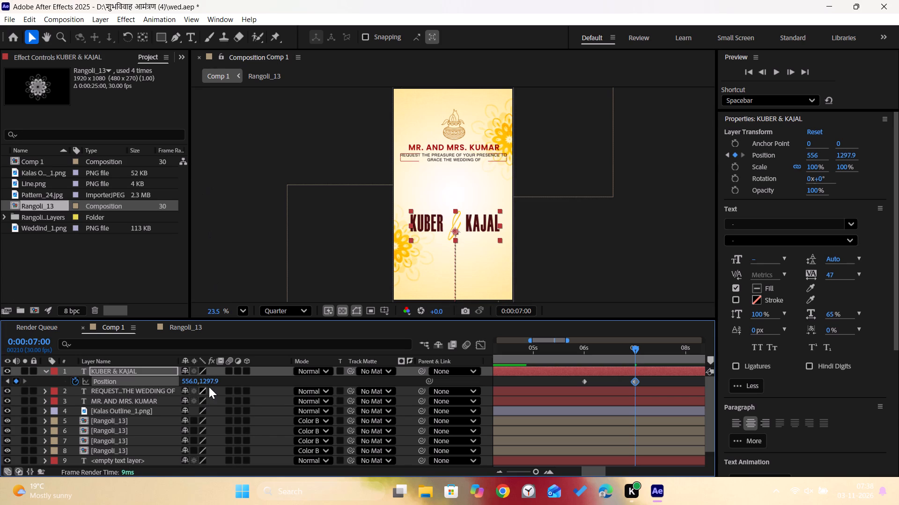
pyautogui.moveTo(209, 383); pyautogui.dragTo(189, 263)
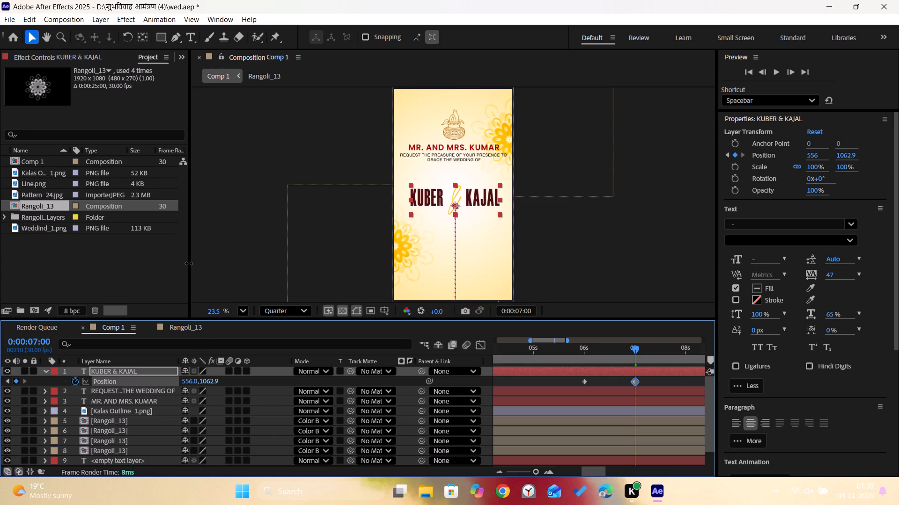
pyautogui.moveTo(189, 263); pyautogui.dragTo(186, 244)
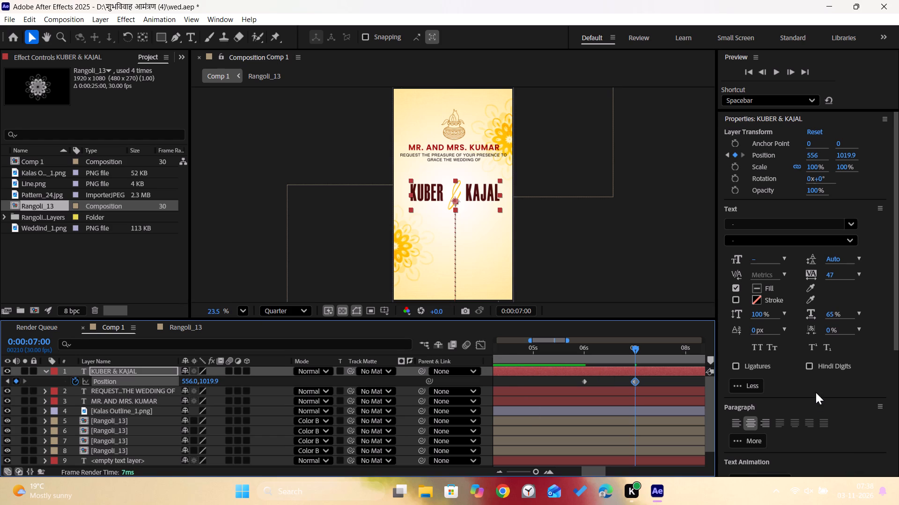
# Align the KUBER & KAJAL layer to the composition's vertical center at 0:00:07:00.
pyautogui.moveTo(897, 336); pyautogui.dragTo(870, 443)
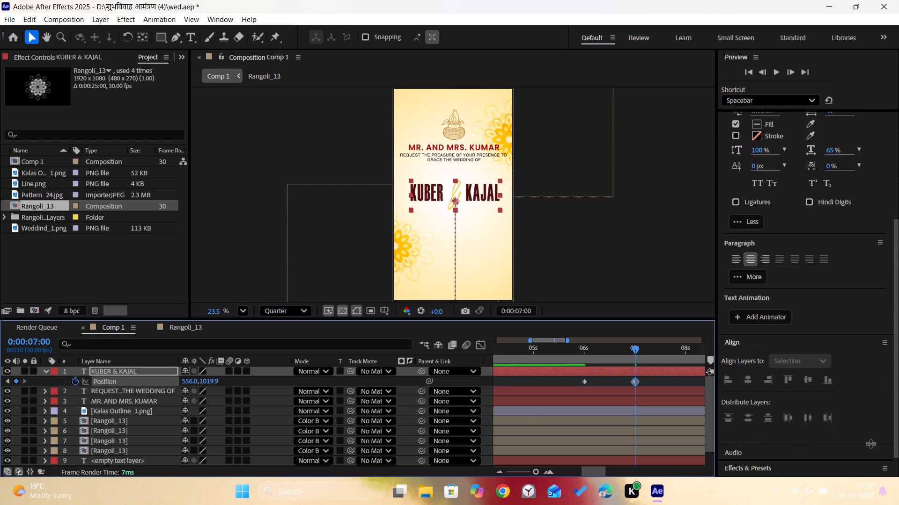
pyautogui.moveTo(870, 443); pyautogui.dragTo(872, 444)
pyautogui.click(805, 382)
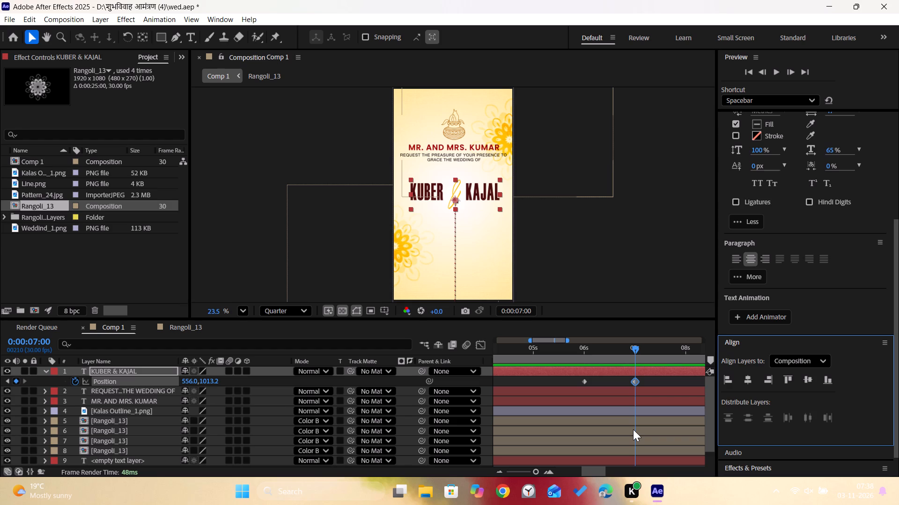
# Expand the KUBER & KAJAL layer's properties and add a Tracking text animator to it.
pyautogui.click(44, 374)
pyautogui.click(46, 371)
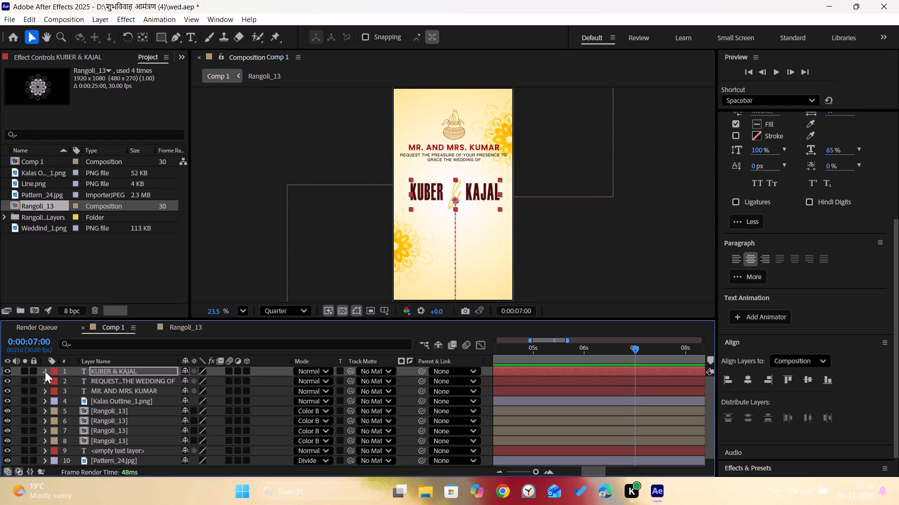
pyautogui.click(284, 381)
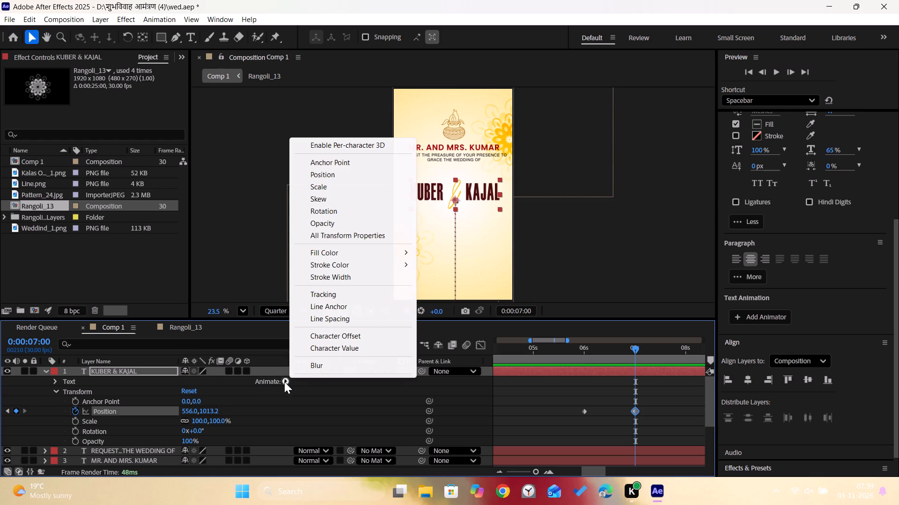
pyautogui.click(324, 295)
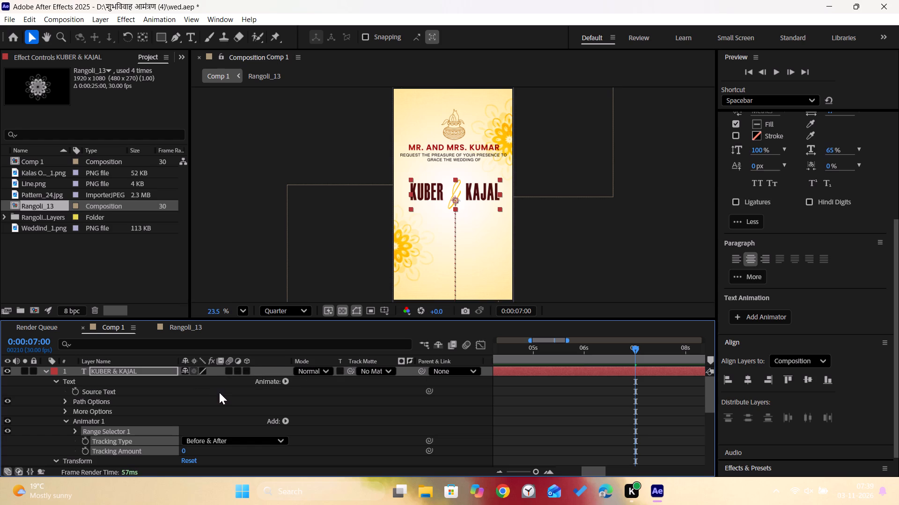
# Set Animator 1's Tracking Amount to 262 so the couple's names spread outside the frame.
pyautogui.moveTo(356, 418); pyautogui.dragTo(354, 377, button='middle')
pyautogui.scroll(-2, 349, 383)
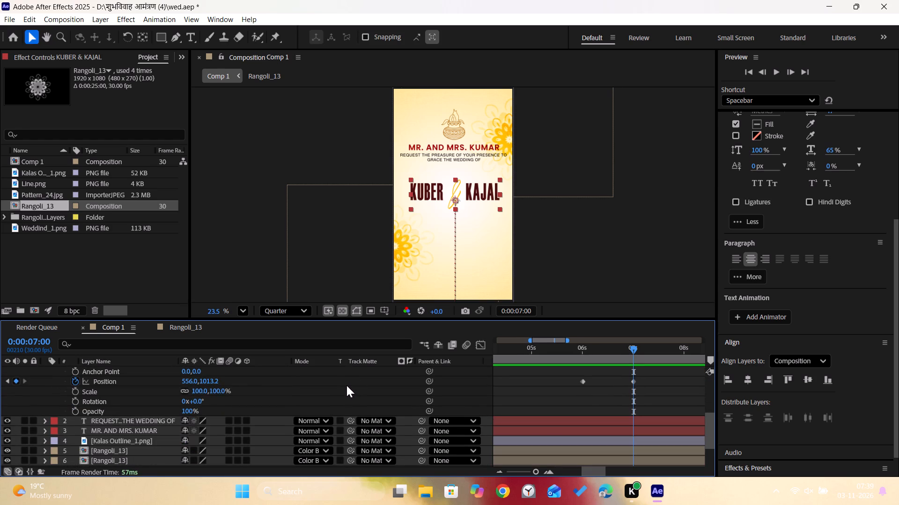
pyautogui.moveTo(346, 387); pyautogui.dragTo(342, 439, button='middle')
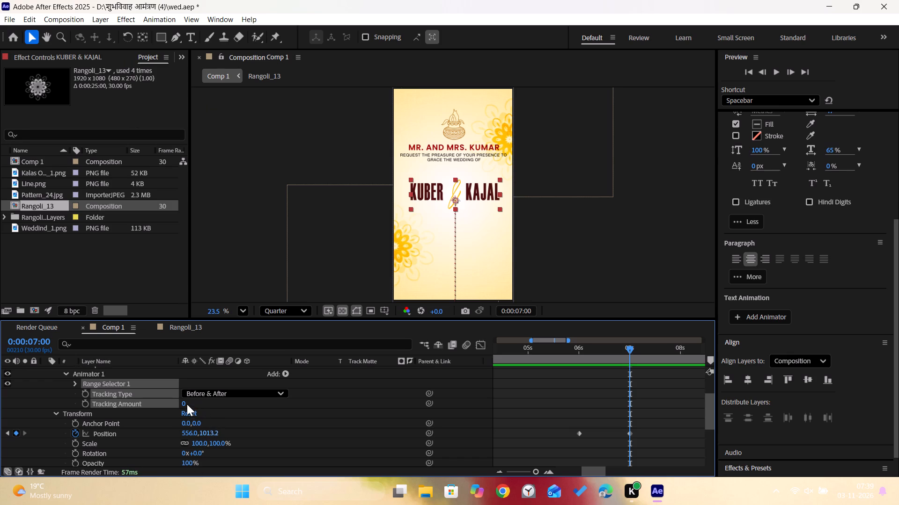
pyautogui.moveTo(182, 404); pyautogui.dragTo(192, 404)
pyautogui.moveTo(184, 405); pyautogui.dragTo(198, 406)
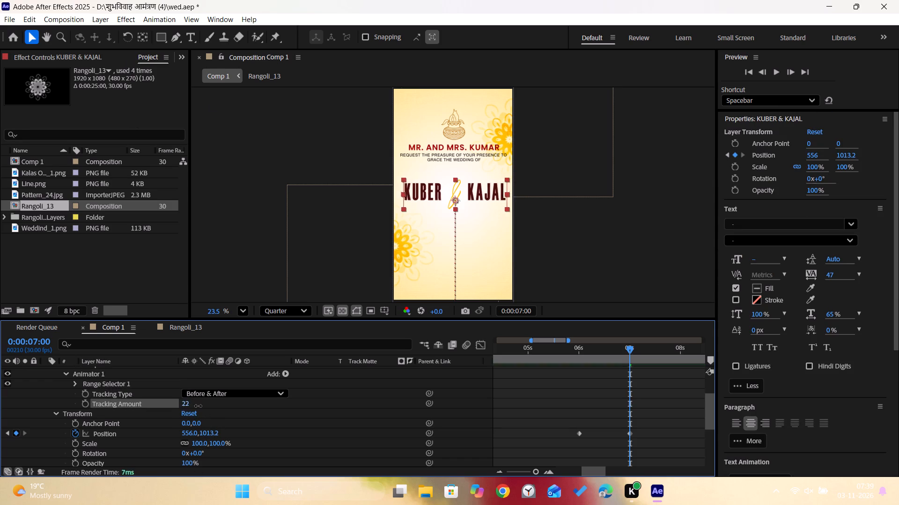
pyautogui.moveTo(198, 406); pyautogui.dragTo(353, 420)
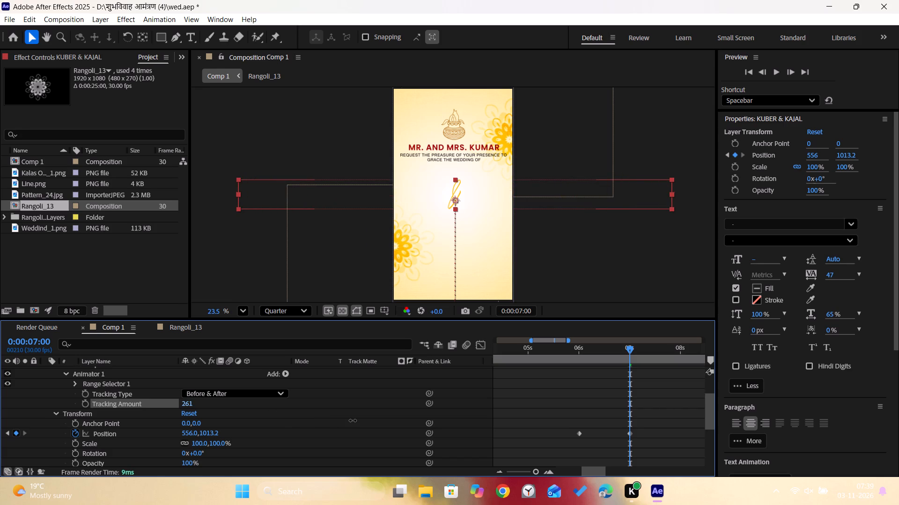
pyautogui.moveTo(353, 420); pyautogui.dragTo(353, 420)
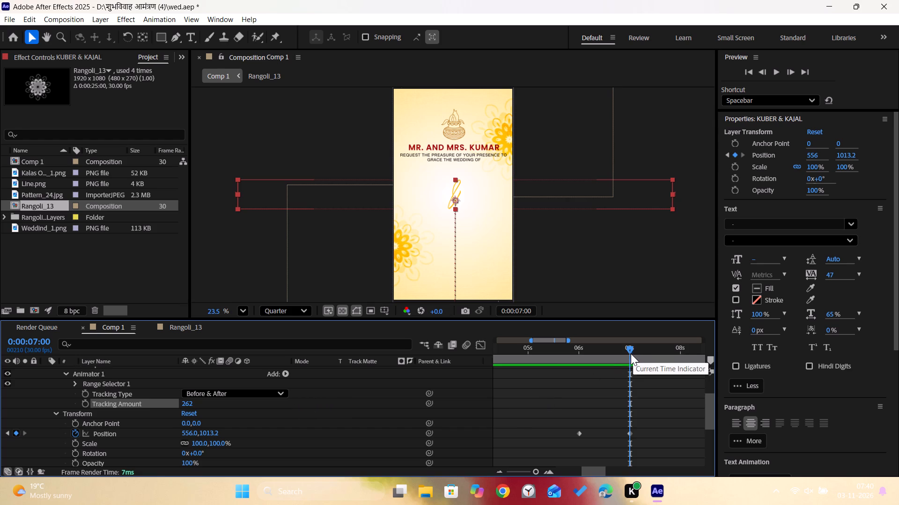
# Set a Tracking Amount keyframe at 0:00:06:00, matching the layer's first Position keyframe.
pyautogui.moveTo(629, 349); pyautogui.dragTo(582, 361)
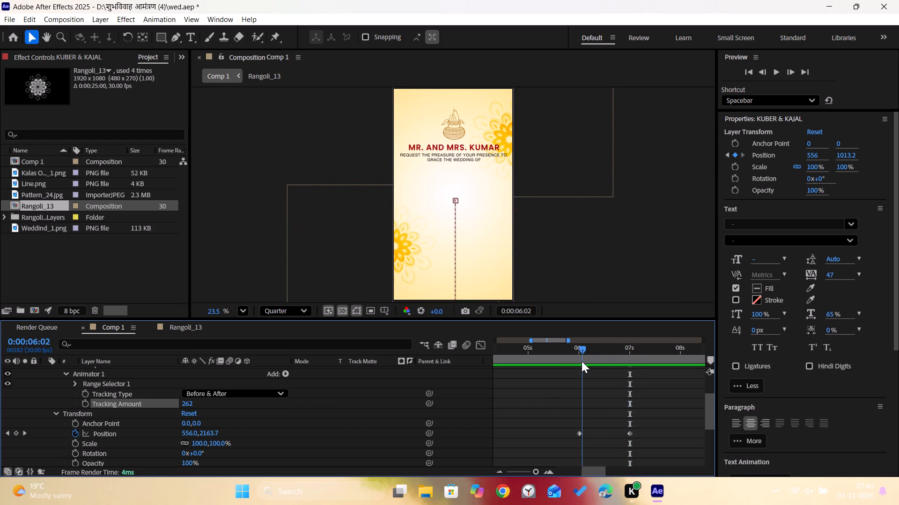
pyautogui.moveTo(582, 361); pyautogui.dragTo(579, 361)
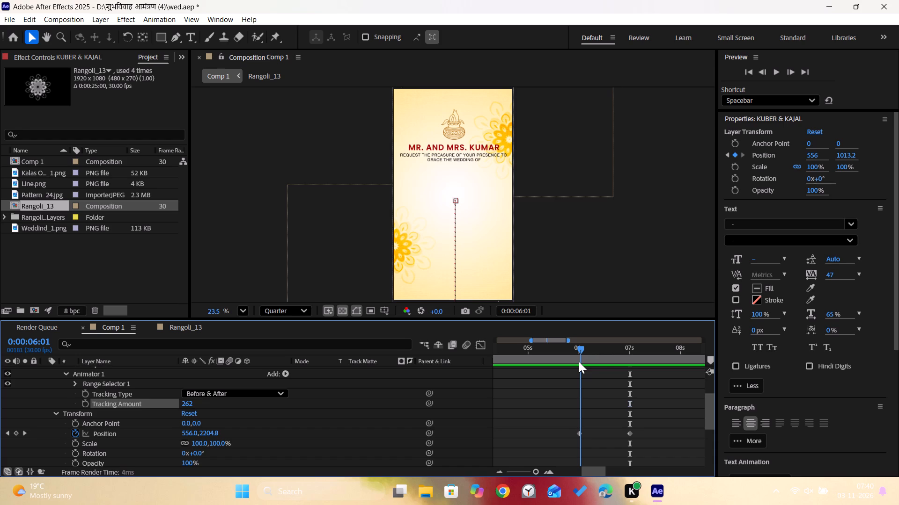
pyautogui.moveTo(579, 361); pyautogui.dragTo(578, 362)
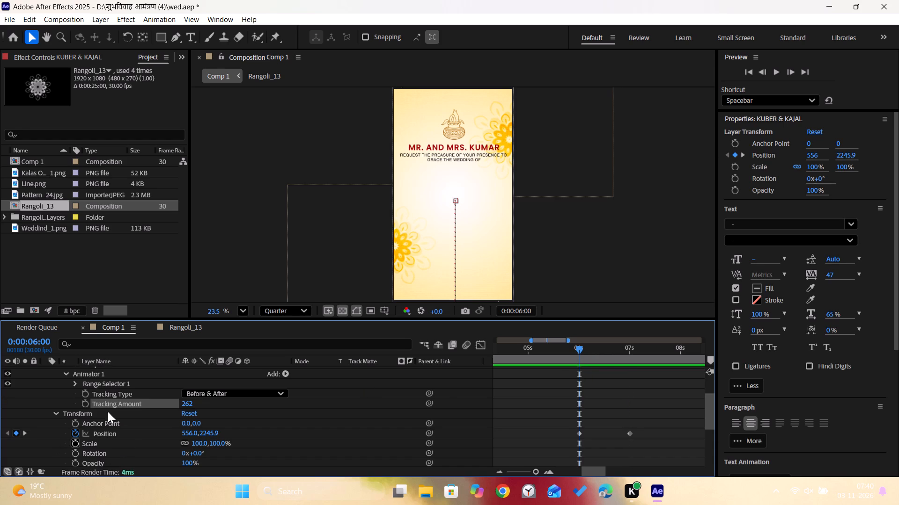
pyautogui.click(87, 403)
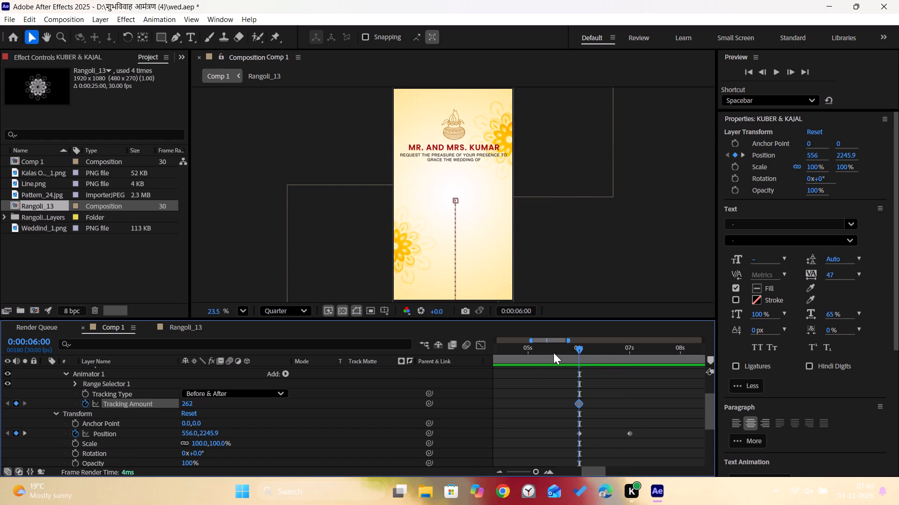
# Keyframe the Tracking Amount at 0:00:07:00 with a value of 0.
pyautogui.moveTo(580, 348); pyautogui.dragTo(627, 354)
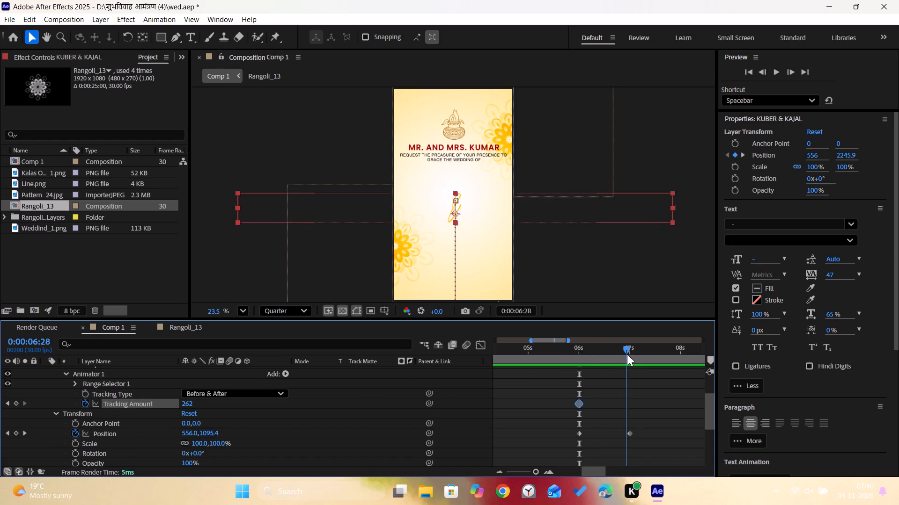
pyautogui.moveTo(627, 354); pyautogui.dragTo(630, 354)
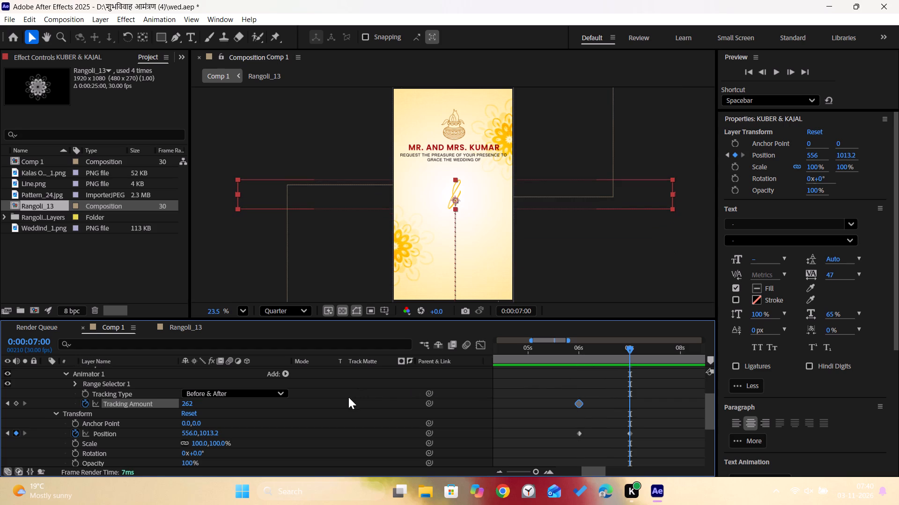
pyautogui.moveTo(188, 402); pyautogui.dragTo(164, 408)
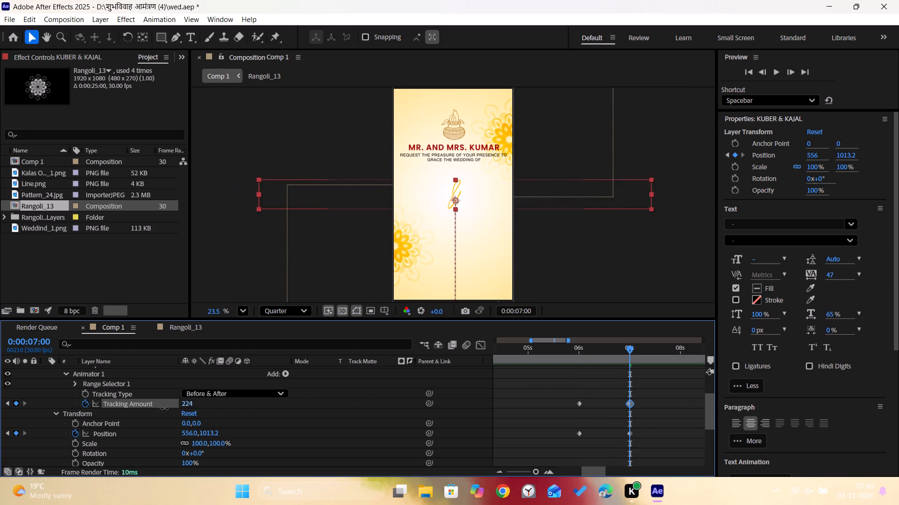
pyautogui.moveTo(164, 408); pyautogui.dragTo(56, 432)
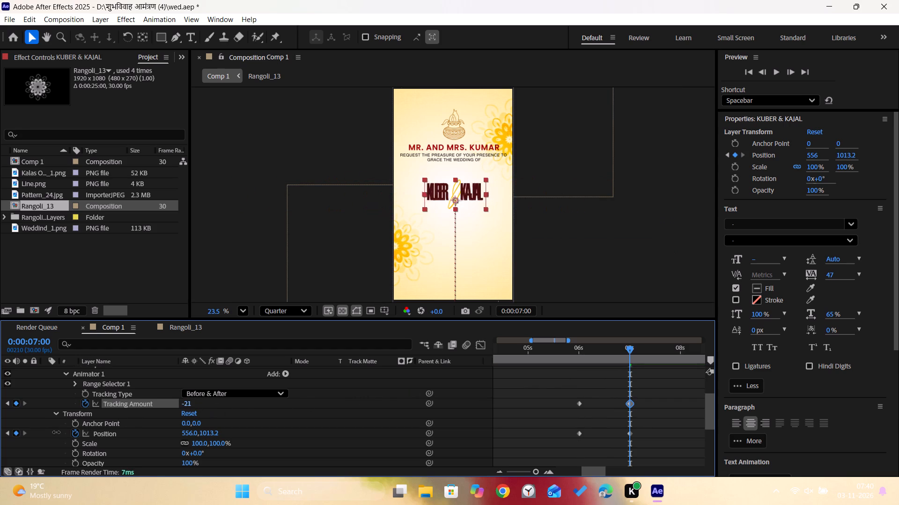
pyautogui.moveTo(56, 432); pyautogui.dragTo(65, 431)
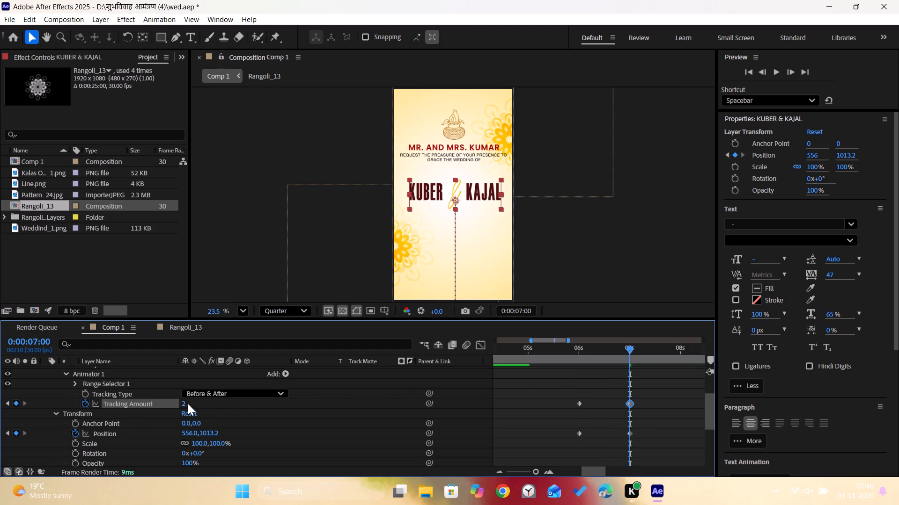
pyautogui.click(181, 404)
pyautogui.click(185, 404)
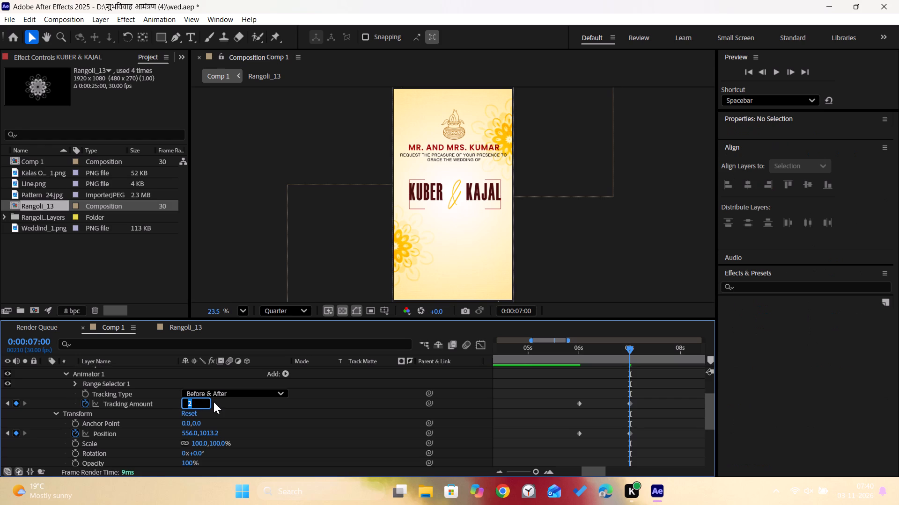
pyautogui.press('0')
pyautogui.press('Return')
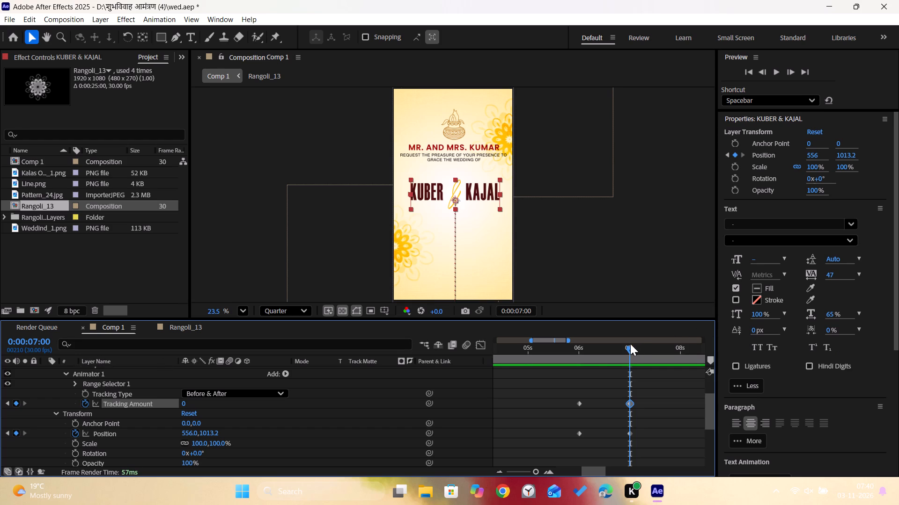
# Preview the name text animation from 0:00:05:06 to past 0:00:07:00.
pyautogui.moveTo(631, 347); pyautogui.dragTo(617, 351)
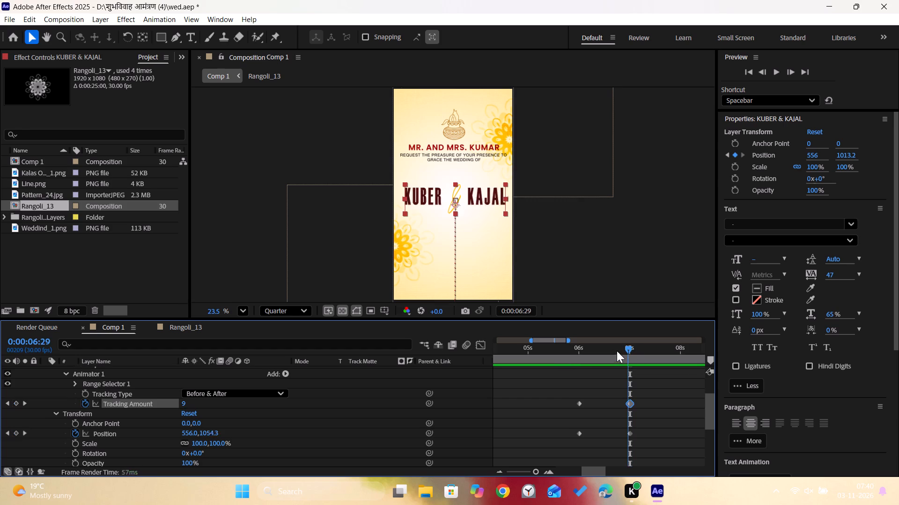
pyautogui.moveTo(617, 351); pyautogui.dragTo(539, 359)
pyautogui.press('space')
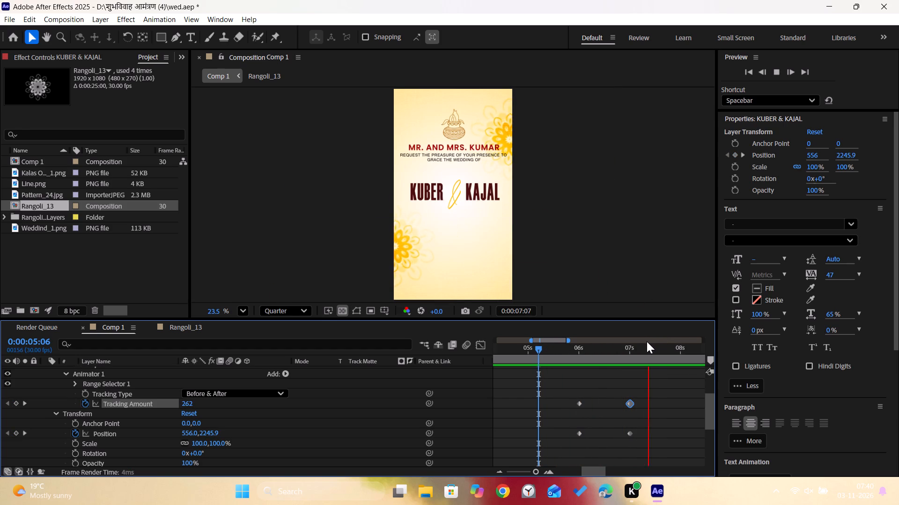
pyautogui.press('space')
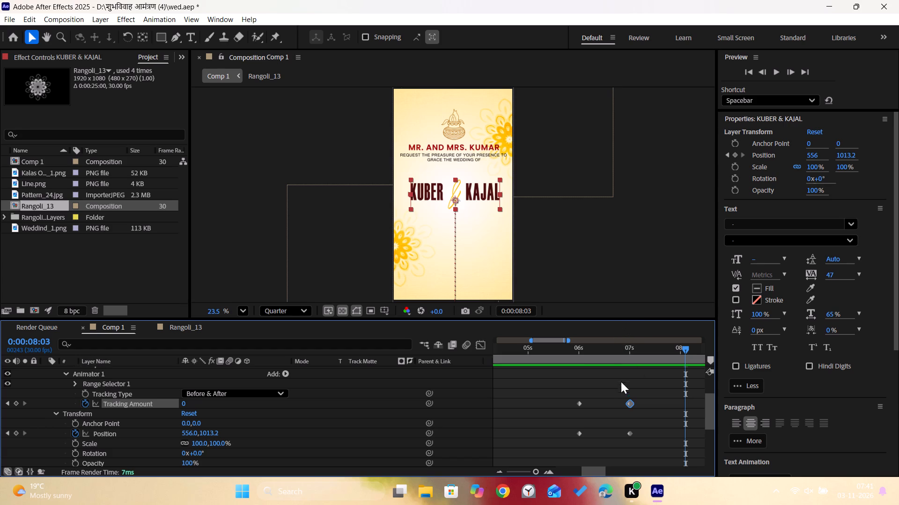
# Move the Tracking Amount keyframe of value 0 from 0:00:07:00 to 0:00:08:00.
pyautogui.moveTo(687, 349); pyautogui.dragTo(682, 349)
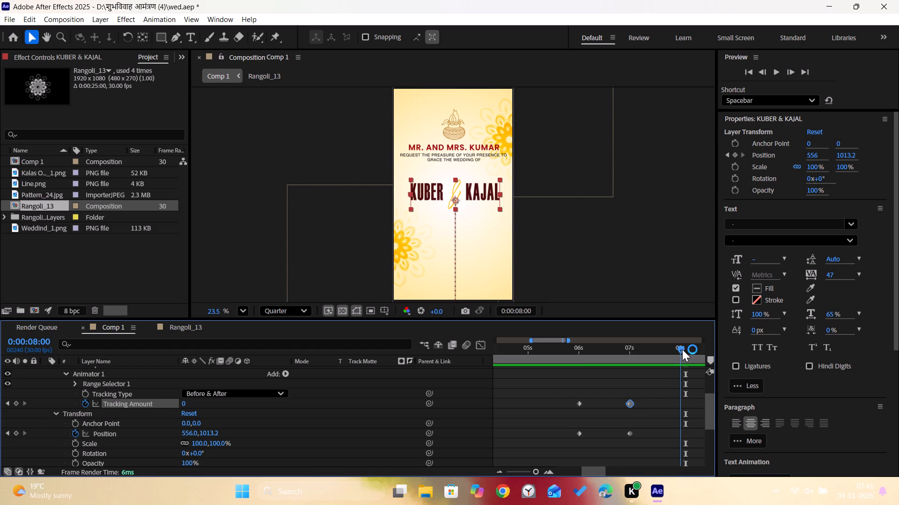
pyautogui.moveTo(682, 349); pyautogui.dragTo(682, 350)
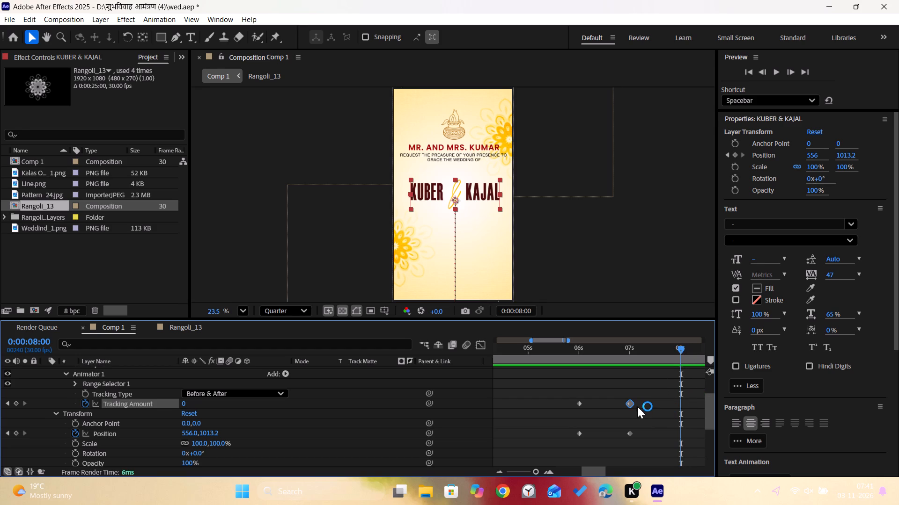
pyautogui.moveTo(631, 404); pyautogui.dragTo(656, 410)
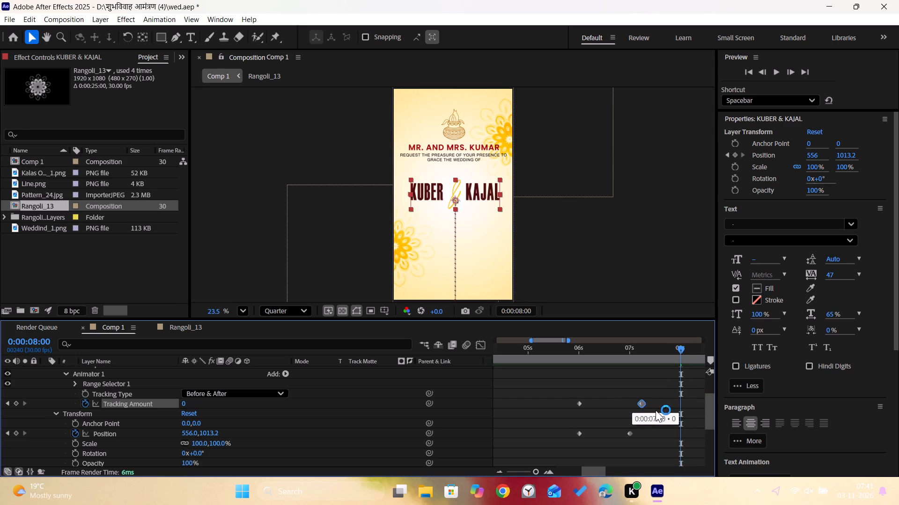
pyautogui.moveTo(656, 410); pyautogui.dragTo(681, 410)
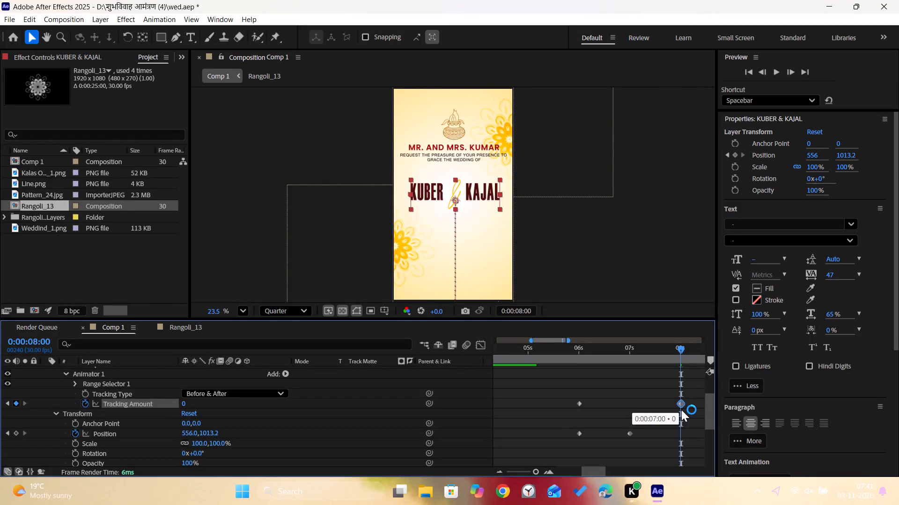
pyautogui.moveTo(681, 410); pyautogui.dragTo(681, 411)
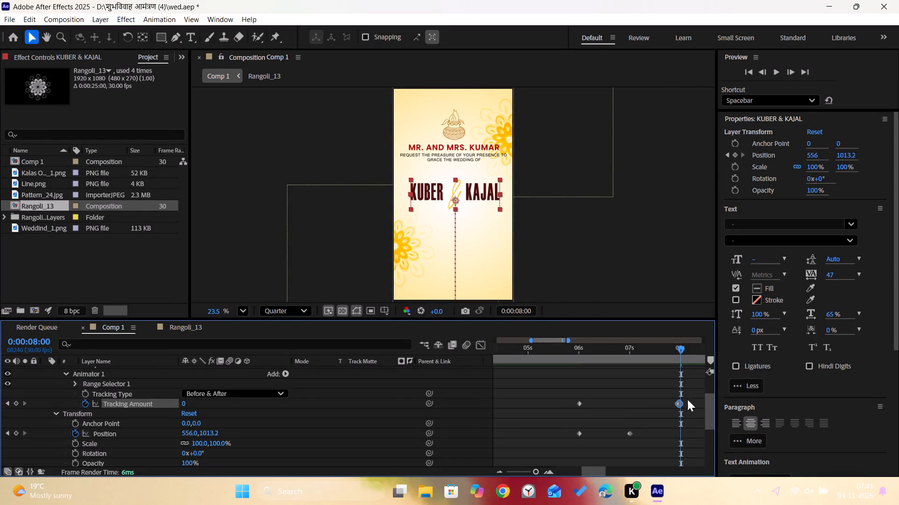
pyautogui.click(682, 403)
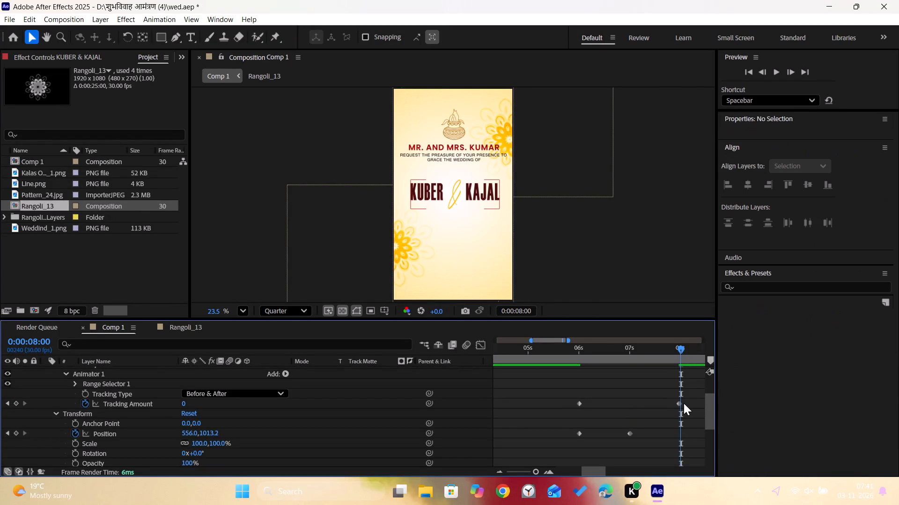
pyautogui.moveTo(684, 402); pyautogui.dragTo(675, 408)
pyautogui.click(679, 405)
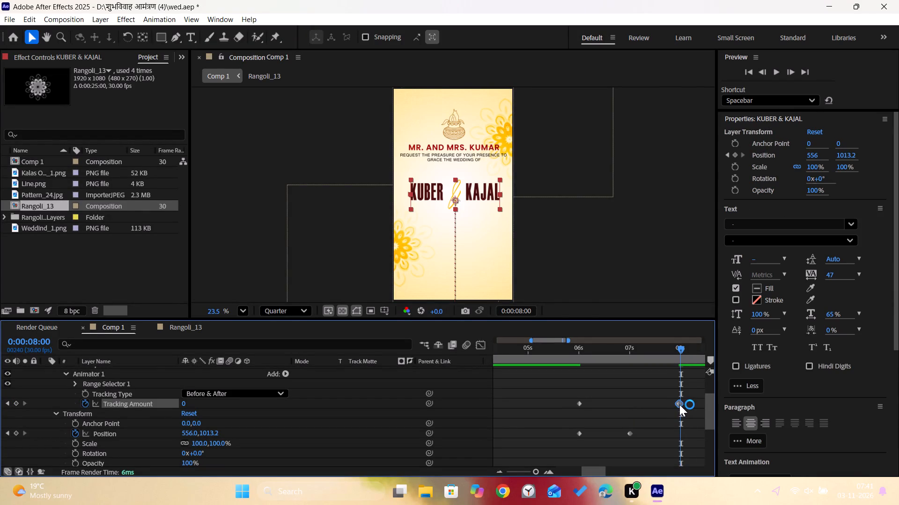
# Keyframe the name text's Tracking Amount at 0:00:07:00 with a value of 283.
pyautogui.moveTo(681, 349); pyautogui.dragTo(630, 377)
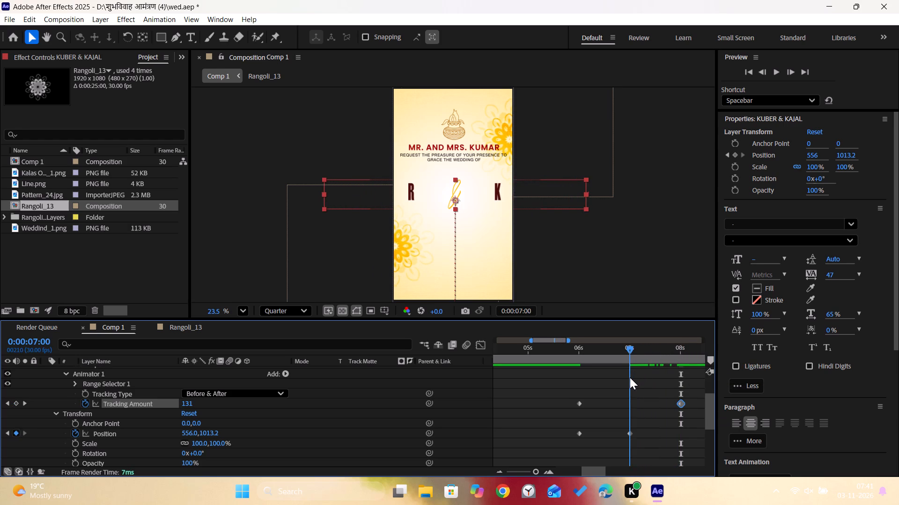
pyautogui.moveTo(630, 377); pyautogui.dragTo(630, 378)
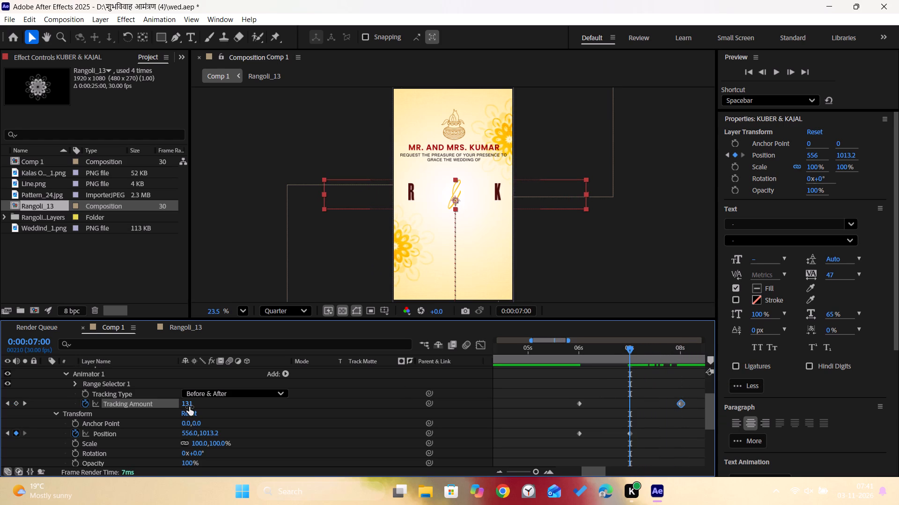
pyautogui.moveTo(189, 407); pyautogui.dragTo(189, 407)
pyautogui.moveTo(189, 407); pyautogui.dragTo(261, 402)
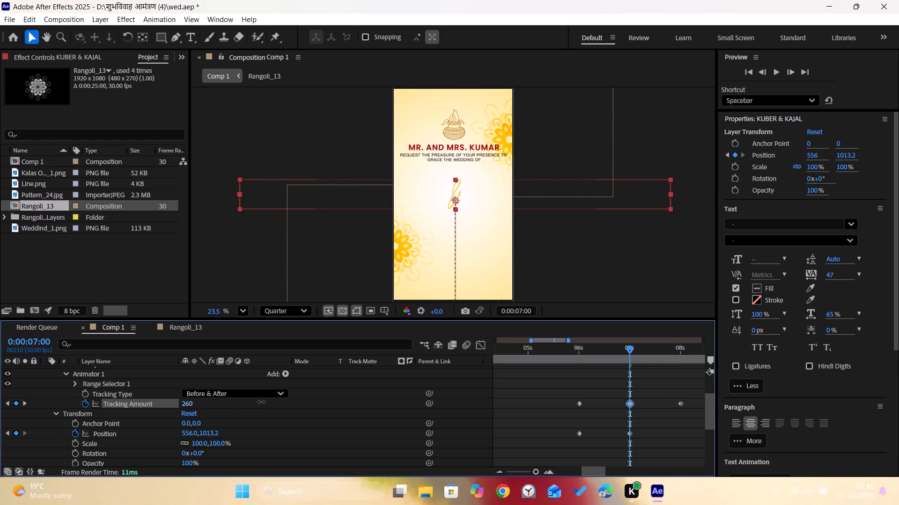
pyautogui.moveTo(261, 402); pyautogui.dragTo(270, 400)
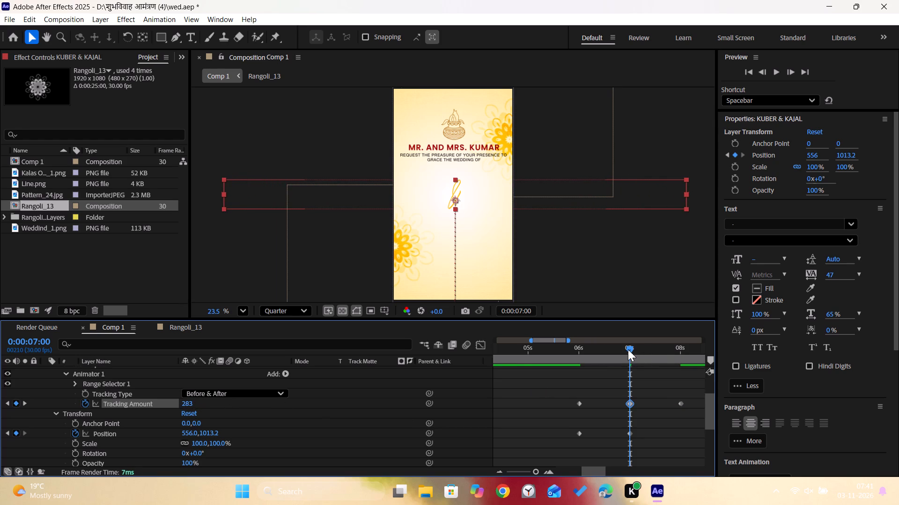
# Preview the name text animation from 0:00:04:24 with the added tracking keyframe.
pyautogui.moveTo(630, 348); pyautogui.dragTo(518, 360)
pyautogui.press('space')
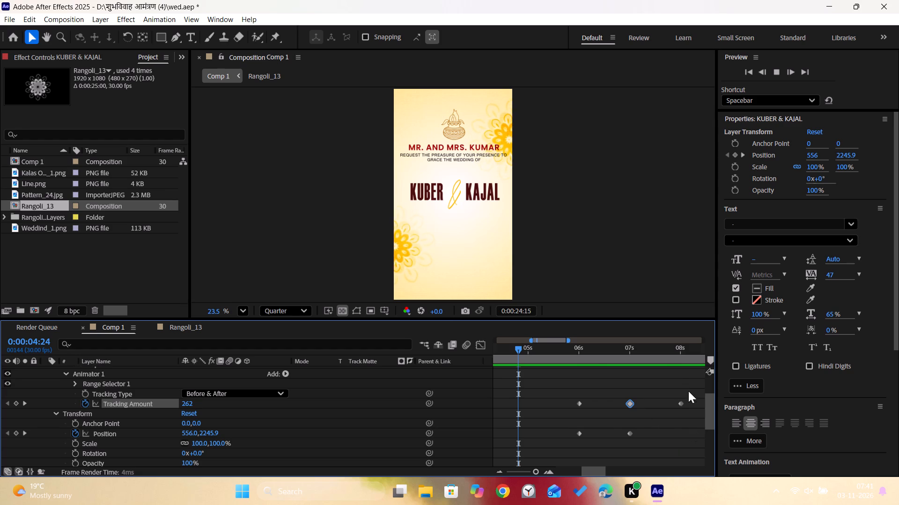
pyautogui.moveTo(688, 392); pyautogui.dragTo(568, 435)
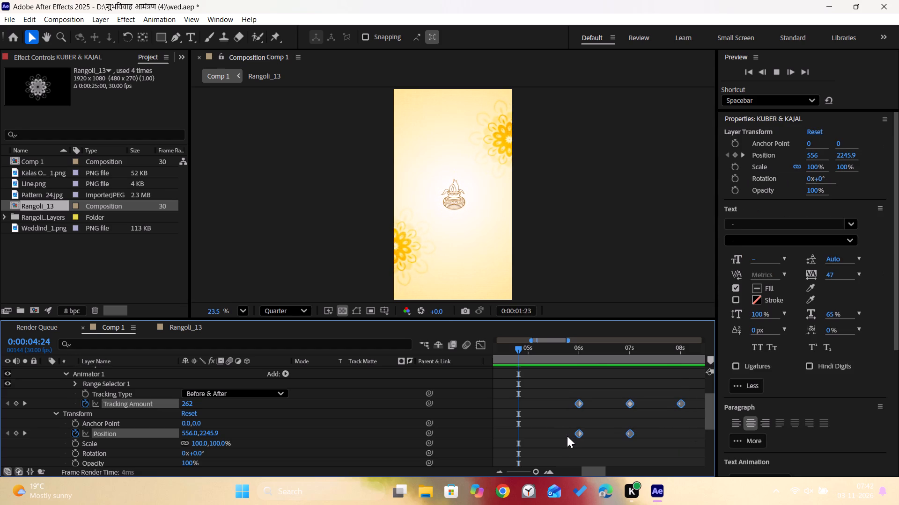
pyautogui.click(607, 379)
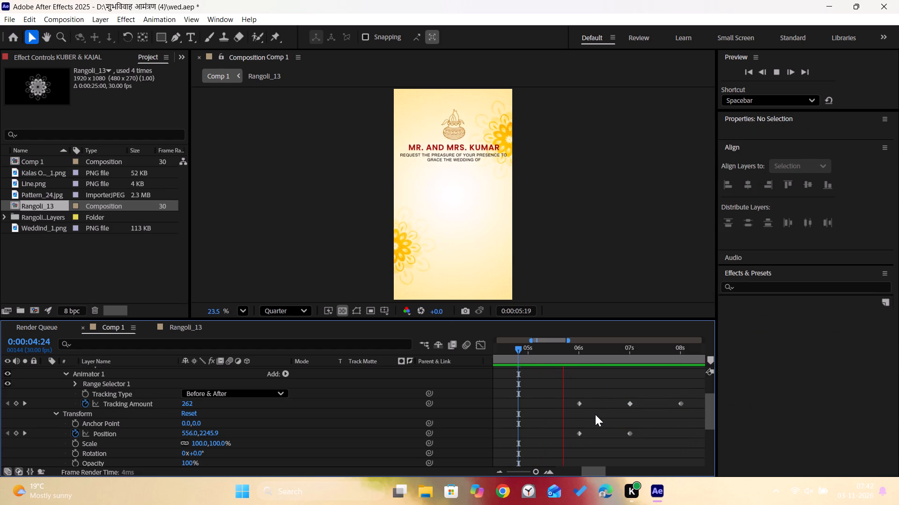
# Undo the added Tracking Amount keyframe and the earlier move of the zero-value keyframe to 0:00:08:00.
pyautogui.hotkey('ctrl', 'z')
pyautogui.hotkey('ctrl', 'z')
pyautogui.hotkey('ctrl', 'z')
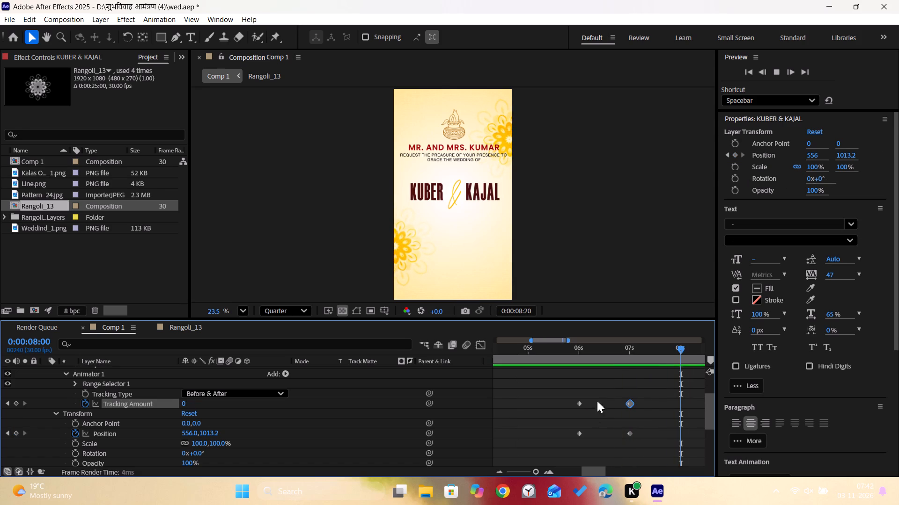
# Move both Tracking Amount keyframes one second later, to 0:00:07:00 and 0:00:08:00.
pyautogui.moveTo(647, 397); pyautogui.dragTo(566, 410)
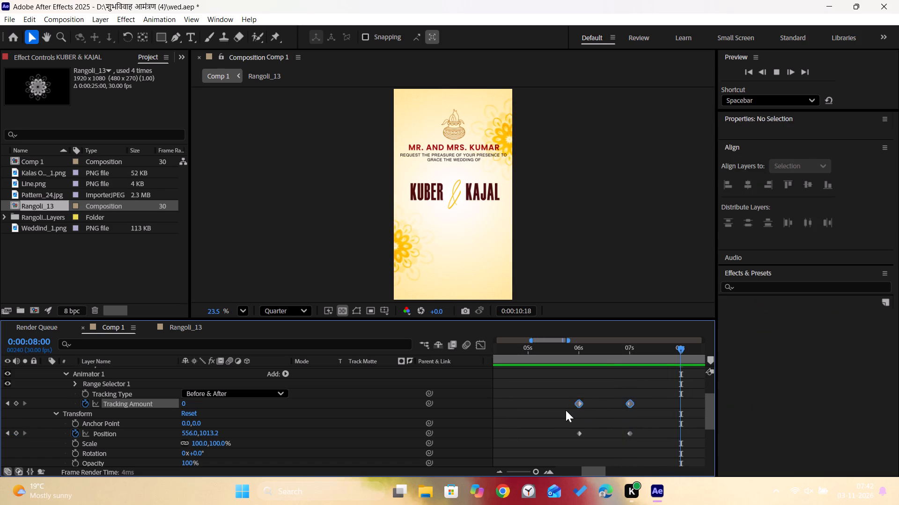
pyautogui.moveTo(566, 410); pyautogui.dragTo(552, 414)
pyautogui.moveTo(580, 402); pyautogui.dragTo(630, 402)
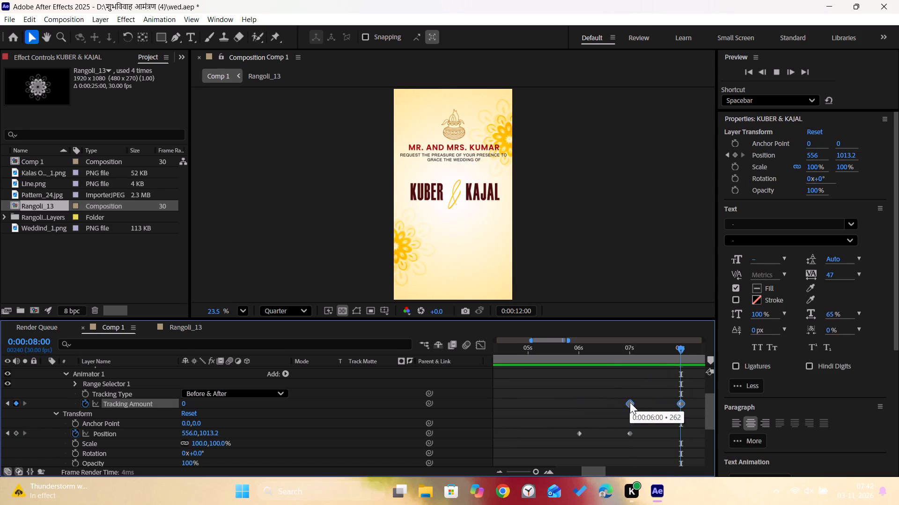
pyautogui.moveTo(630, 402); pyautogui.dragTo(630, 403)
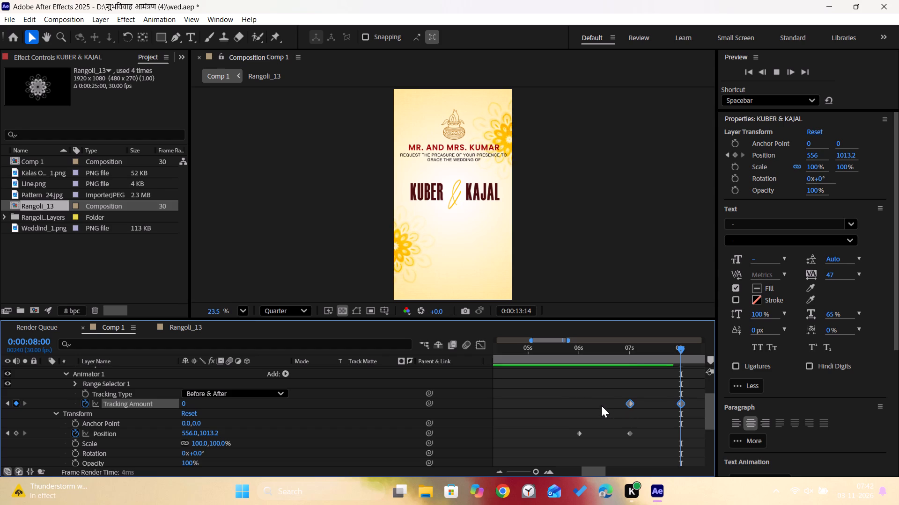
pyautogui.click(601, 405)
# Apply Easy Ease to all Tracking Amount and Position keyframes of the KUBER & KAJAL layer.
pyautogui.moveTo(564, 392); pyautogui.dragTo(689, 445)
pyautogui.press('F9')
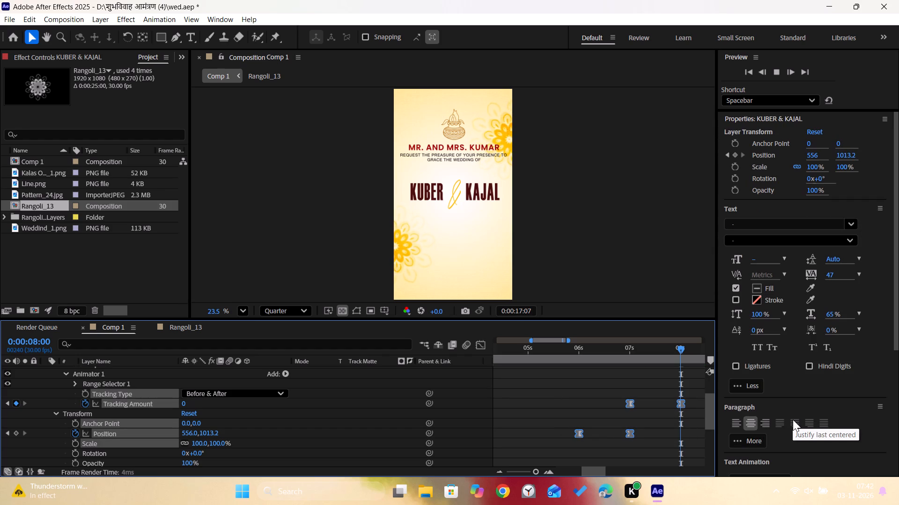
# In the Graph Editor, raise the incoming influence of the ending Position and Tracking Amount keyframes above 95% so the speed peaks early.
pyautogui.click(476, 346)
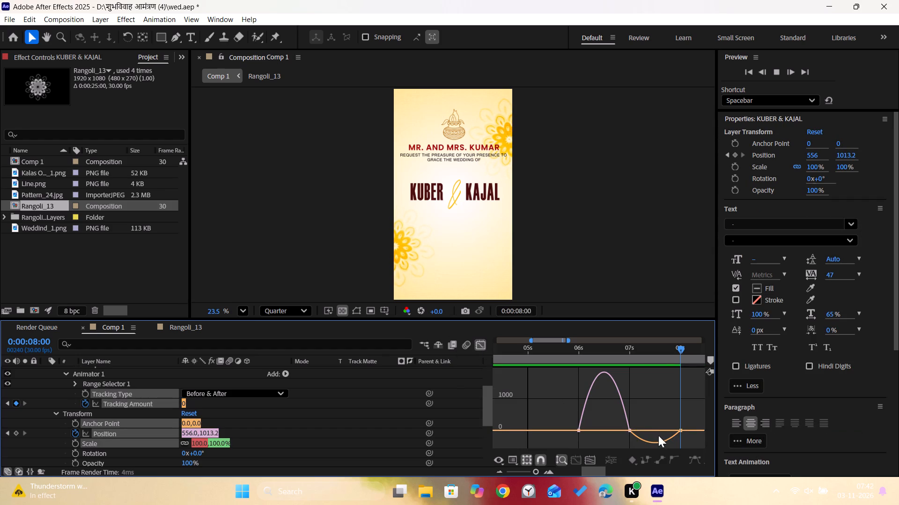
pyautogui.moveTo(691, 420); pyautogui.dragTo(619, 435)
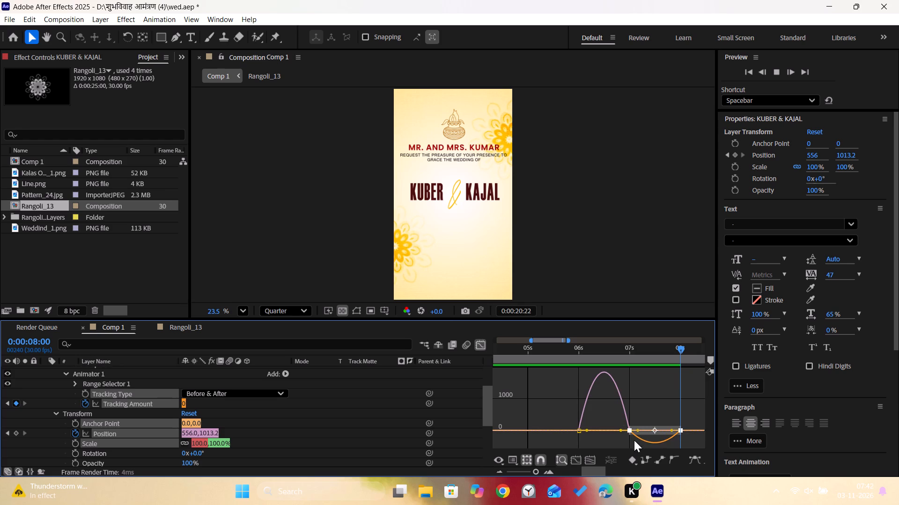
pyautogui.moveTo(669, 429); pyautogui.dragTo(652, 429)
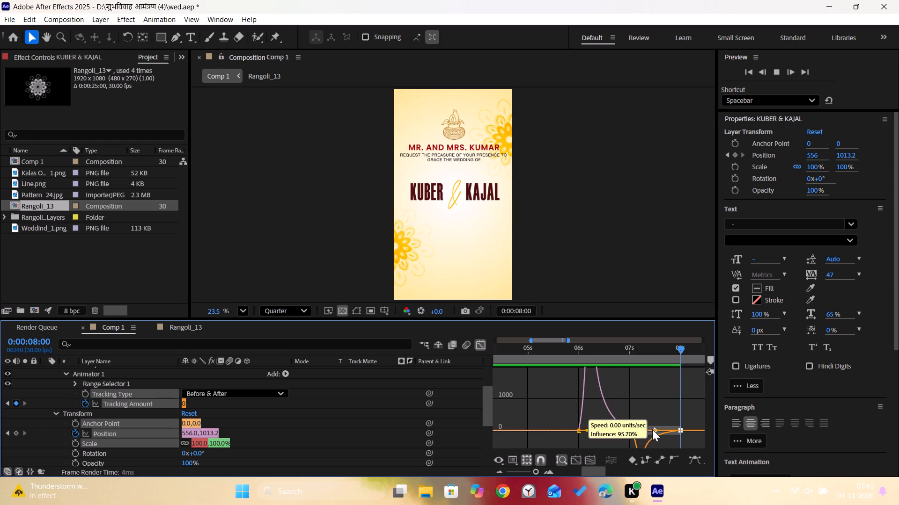
pyautogui.moveTo(652, 429); pyautogui.dragTo(619, 433)
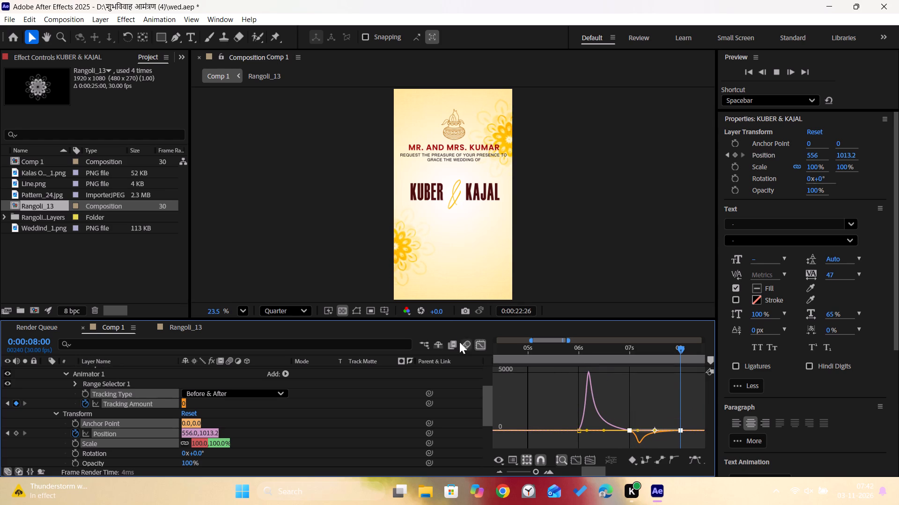
pyautogui.click(481, 342)
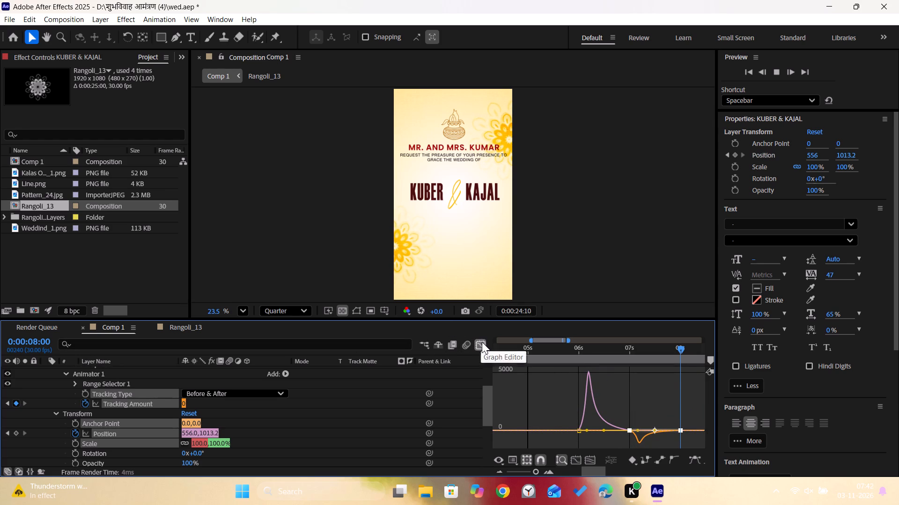
# Preview the eased name text animation from 0:00:04:11.
pyautogui.moveTo(682, 350); pyautogui.dragTo(585, 360)
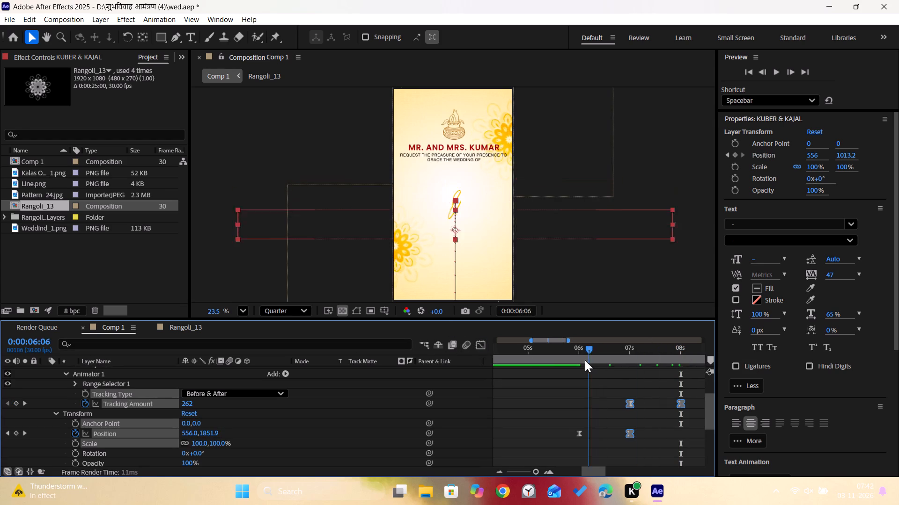
pyautogui.moveTo(585, 360); pyautogui.dragTo(488, 372)
pyautogui.press('space')
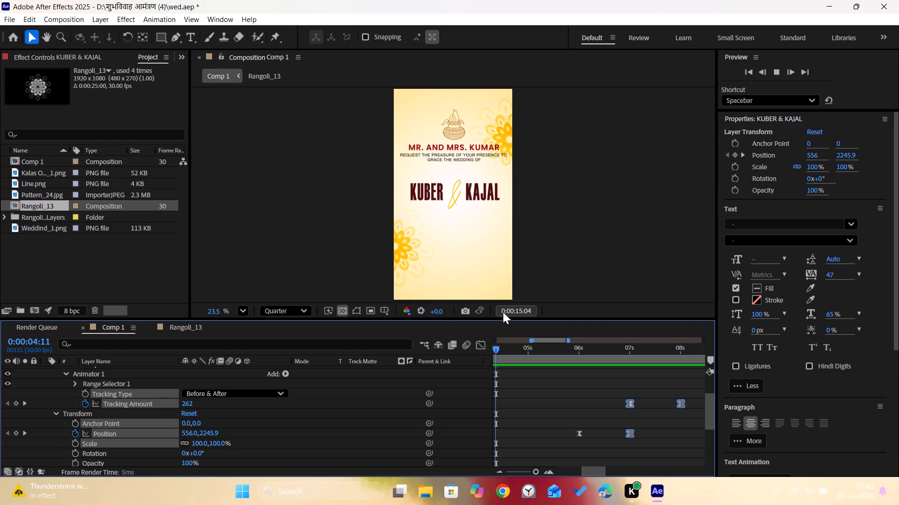
# With the time at 0:00:08:00, add Line.png to Comp 1 as the top layer, above the KUBER & KAJAL layer.
pyautogui.moveTo(669, 354); pyautogui.dragTo(664, 354)
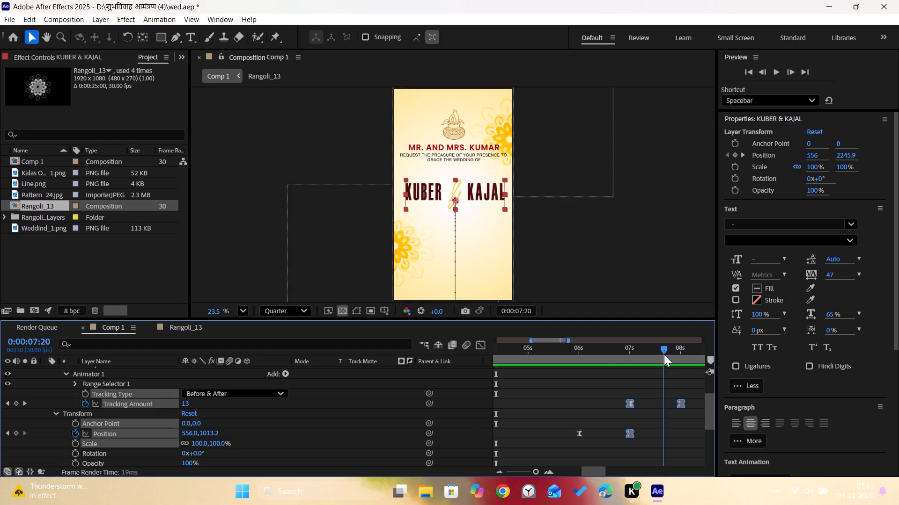
pyautogui.moveTo(664, 354); pyautogui.dragTo(681, 360)
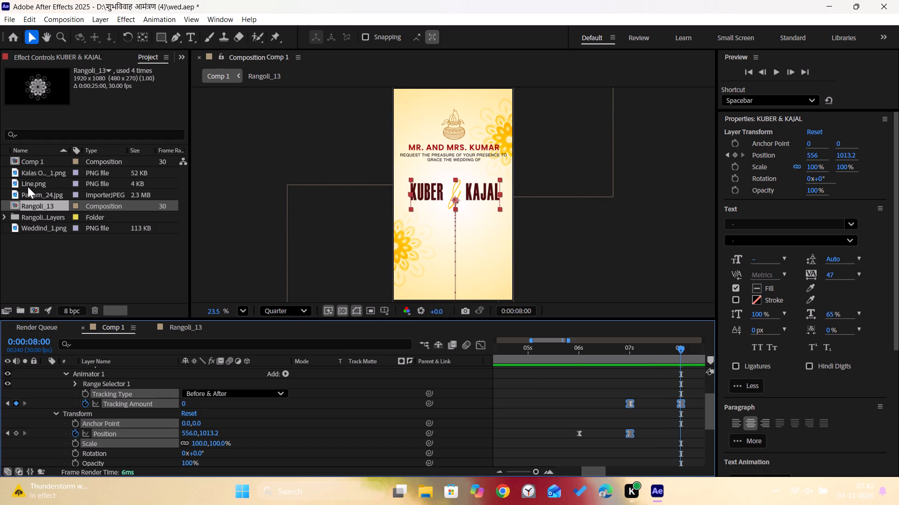
pyautogui.moveTo(28, 183); pyautogui.dragTo(66, 259)
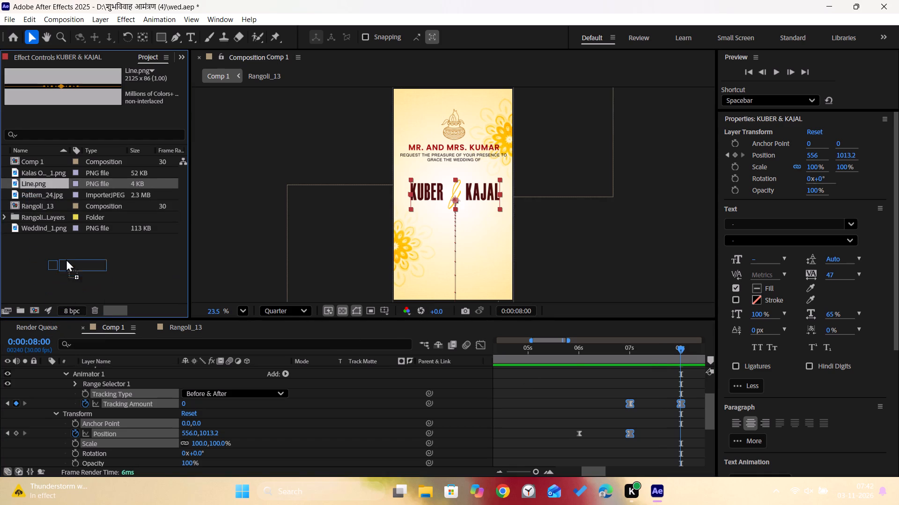
pyautogui.moveTo(66, 259); pyautogui.dragTo(67, 240)
pyautogui.moveTo(208, 422); pyautogui.dragTo(211, 465, button='middle')
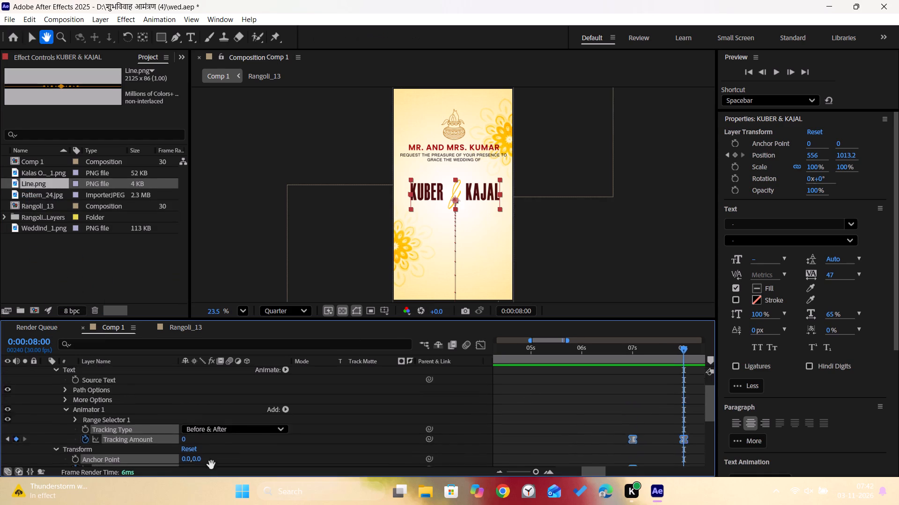
pyautogui.moveTo(211, 465); pyautogui.dragTo(166, 484, button='middle')
pyautogui.click(44, 371)
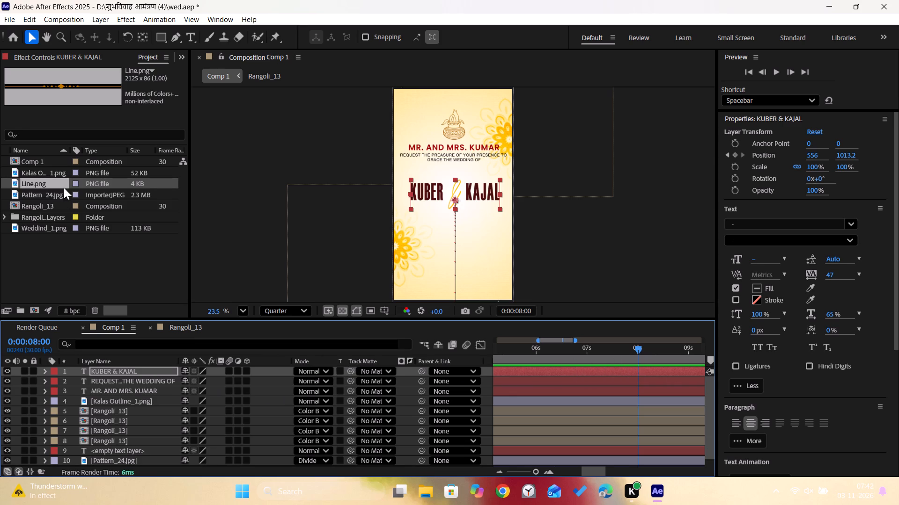
pyautogui.moveTo(55, 185); pyautogui.dragTo(99, 368)
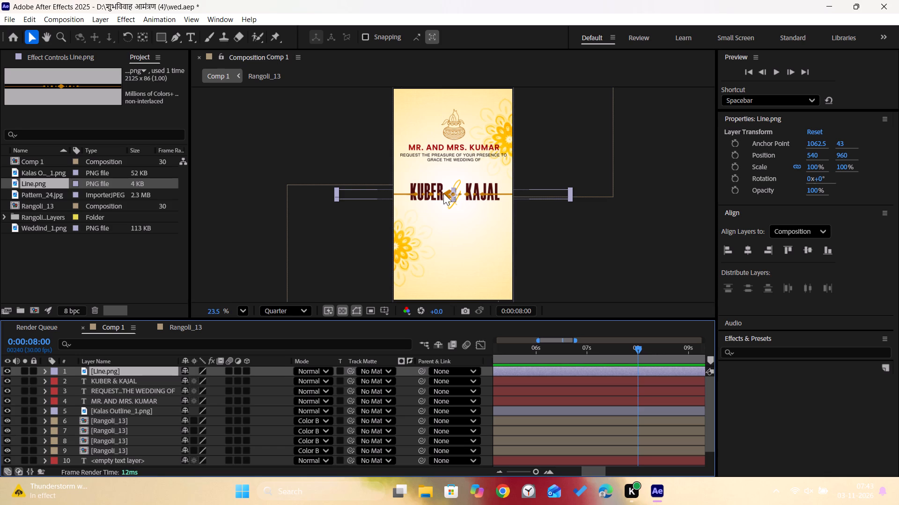
# Move the Line.png ornament above the couple's names, to about 540, 773.
pyautogui.moveTo(443, 193); pyautogui.dragTo(441, 180)
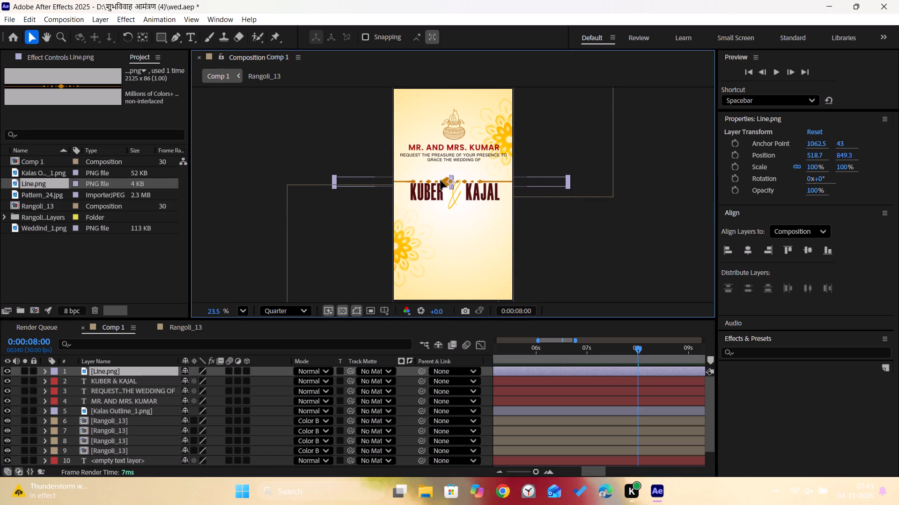
pyautogui.moveTo(441, 180); pyautogui.dragTo(445, 175)
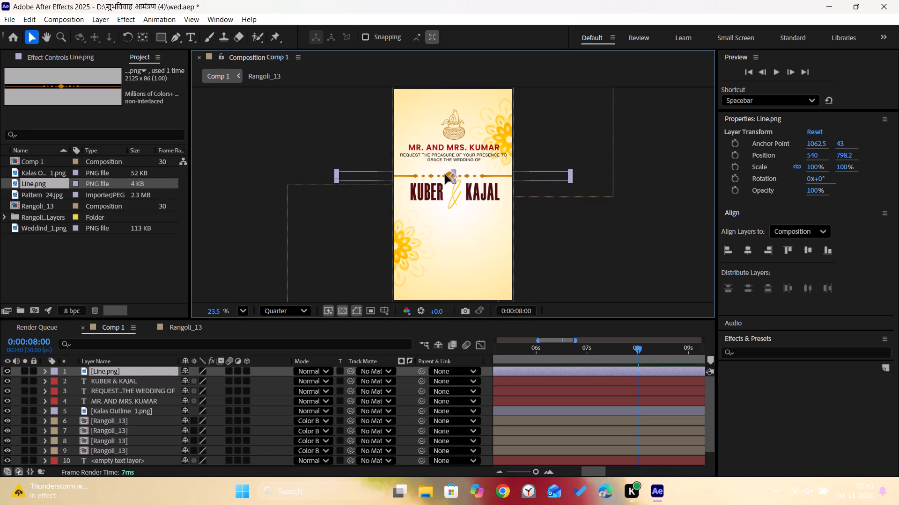
pyautogui.moveTo(445, 175); pyautogui.dragTo(445, 173)
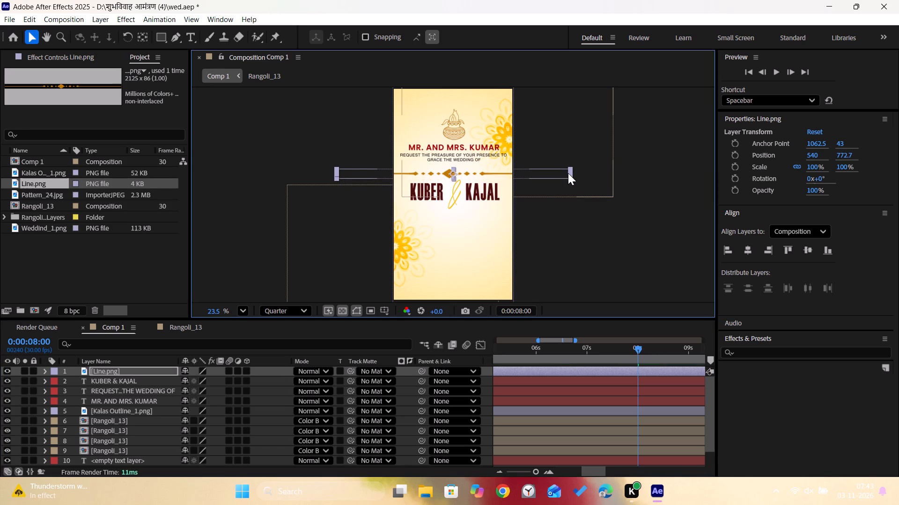
# Scale the Line.png ornament down proportionally to about 51.5% so it spans the frame width.
pyautogui.moveTo(568, 172); pyautogui.dragTo(520, 177)
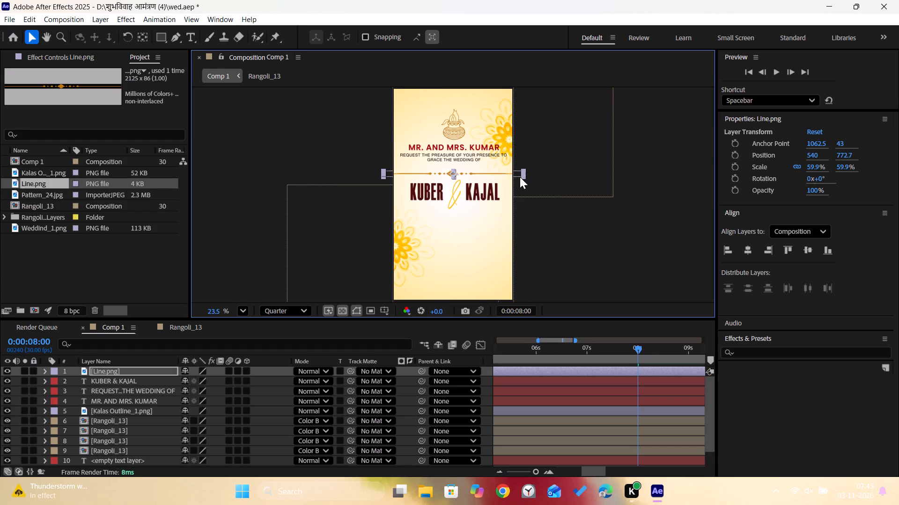
pyautogui.moveTo(520, 177); pyautogui.dragTo(512, 178)
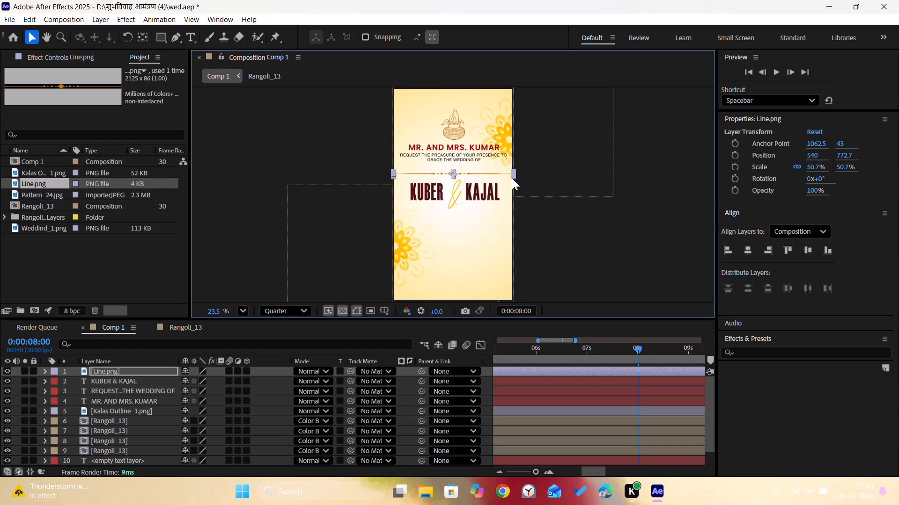
pyautogui.moveTo(512, 178); pyautogui.dragTo(512, 179)
# At 50% magnification, lower the Line.png ornament closer to the names, to a Y position of about 803.
pyautogui.click(245, 309)
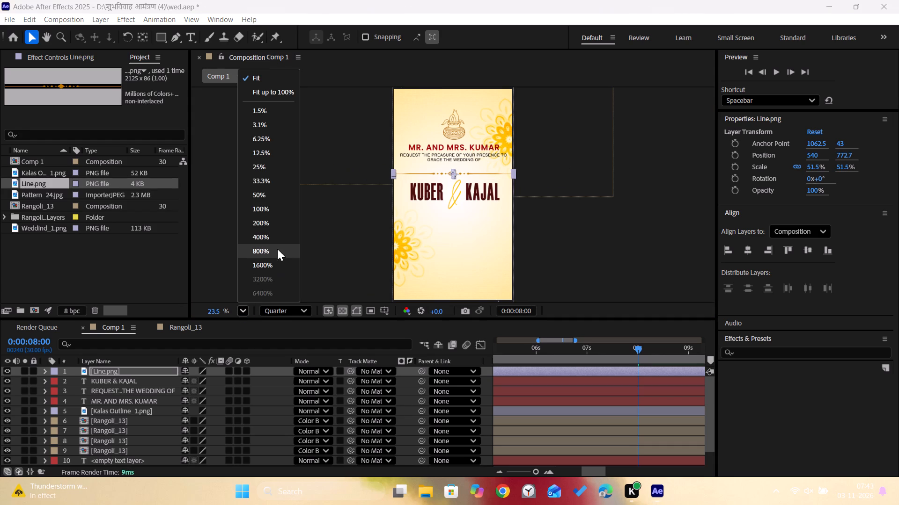
pyautogui.click(260, 198)
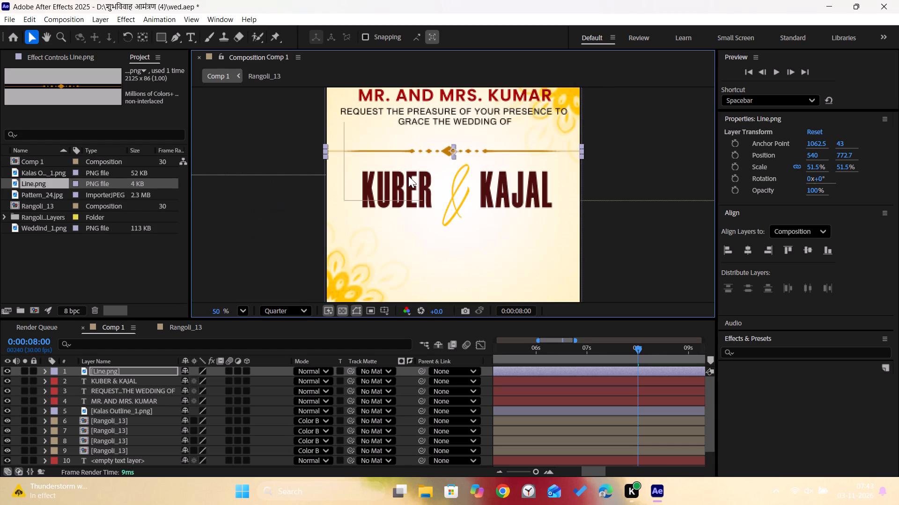
pyautogui.moveTo(439, 152); pyautogui.dragTo(439, 156)
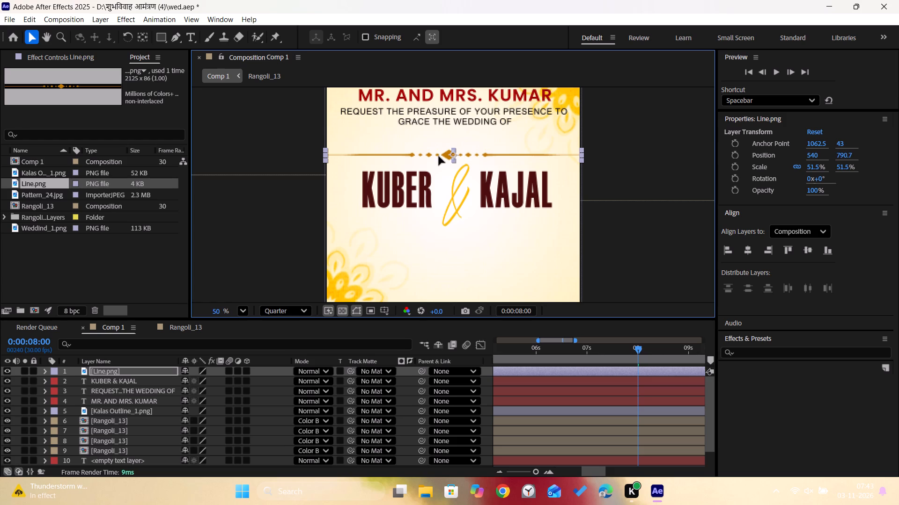
pyautogui.moveTo(439, 156); pyautogui.dragTo(439, 159)
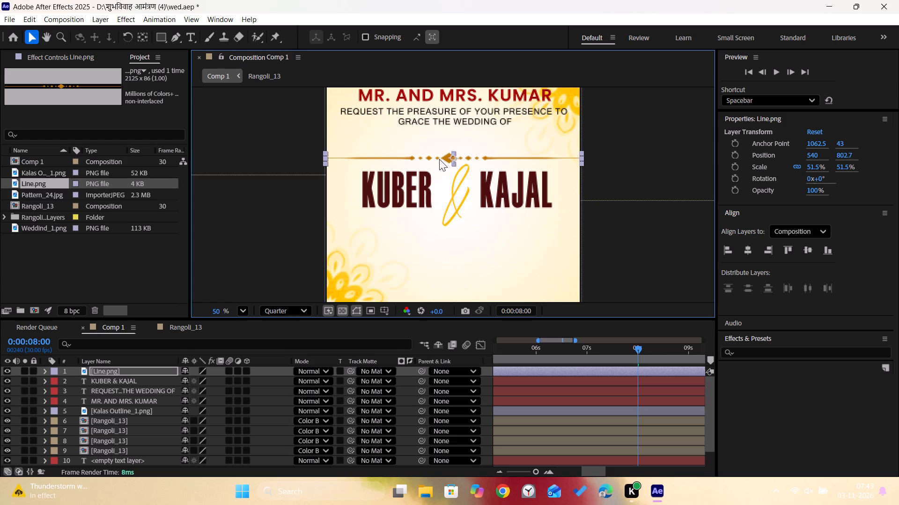
# Duplicate the Line.png ornament and move the copy straight down below the couple's names, to a Y position of about 1129.
pyautogui.hotkey('ctrl', 'd')
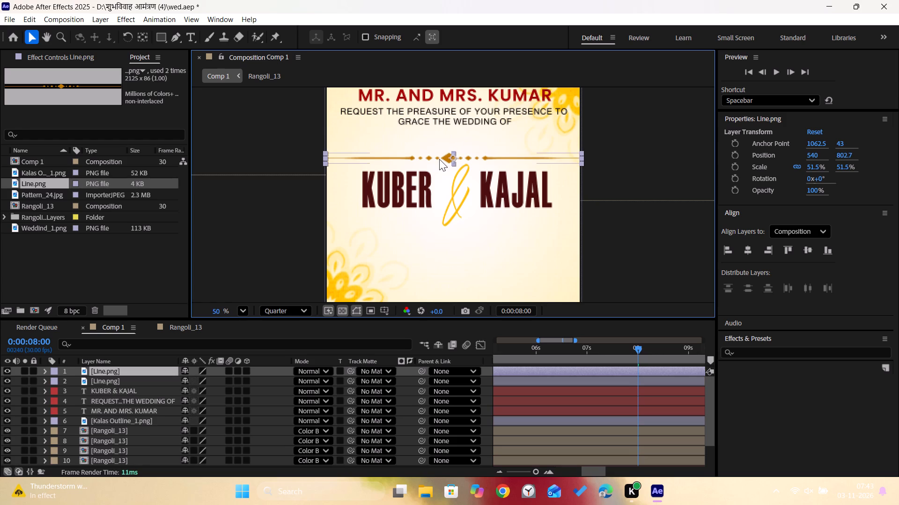
pyautogui.moveTo(442, 157); pyautogui.dragTo(444, 188)
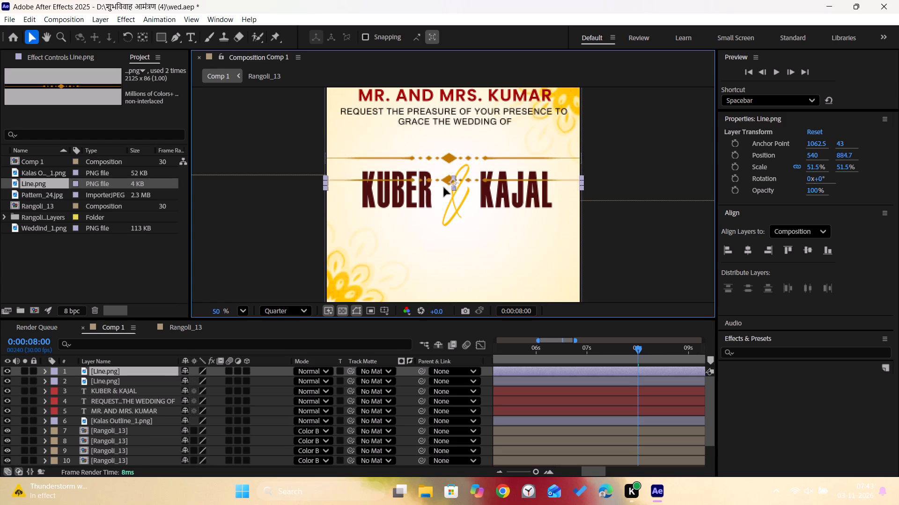
pyautogui.moveTo(444, 188); pyautogui.dragTo(444, 233)
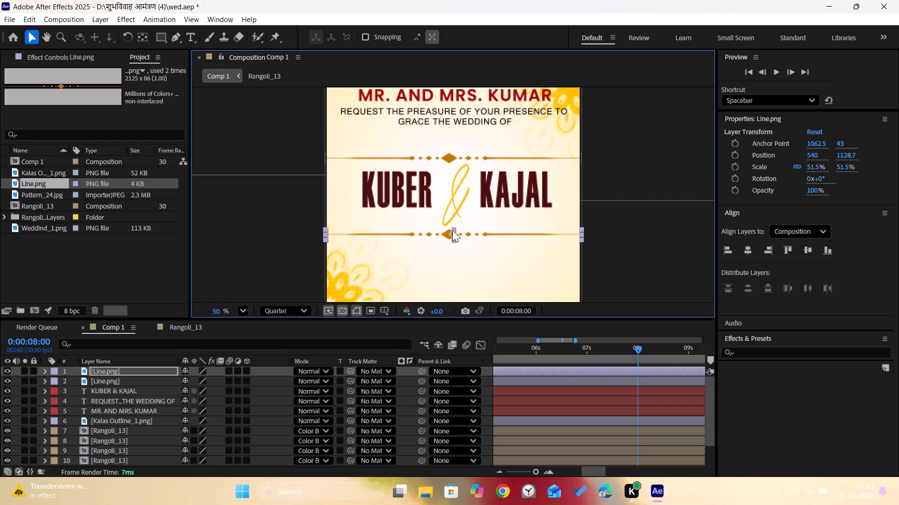
# Set the font size of only the ampersand in the KUBER & KAJAL text to 110 px, then deselect the layer.
pyautogui.doubleClick(457, 188)
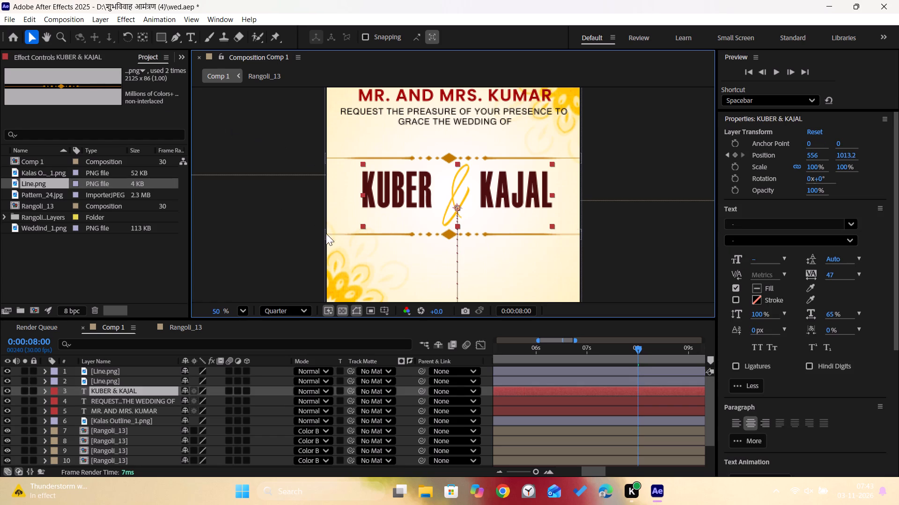
pyautogui.doubleClick(442, 192)
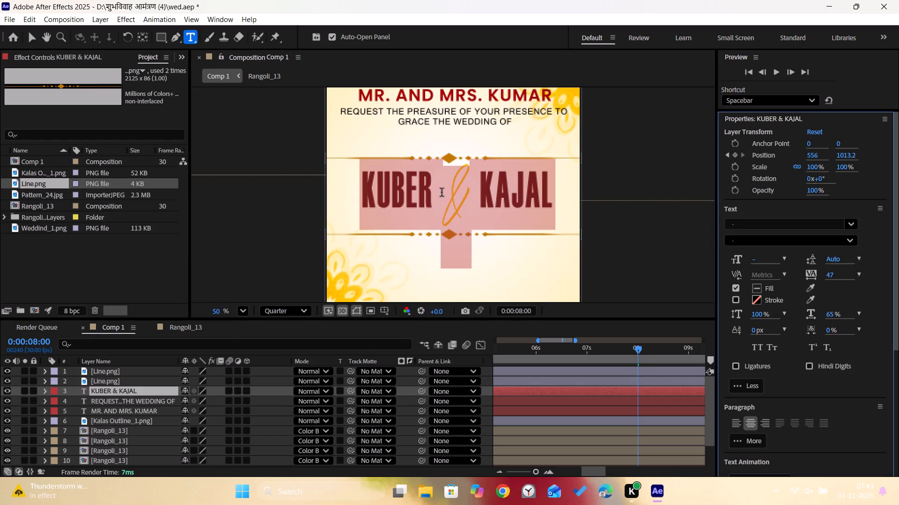
pyautogui.click(452, 194)
pyautogui.click(470, 194)
pyautogui.moveTo(470, 194); pyautogui.dragTo(458, 195)
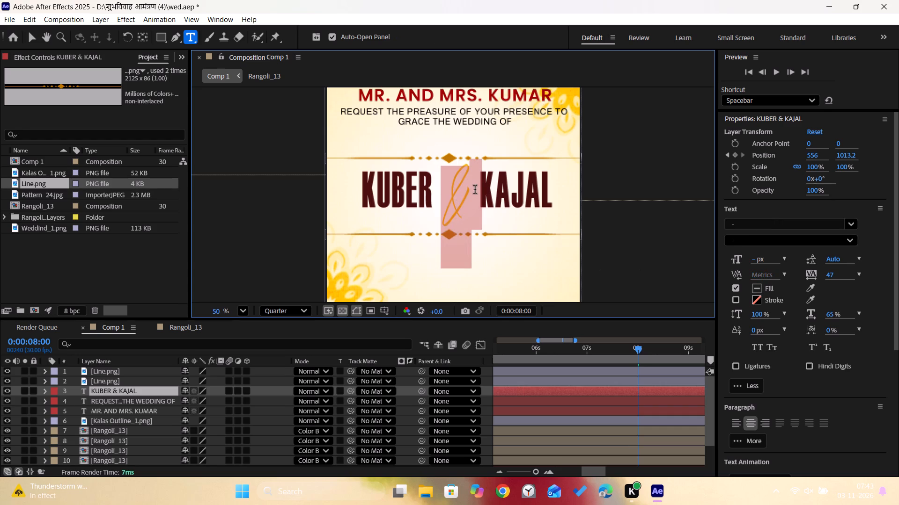
pyautogui.click(475, 189)
pyautogui.moveTo(471, 189); pyautogui.dragTo(457, 194)
pyautogui.moveTo(454, 194); pyautogui.dragTo(462, 195)
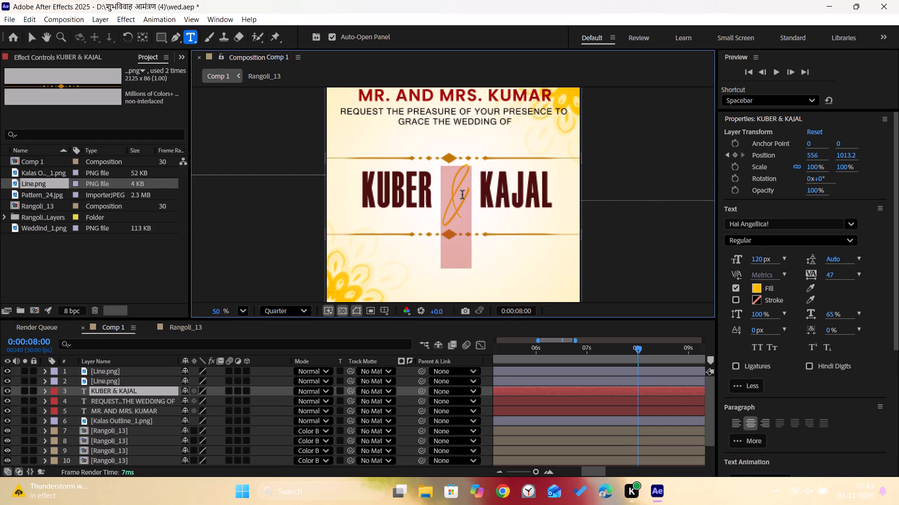
pyautogui.click(762, 257)
pyautogui.click(759, 259)
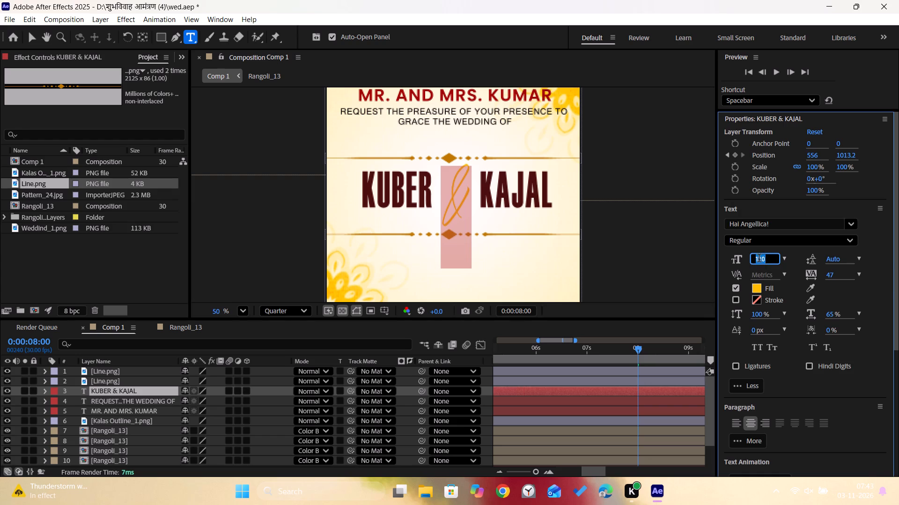
pyautogui.press('Right')
pyautogui.press('BackSpace')
pyautogui.press('1')
pyautogui.press('Return')
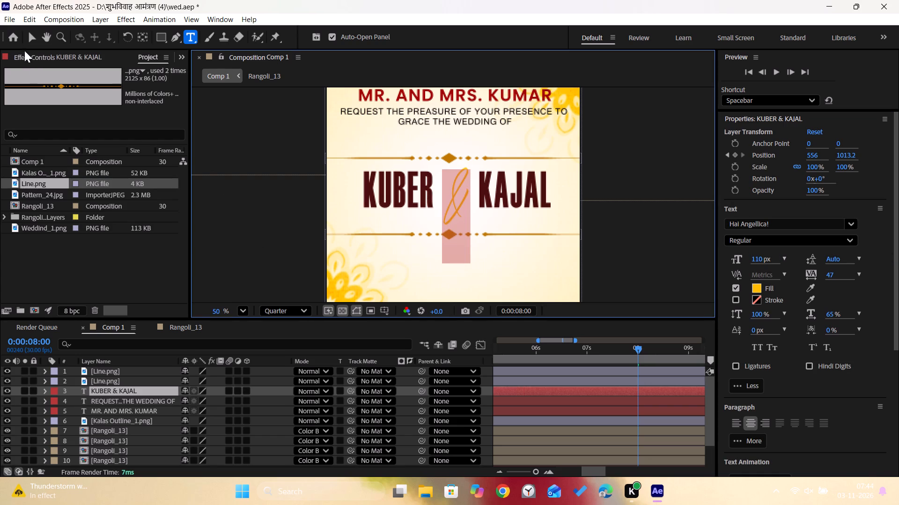
pyautogui.click(29, 40)
pyautogui.click(657, 225)
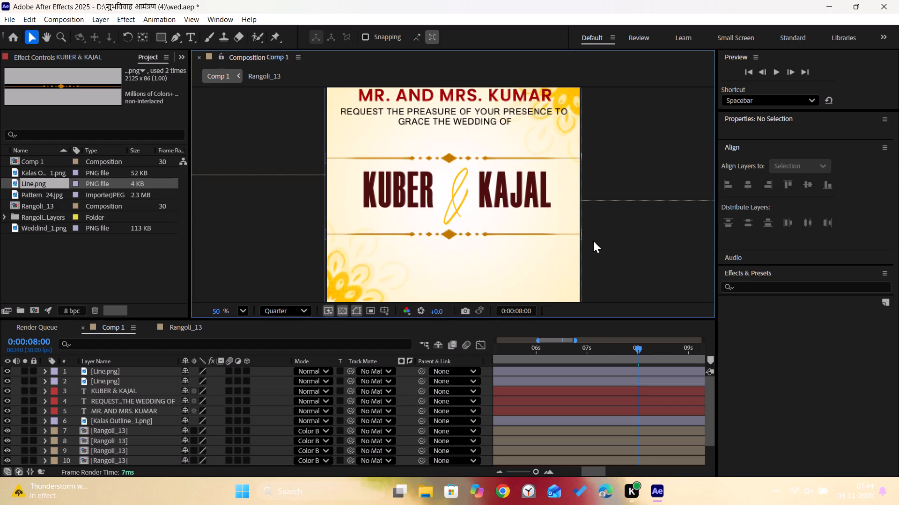
# Raise the lower Line.png ornament slightly closer to the names, to a Y position of about 1123.
pyautogui.click(457, 233)
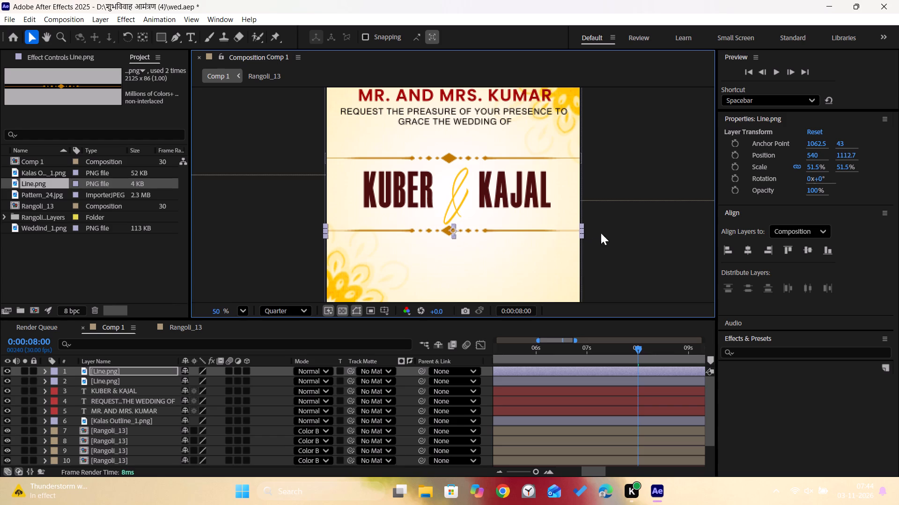
pyautogui.click(648, 238)
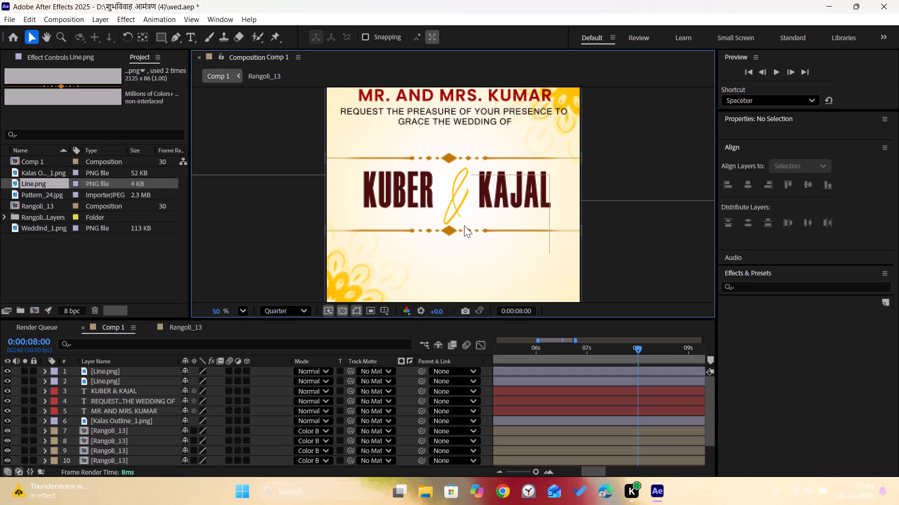
pyautogui.click(454, 229)
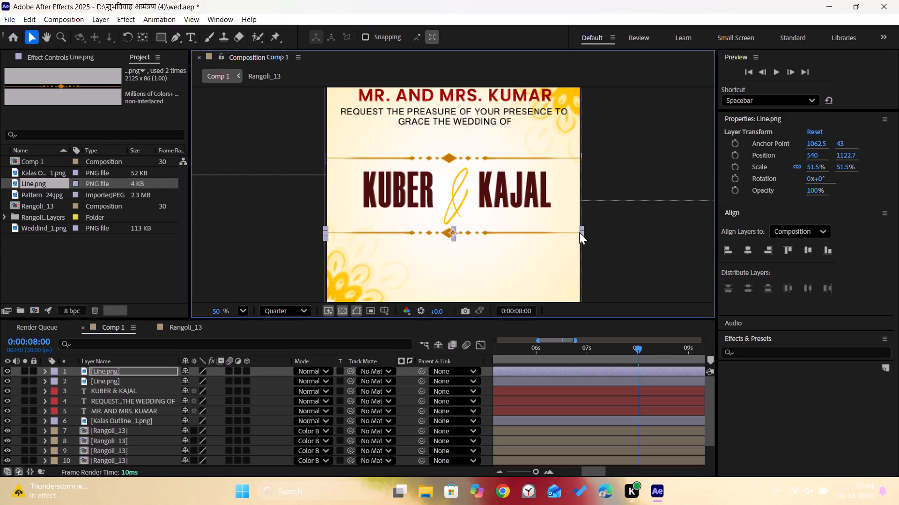
pyautogui.click(634, 230)
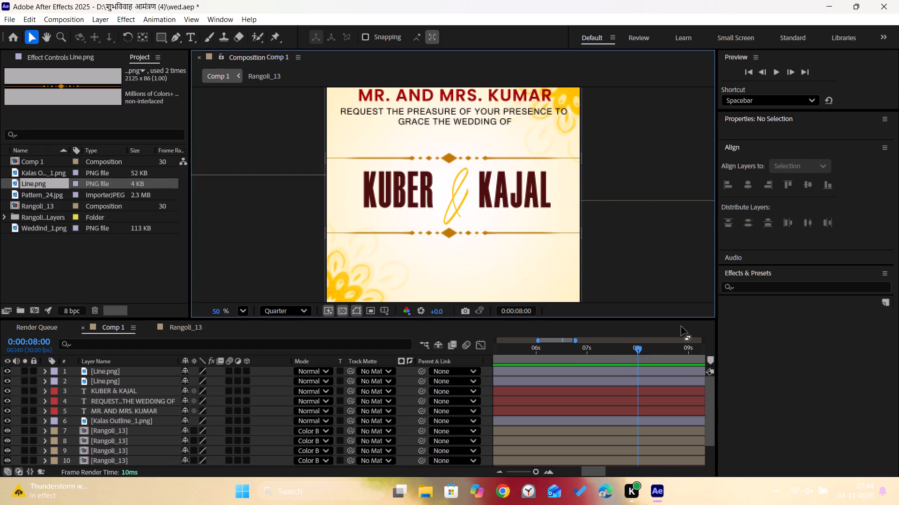
# Split both Line.png layers at 0:00:06:16 and delete the portions before that time.
pyautogui.moveTo(638, 348); pyautogui.dragTo(605, 348)
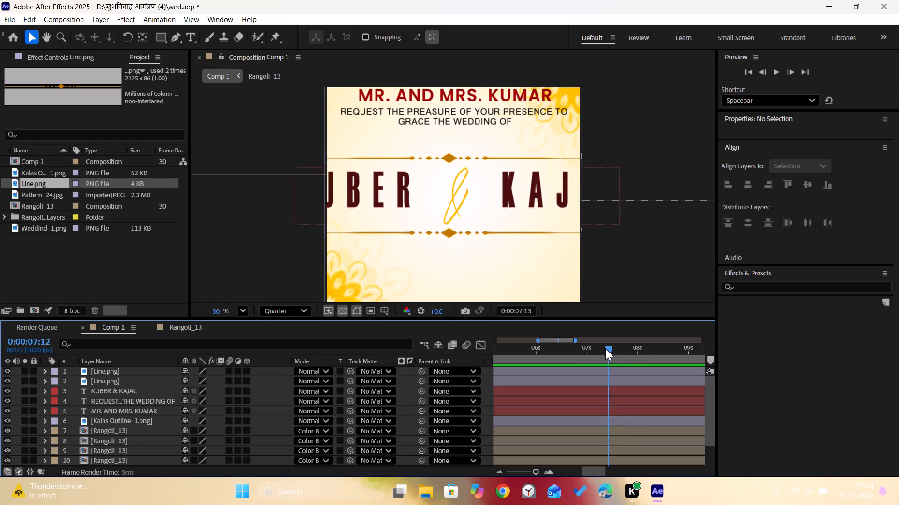
pyautogui.moveTo(605, 348); pyautogui.dragTo(564, 352)
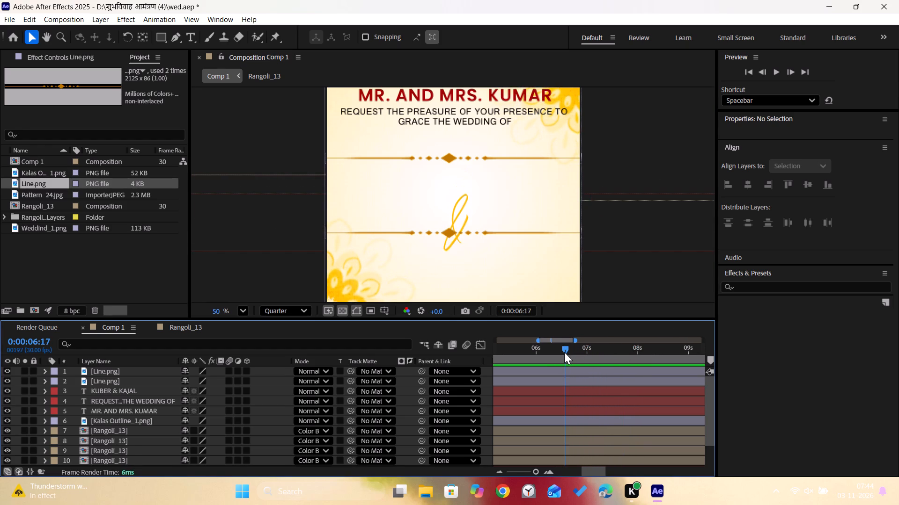
pyautogui.moveTo(564, 352); pyautogui.dragTo(564, 352)
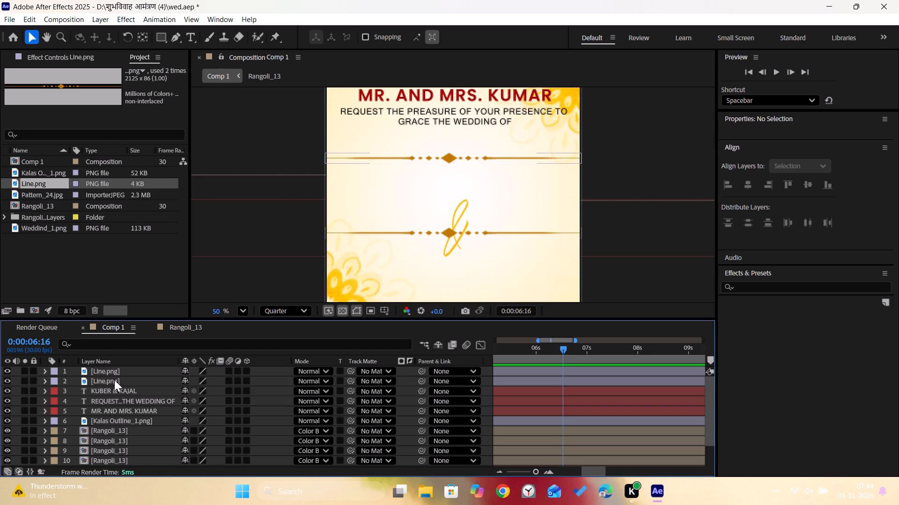
pyautogui.click(114, 382)
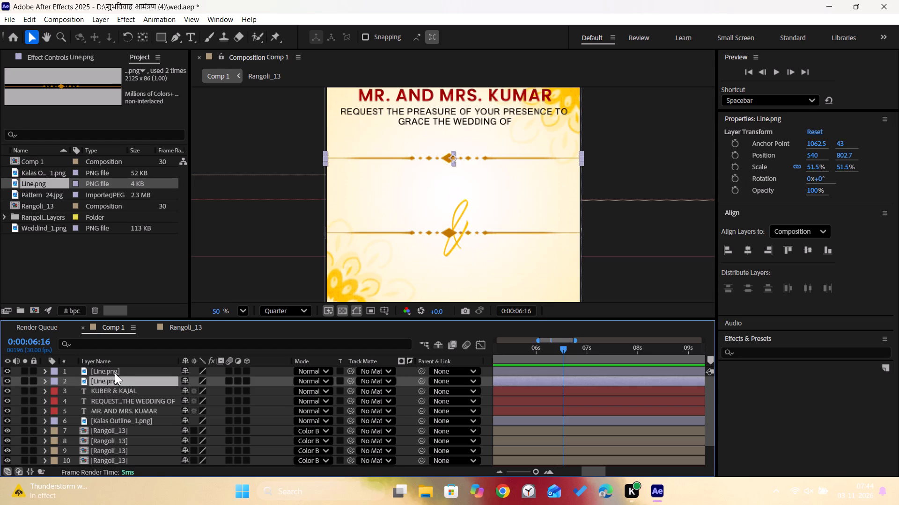
pyautogui.keyDown('shift'); pyautogui.click(115, 373); pyautogui.keyUp('shift')
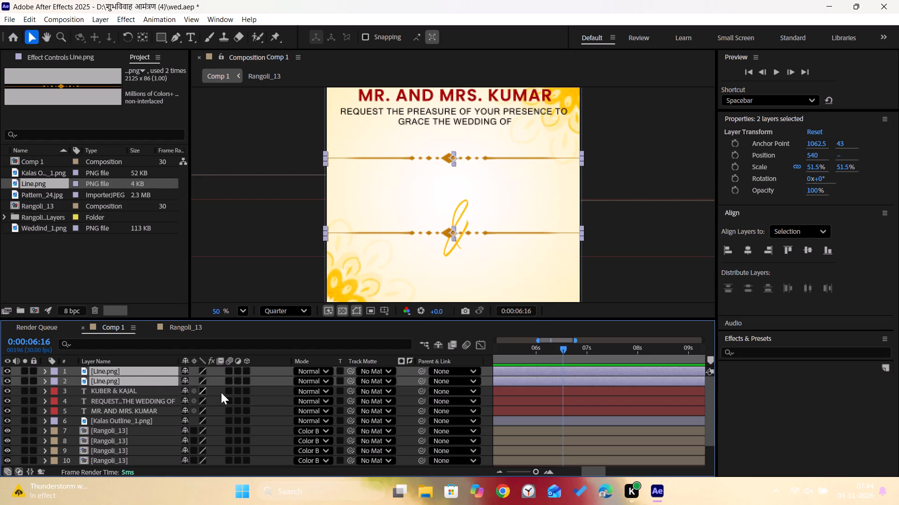
pyautogui.hotkey('ctrl', 'shift', 'd')
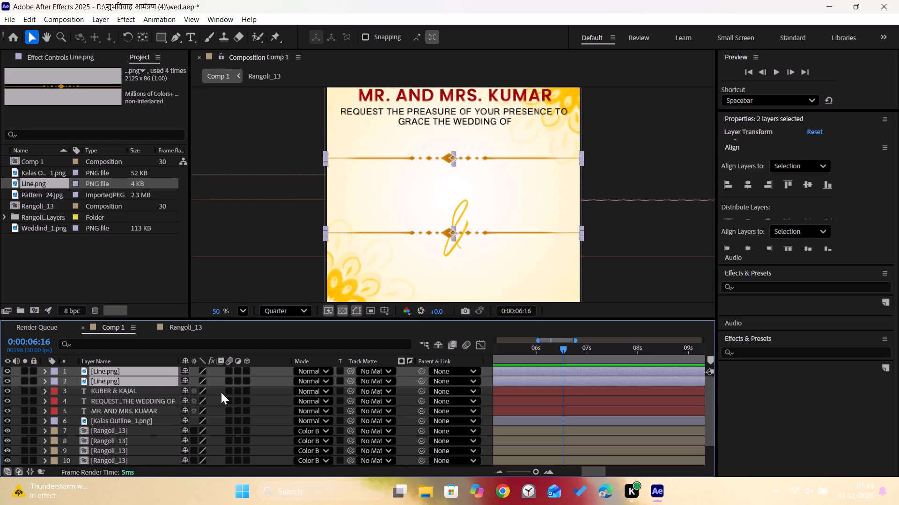
pyautogui.click(523, 382)
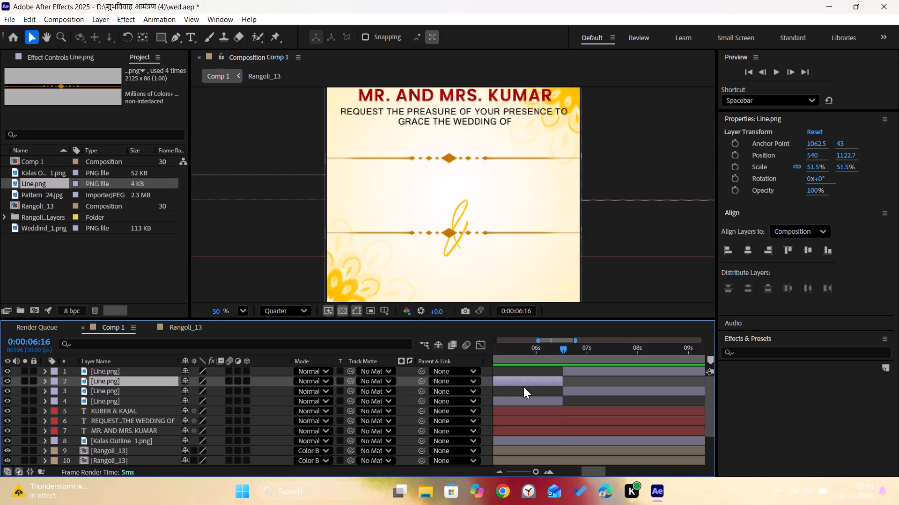
pyautogui.press('Delete')
pyautogui.click(524, 390)
pyautogui.press('Delete')
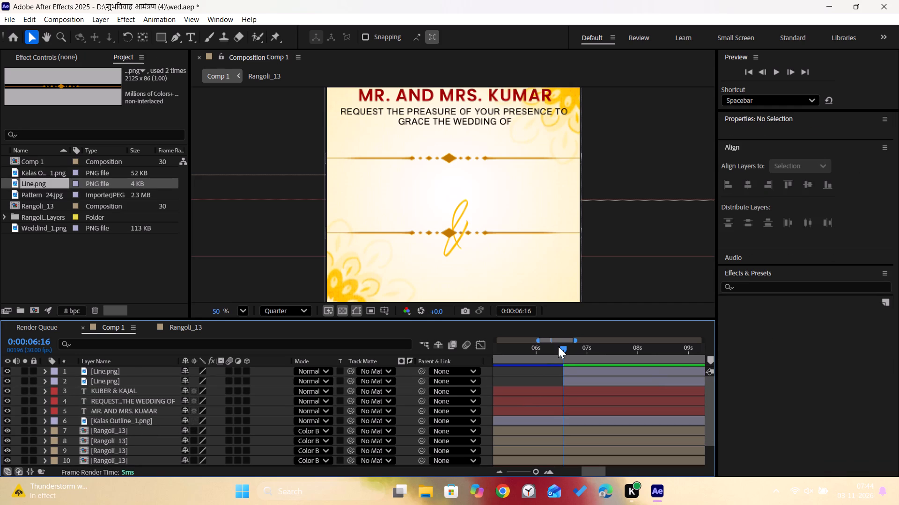
# Play back the composition from 0:00:03:15 to check when the ornament lines and the names come in.
pyautogui.moveTo(561, 347); pyautogui.dragTo(485, 346)
pyautogui.press('space')
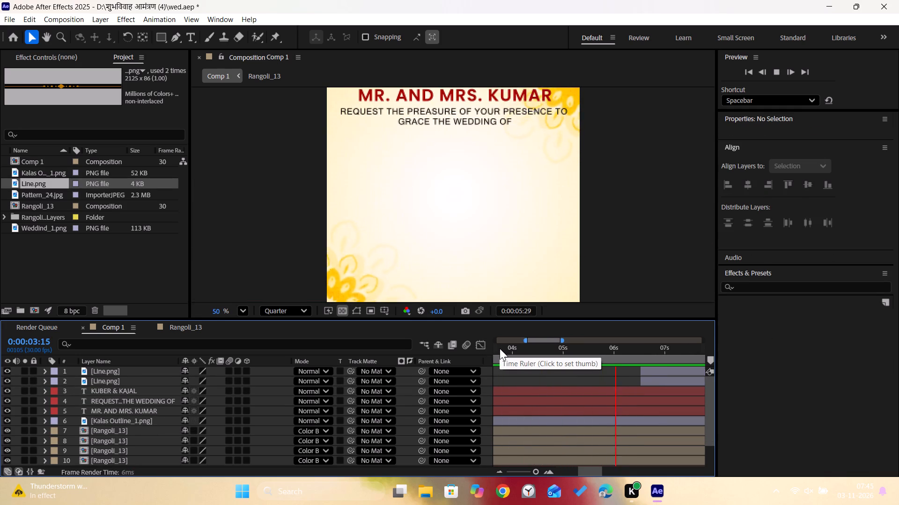
pyautogui.press('space')
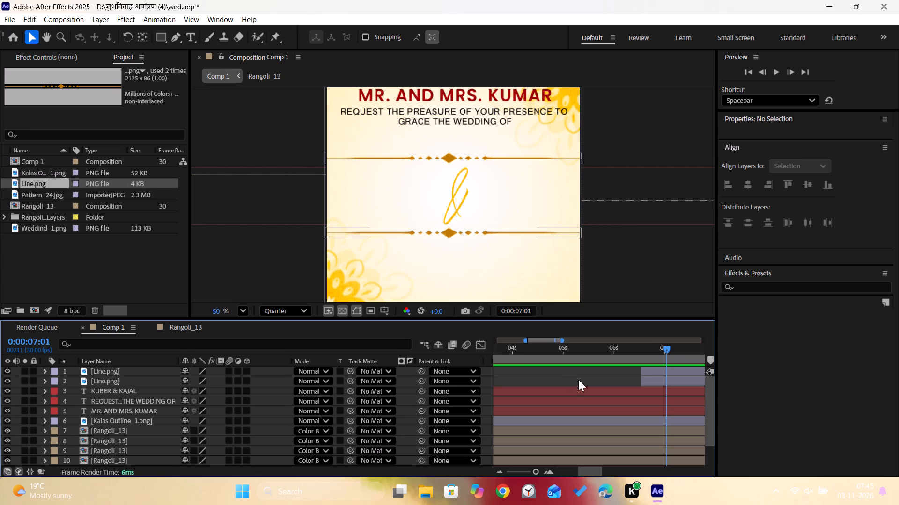
# At 0:00:06:16, unlink the Scale proportions of both Line.png layers and add a Scale keyframe to each.
pyautogui.moveTo(666, 351); pyautogui.dragTo(648, 351)
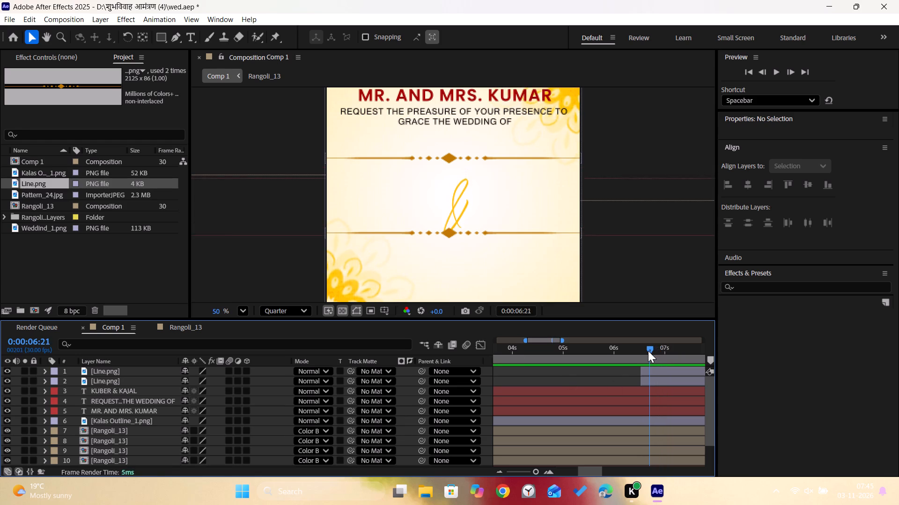
pyautogui.moveTo(648, 351); pyautogui.dragTo(641, 350)
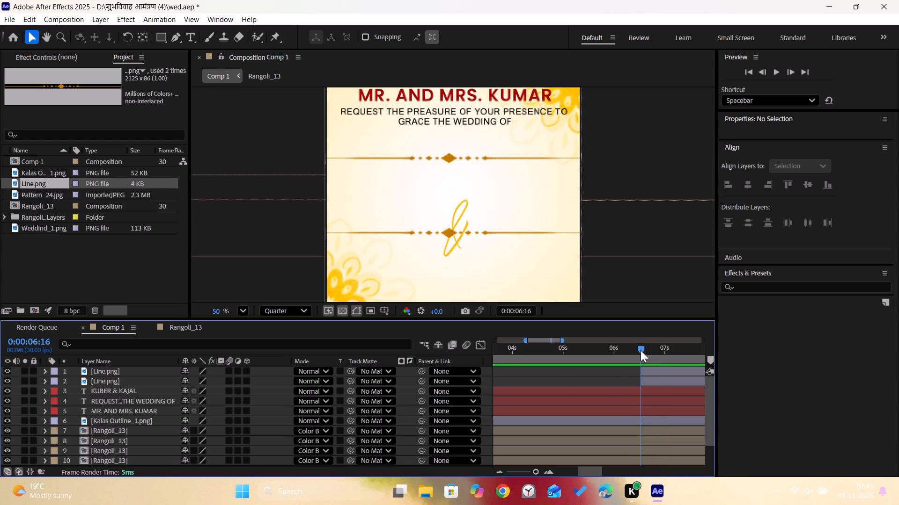
pyautogui.click(102, 372)
pyautogui.keyDown('shift'); pyautogui.click(103, 380); pyautogui.keyUp('shift')
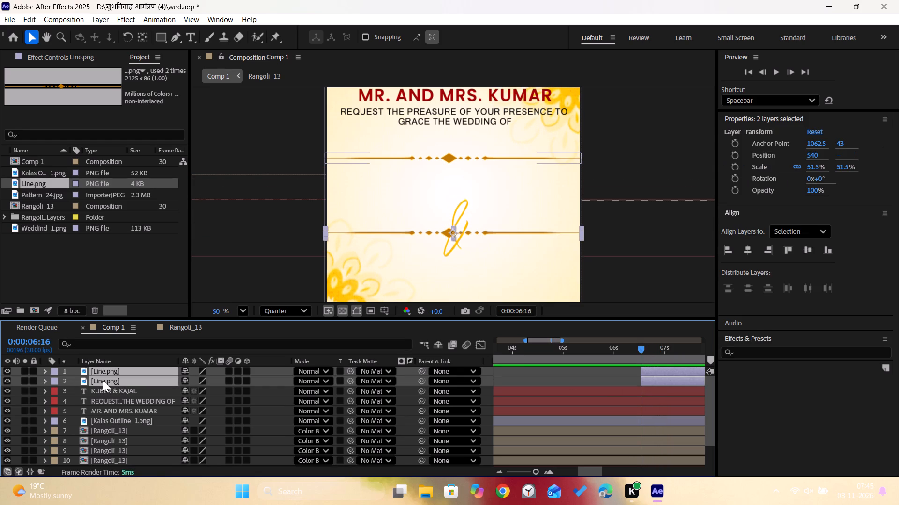
pyautogui.press('s')
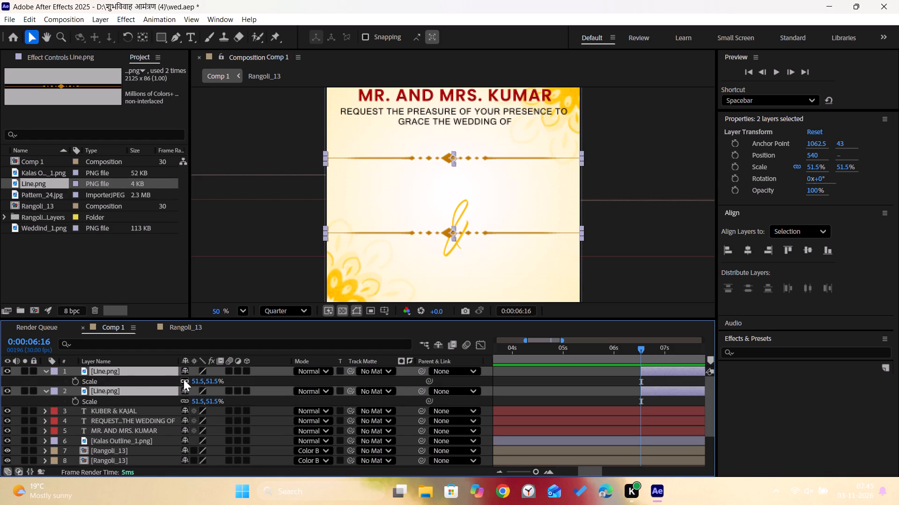
pyautogui.click(184, 381)
pyautogui.click(184, 400)
pyautogui.click(77, 380)
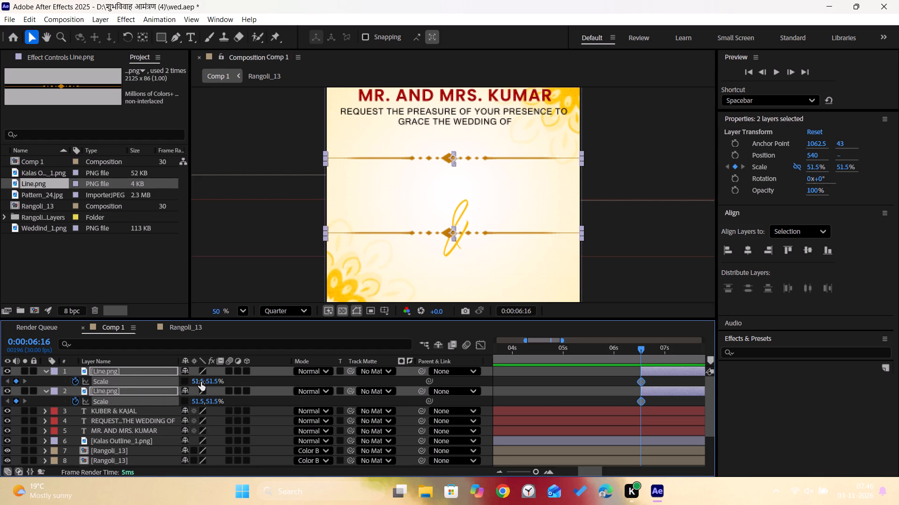
# Set the horizontal scale of both Line.png layers to 0% at the 0:00:06:16 keyframe, keeping the vertical scale at 51.5%.
pyautogui.moveTo(201, 382); pyautogui.dragTo(177, 388)
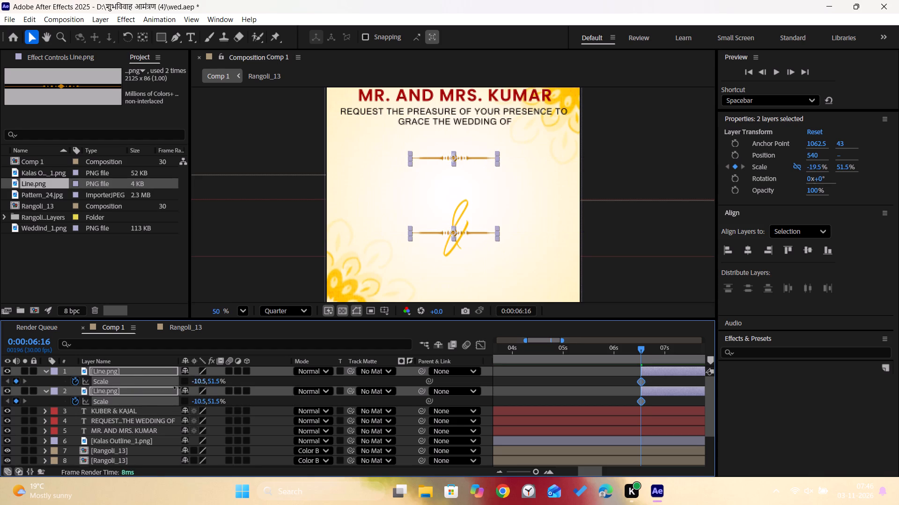
pyautogui.moveTo(177, 388); pyautogui.dragTo(177, 387)
pyautogui.click(199, 383)
pyautogui.press('0')
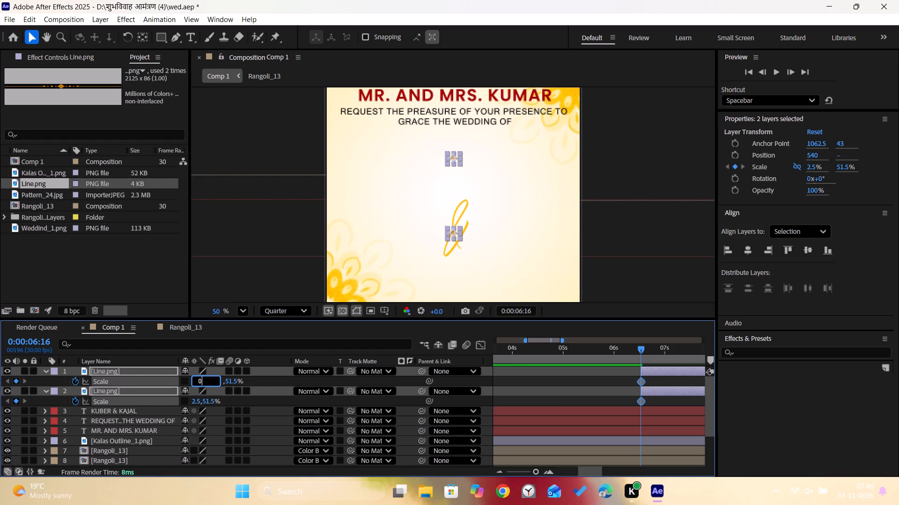
pyautogui.press('Return')
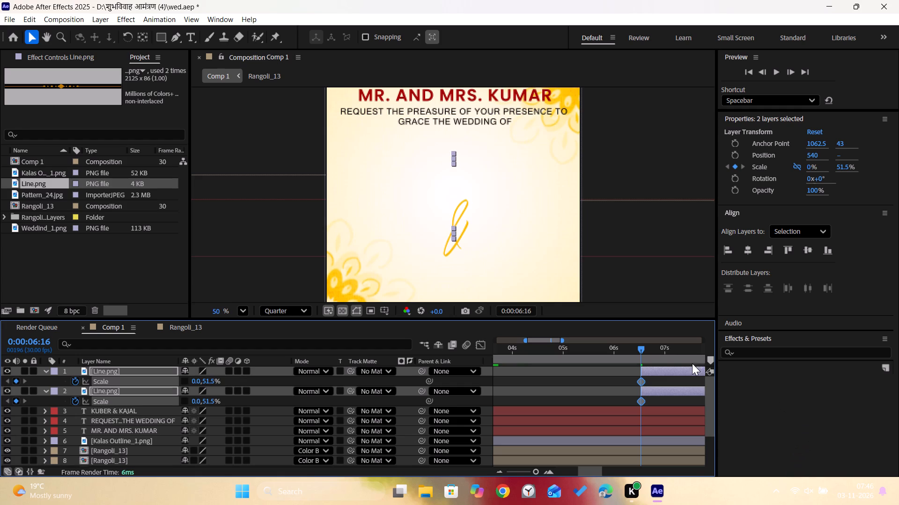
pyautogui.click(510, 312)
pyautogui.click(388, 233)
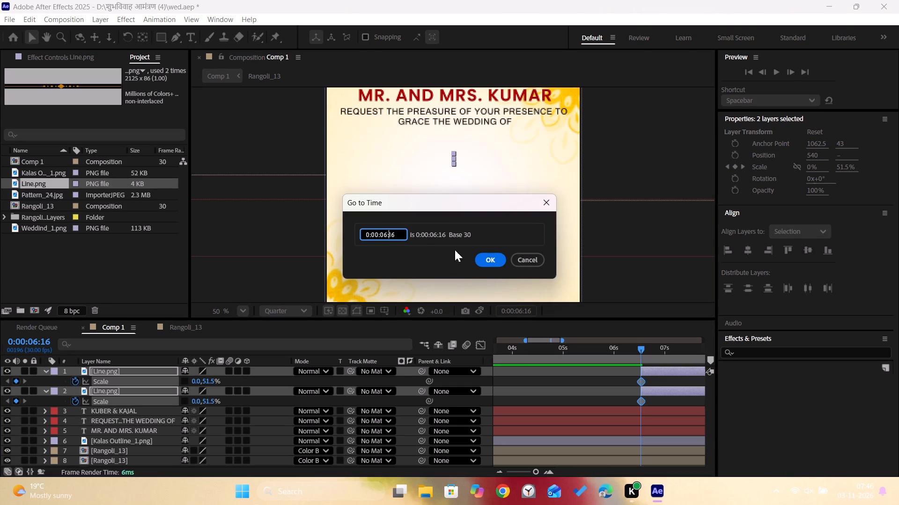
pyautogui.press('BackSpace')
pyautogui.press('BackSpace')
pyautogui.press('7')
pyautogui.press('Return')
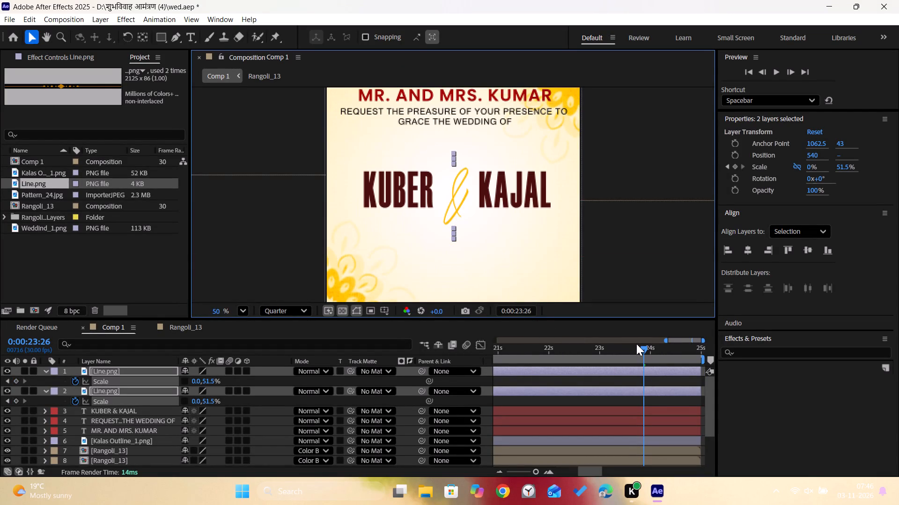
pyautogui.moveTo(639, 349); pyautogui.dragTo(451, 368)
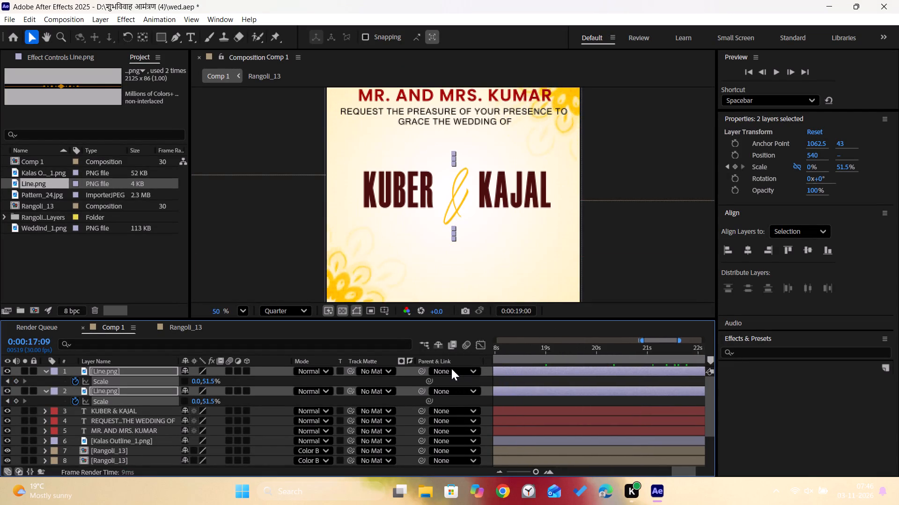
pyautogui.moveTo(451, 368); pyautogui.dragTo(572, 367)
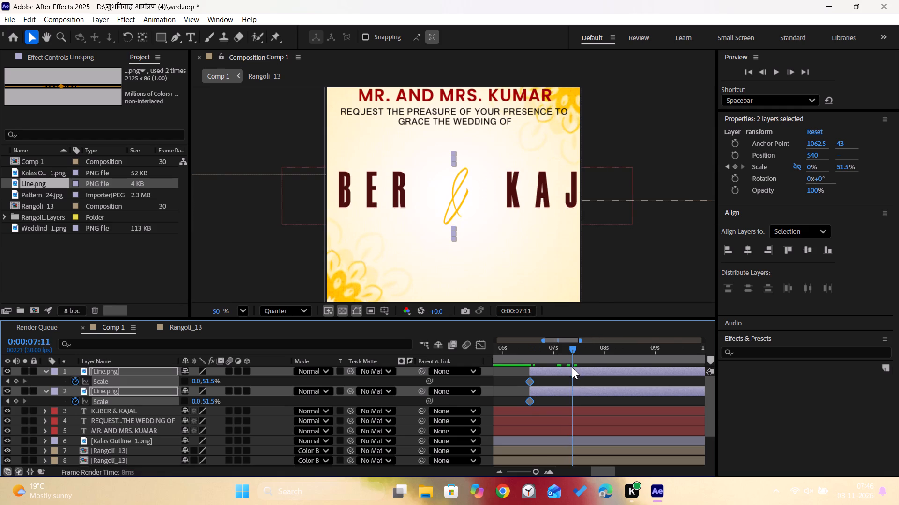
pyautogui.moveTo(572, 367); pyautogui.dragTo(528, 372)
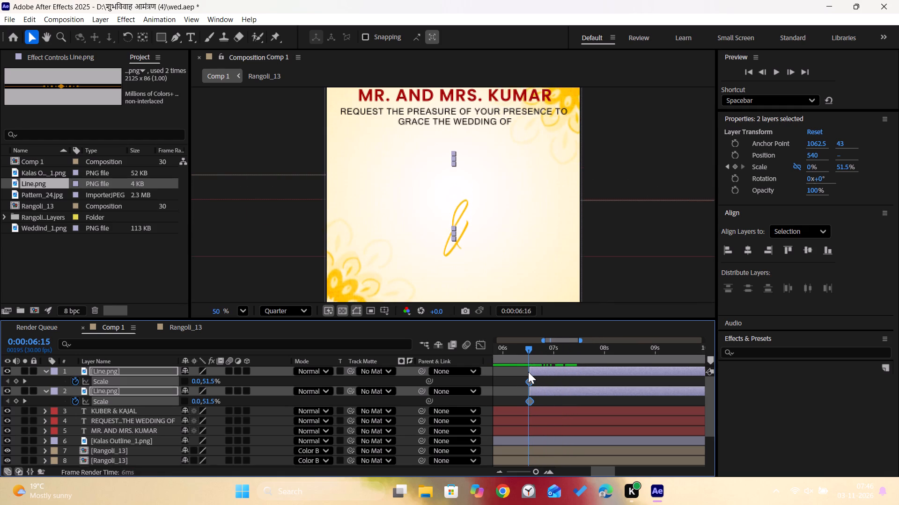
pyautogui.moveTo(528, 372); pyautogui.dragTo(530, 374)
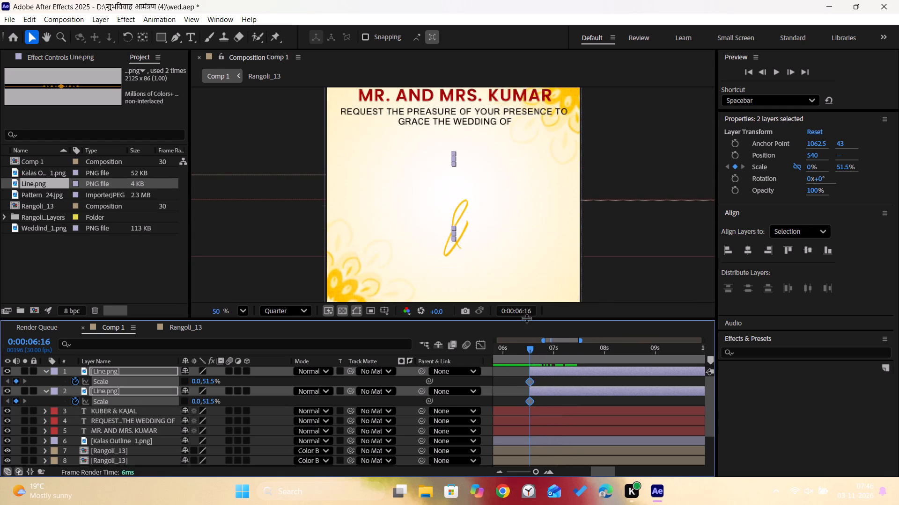
# Go to 0:00:07:16 and set the horizontal scale of both Line.png layers to 50%, keeping the vertical scale at 51.5%.
pyautogui.click(524, 312)
pyautogui.click(386, 236)
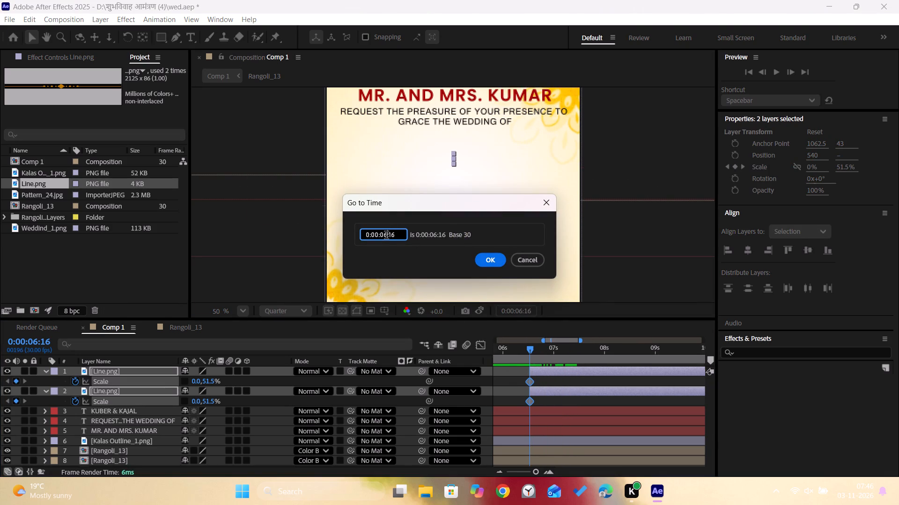
pyautogui.press('BackSpace')
pyautogui.press('7')
pyautogui.press('Return')
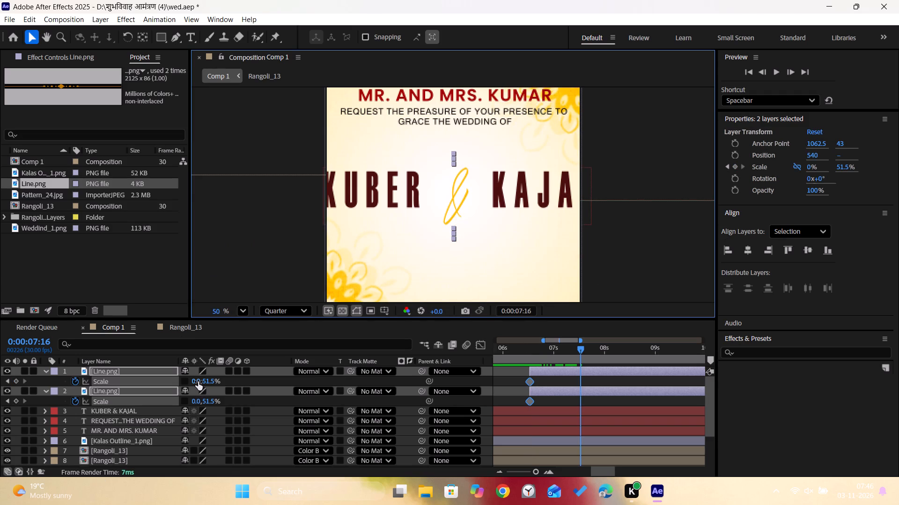
pyautogui.moveTo(198, 382); pyautogui.dragTo(231, 390)
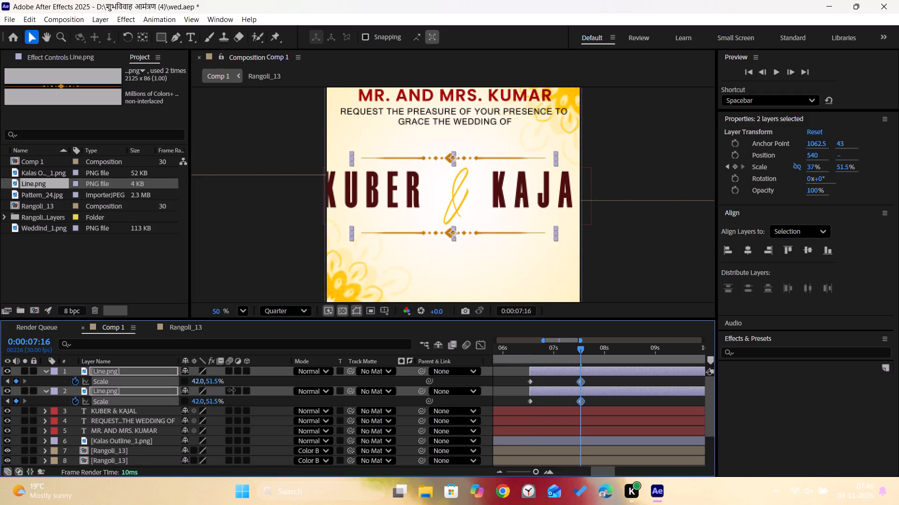
pyautogui.moveTo(231, 390); pyautogui.dragTo(243, 397)
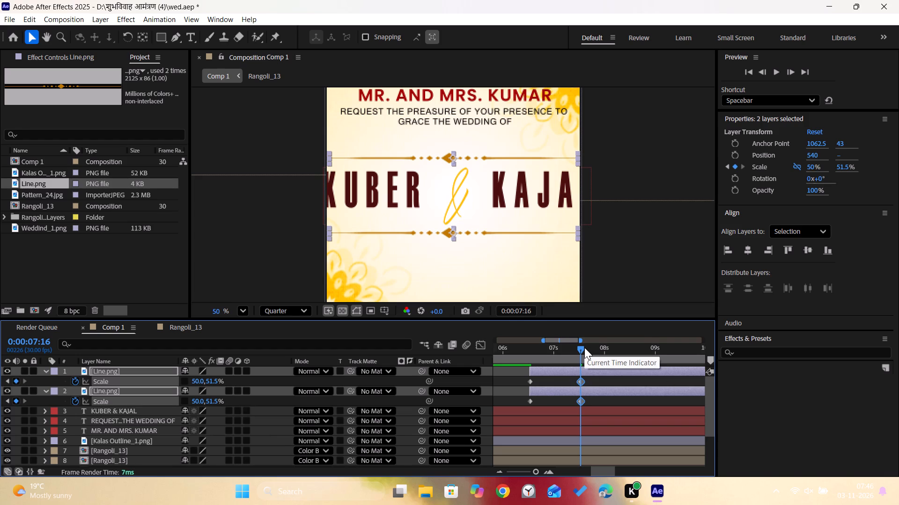
# Apply Easy Ease to the start and end Scale keyframes of both Line.png layers.
pyautogui.moveTo(595, 376); pyautogui.dragTo(523, 403)
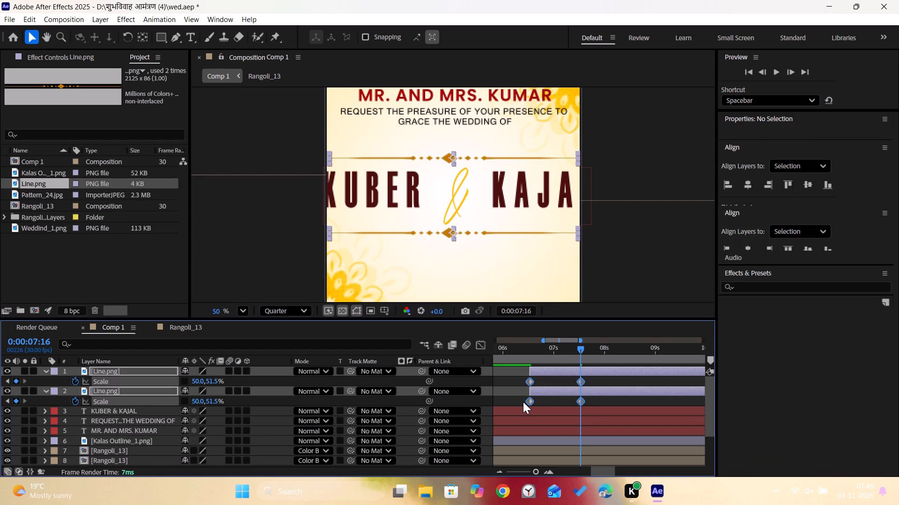
pyautogui.press('F9')
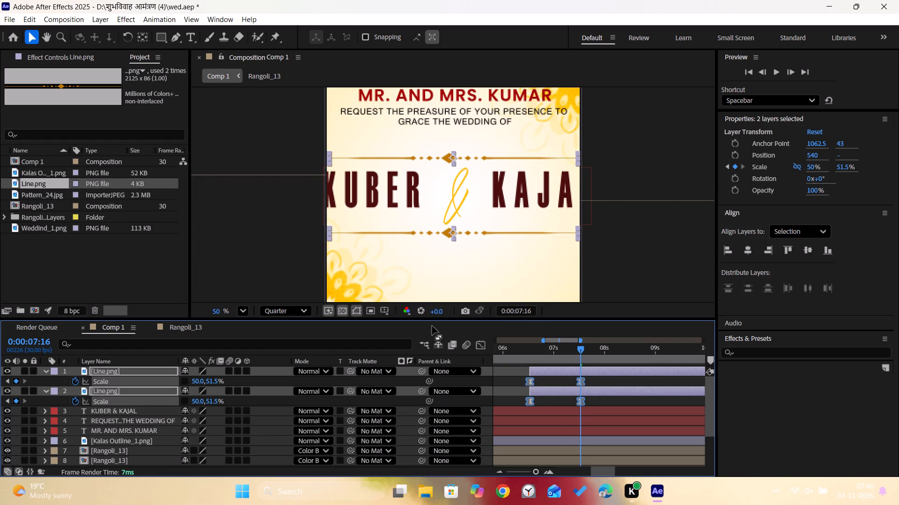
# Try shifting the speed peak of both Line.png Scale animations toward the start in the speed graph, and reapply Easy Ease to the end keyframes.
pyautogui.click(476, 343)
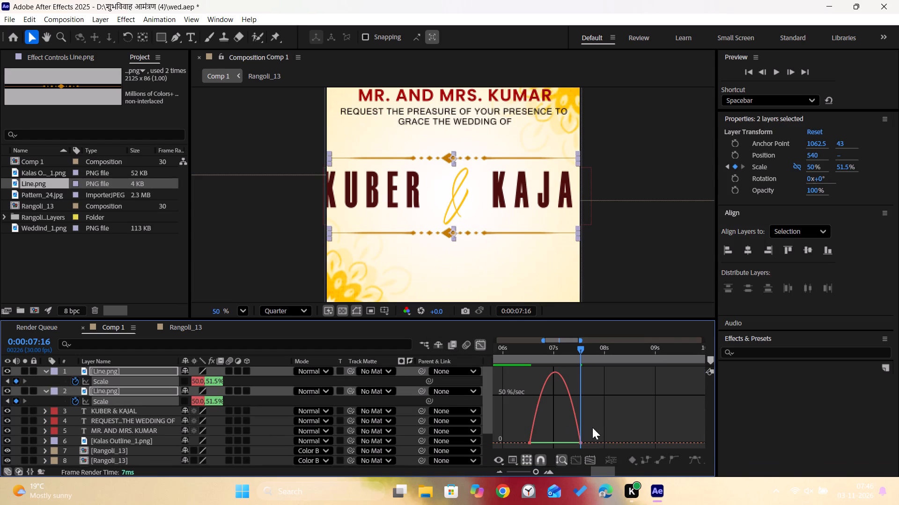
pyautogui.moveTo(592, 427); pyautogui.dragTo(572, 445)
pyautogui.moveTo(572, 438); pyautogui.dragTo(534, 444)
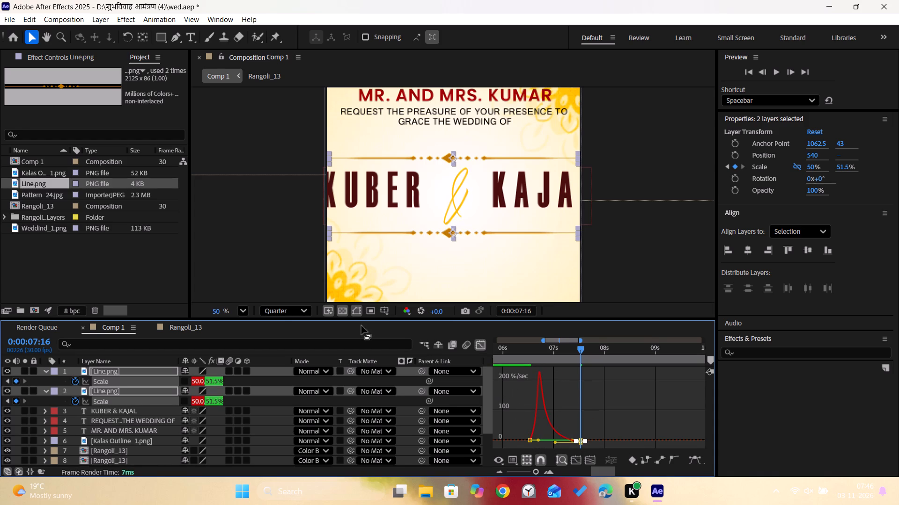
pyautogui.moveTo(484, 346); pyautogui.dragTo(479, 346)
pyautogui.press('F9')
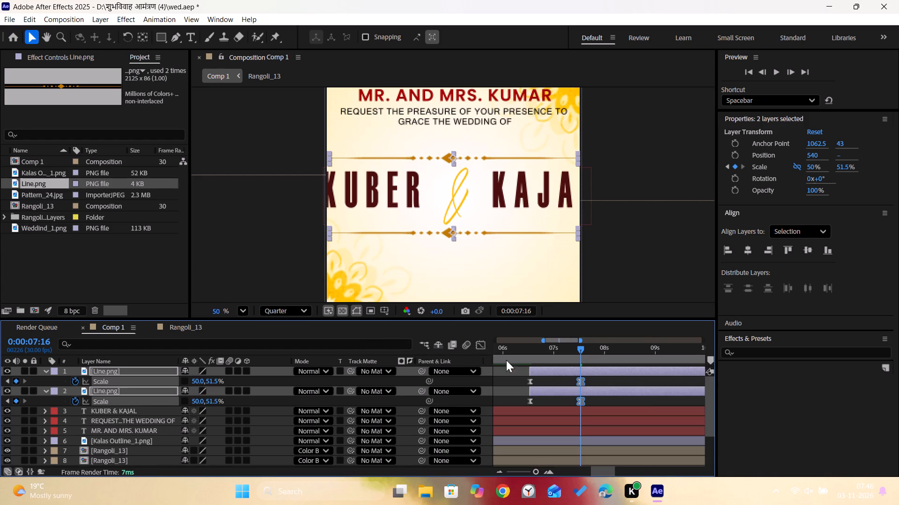
# Play back the full-frame composition from 0:00:00:00 to check how the lines expand around the couple's names.
pyautogui.moveTo(580, 346); pyautogui.dragTo(348, 361)
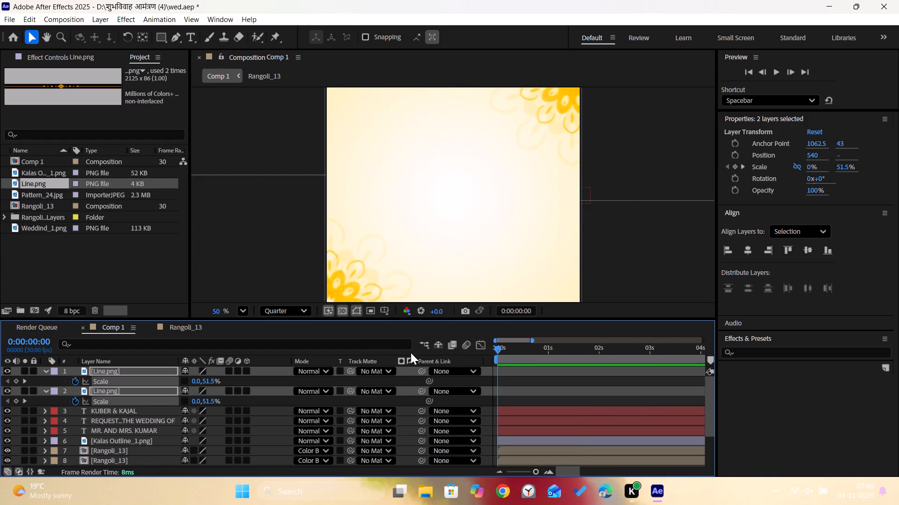
pyautogui.moveTo(534, 471); pyautogui.dragTo(523, 471)
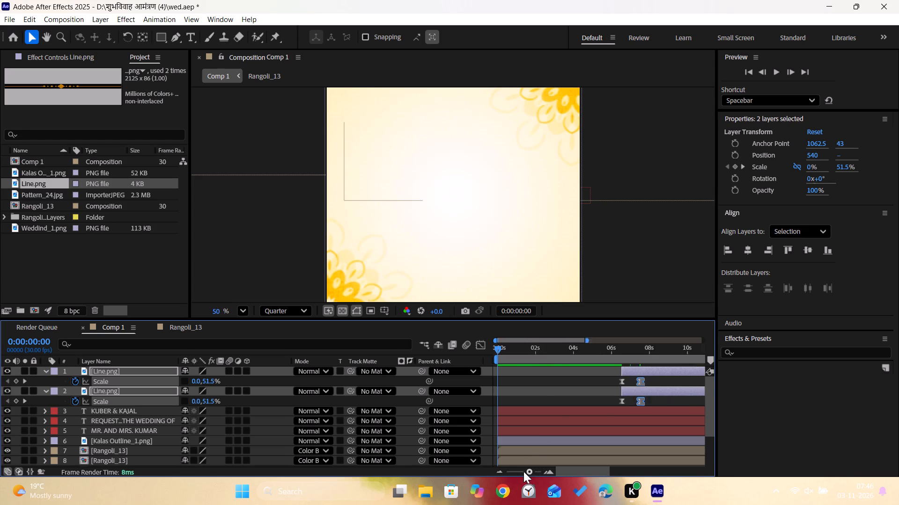
pyautogui.moveTo(523, 471); pyautogui.dragTo(501, 474)
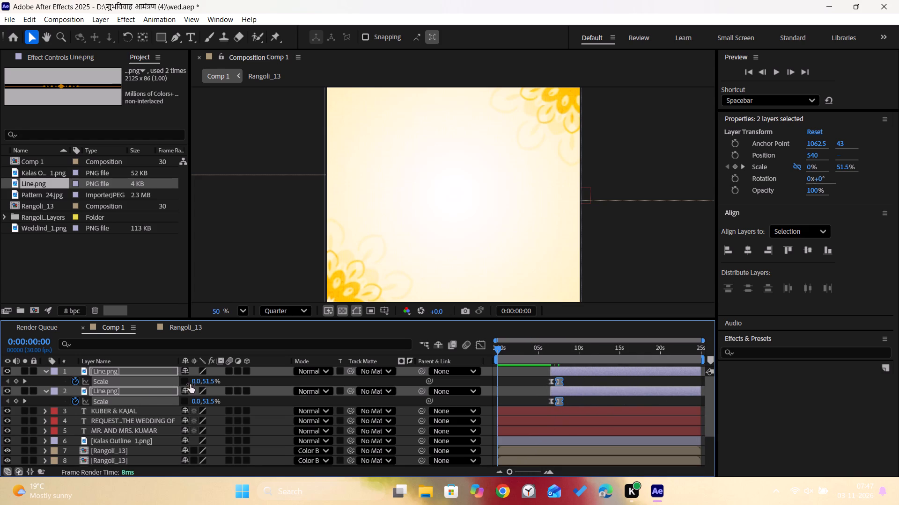
pyautogui.click(44, 371)
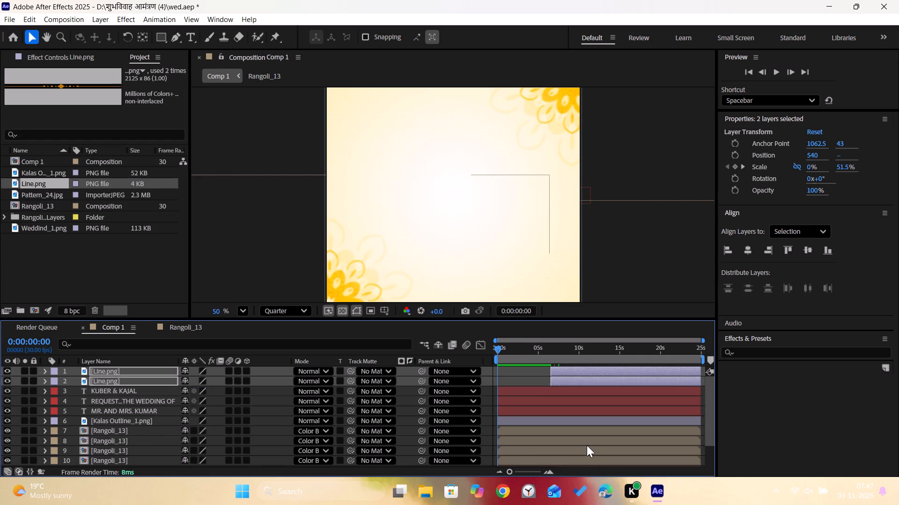
pyautogui.press('space')
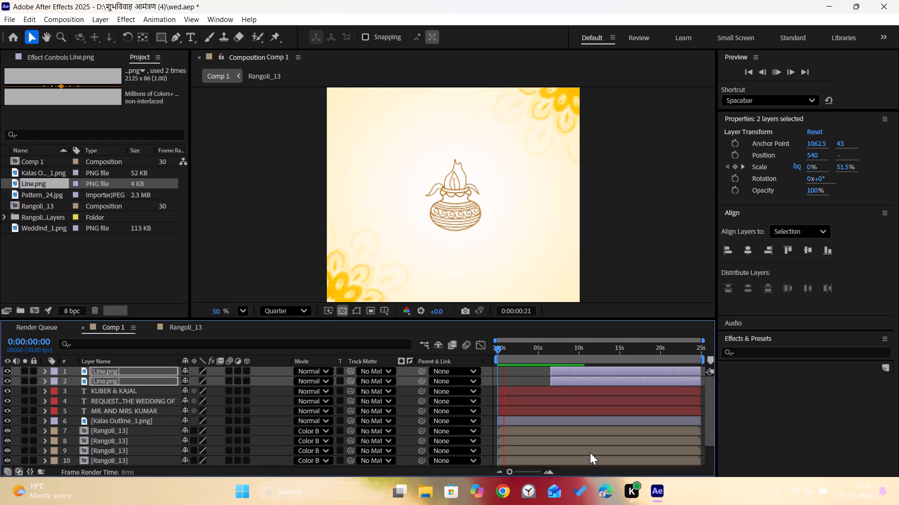
pyautogui.click(243, 310)
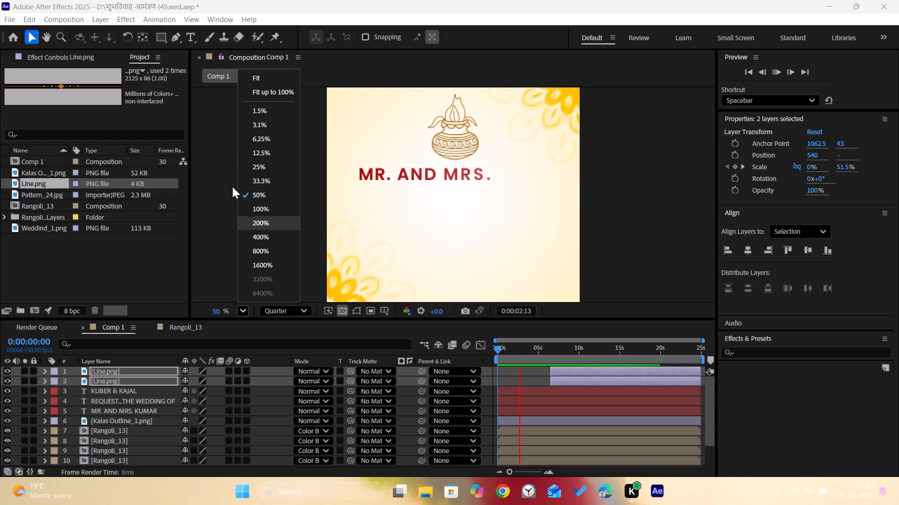
pyautogui.click(277, 75)
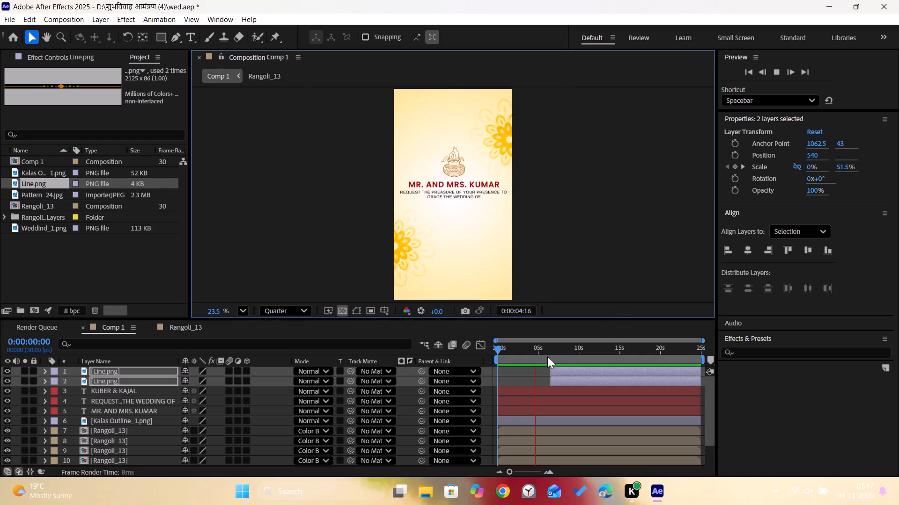
pyautogui.moveTo(547, 356); pyautogui.dragTo(429, 357)
pyautogui.press('space')
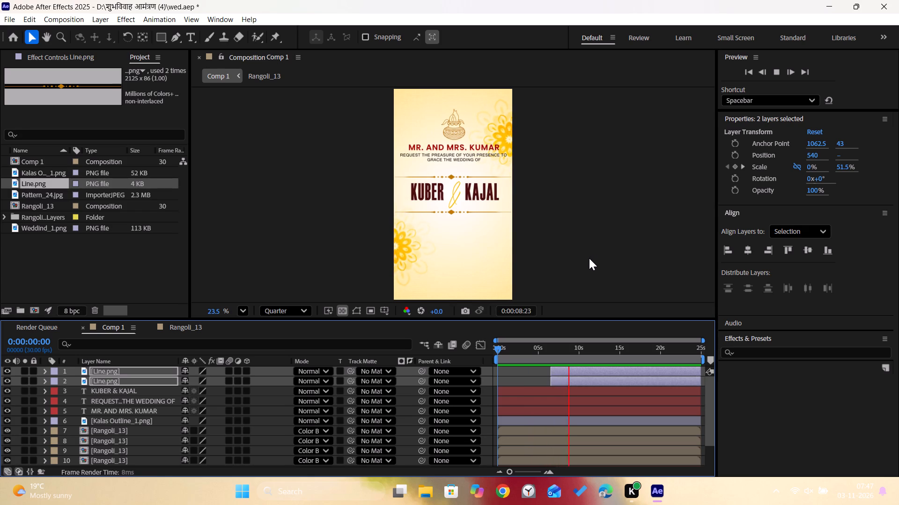
pyautogui.press('space')
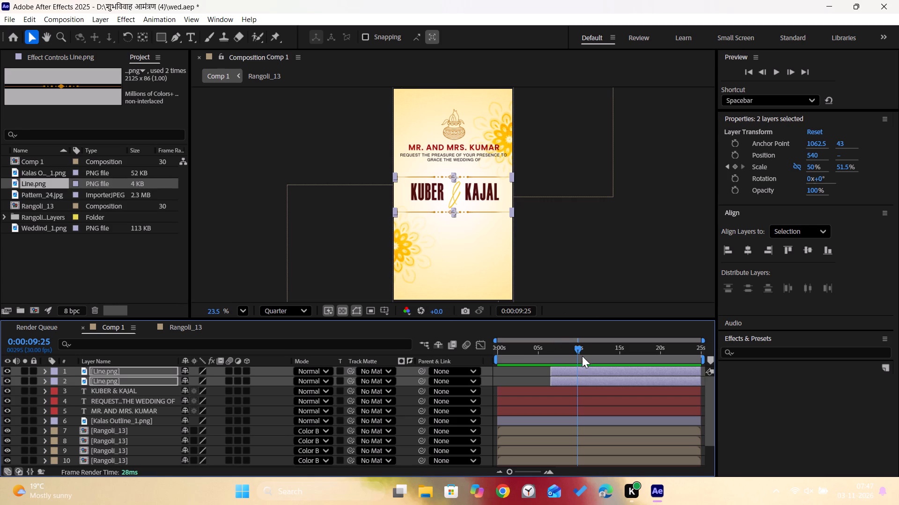
# Scrub back from about 0:00:09:23 and around 0:00:07:00 to compare the timing of the expanding lines with the names' entrance.
pyautogui.moveTo(577, 346); pyautogui.dragTo(575, 346)
pyautogui.moveTo(575, 346); pyautogui.dragTo(563, 348)
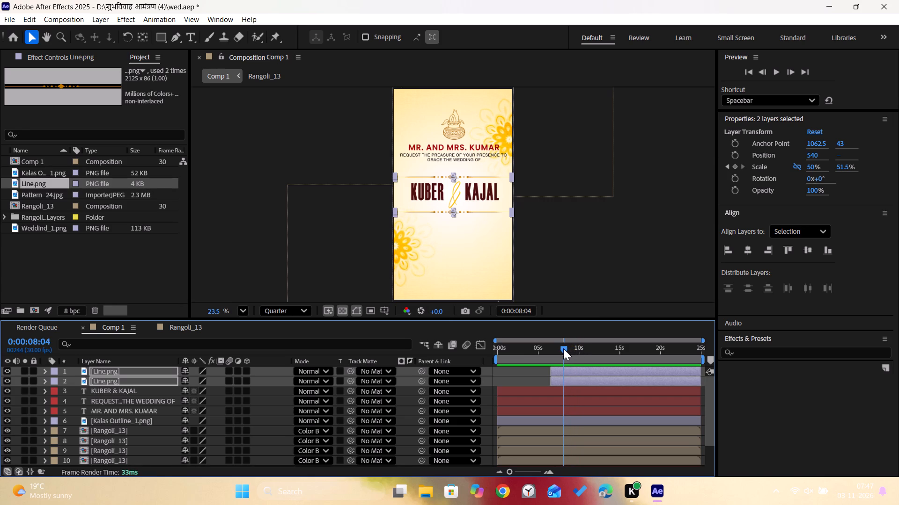
pyautogui.moveTo(563, 348); pyautogui.dragTo(560, 349)
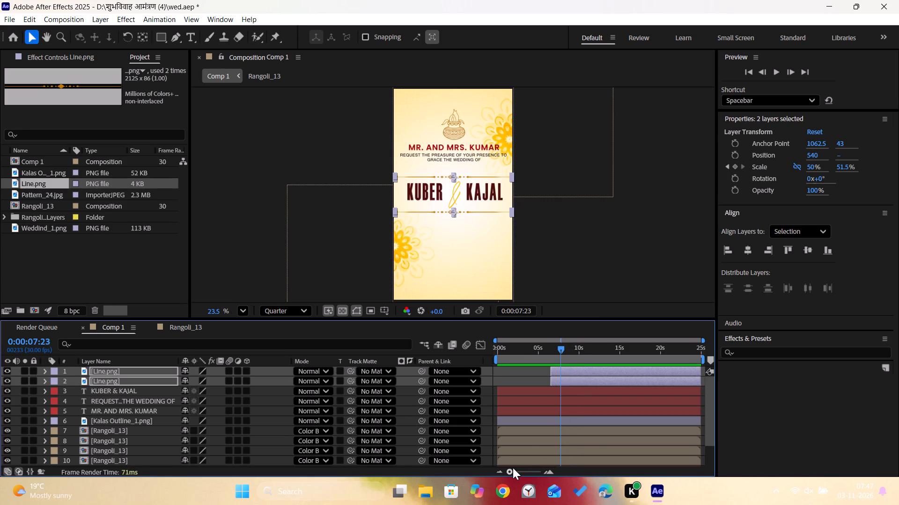
pyautogui.moveTo(510, 469); pyautogui.dragTo(527, 475)
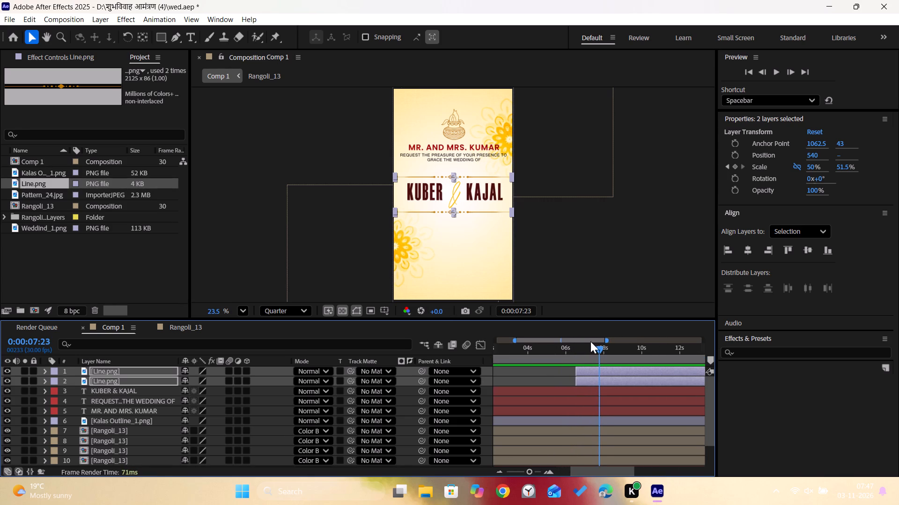
pyautogui.moveTo(530, 471); pyautogui.dragTo(531, 473)
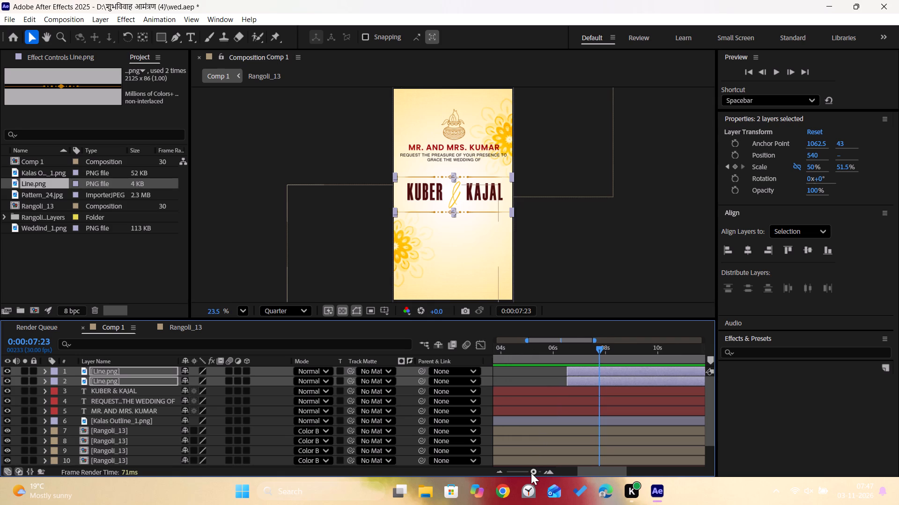
pyautogui.moveTo(531, 473); pyautogui.dragTo(534, 474)
pyautogui.moveTo(596, 349); pyautogui.dragTo(591, 358)
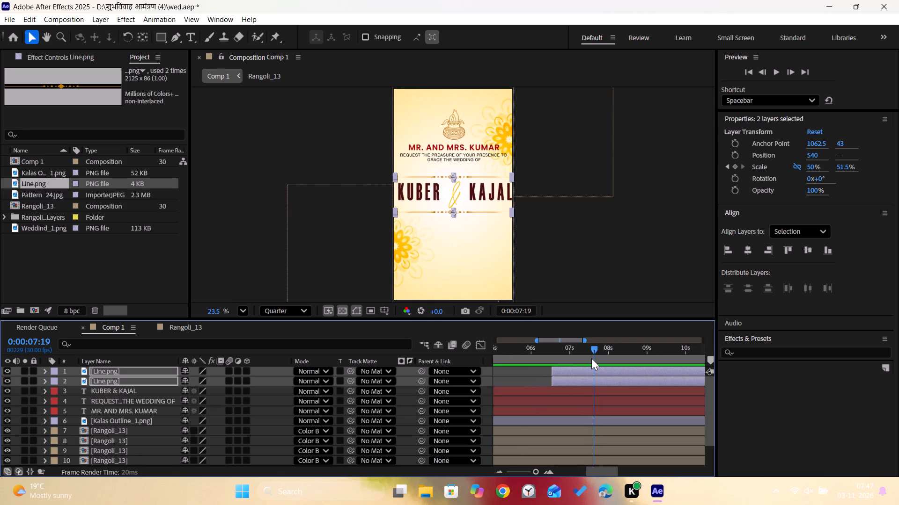
pyautogui.moveTo(591, 358); pyautogui.dragTo(555, 365)
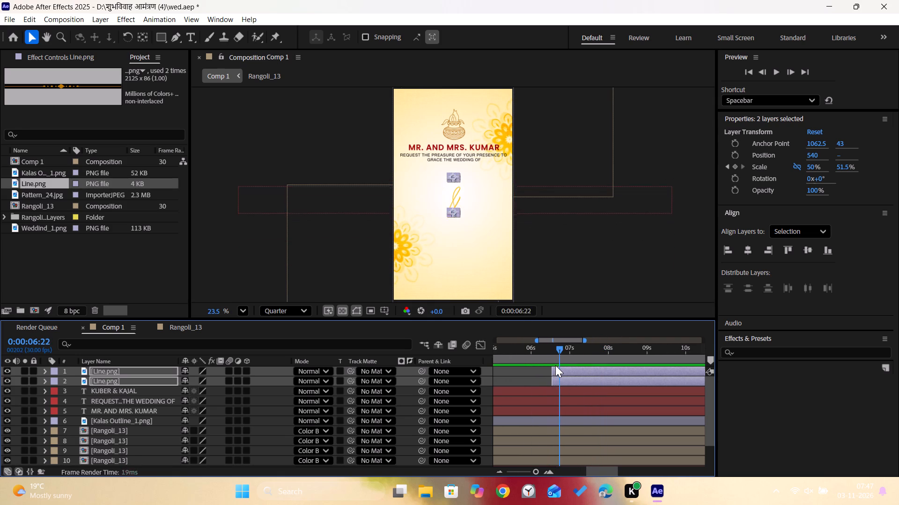
pyautogui.moveTo(555, 365); pyautogui.dragTo(577, 369)
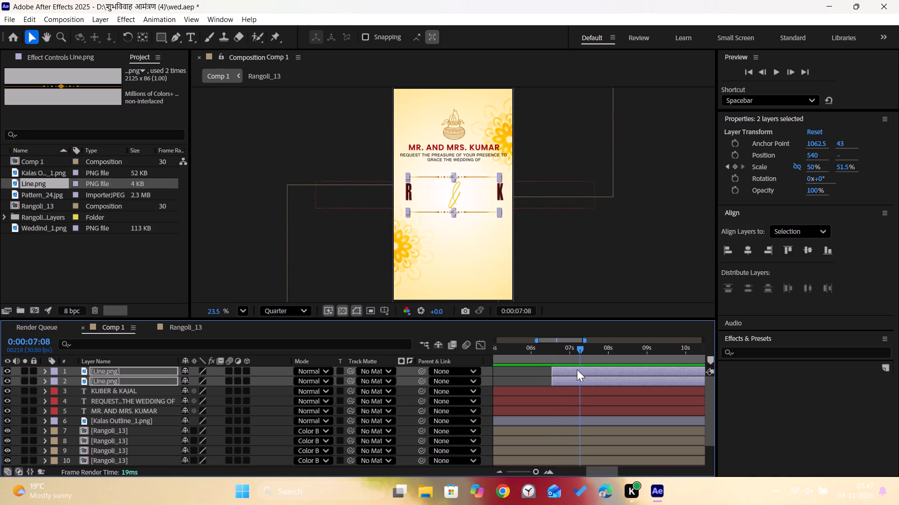
pyautogui.moveTo(577, 369); pyautogui.dragTo(575, 369)
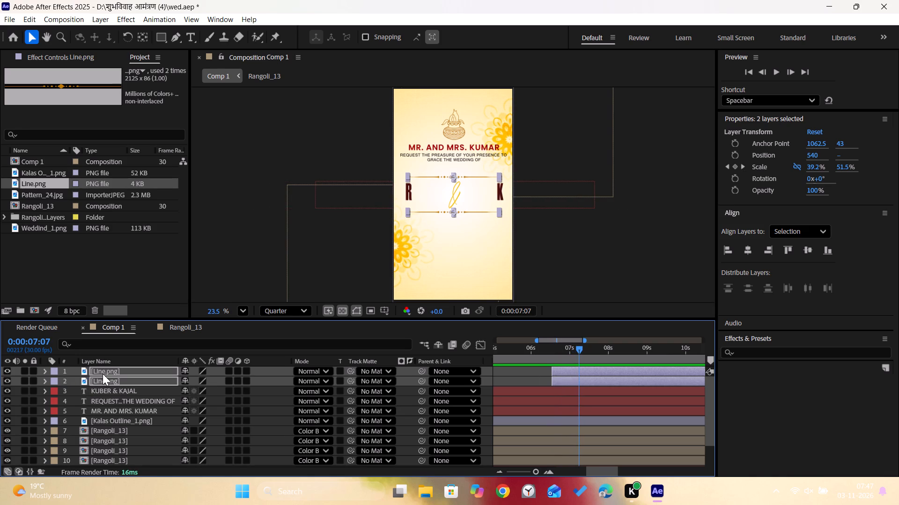
# Reshape the Scale speed curves of both Line.png layers so the speed peaks early and slows gradually toward the end keyframes.
pyautogui.click(103, 378)
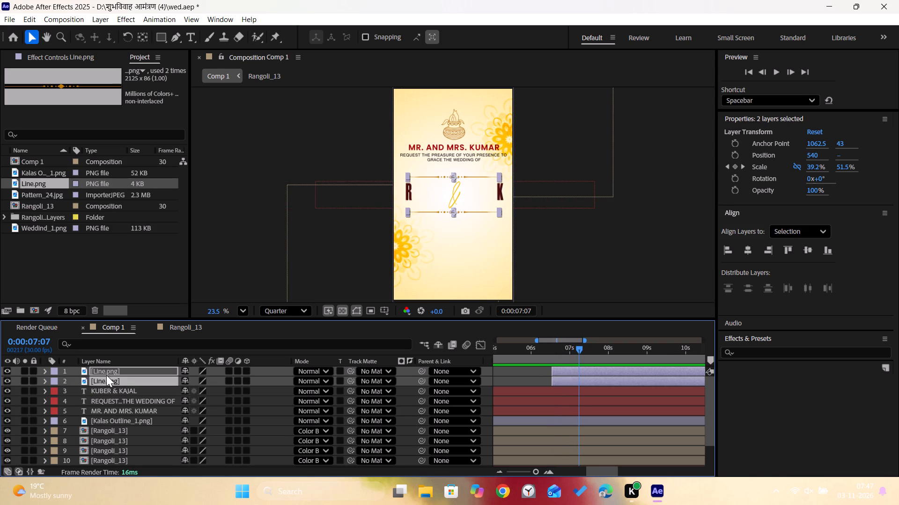
pyautogui.keyDown('shift'); pyautogui.click(110, 373); pyautogui.keyUp('shift')
pyautogui.press('s')
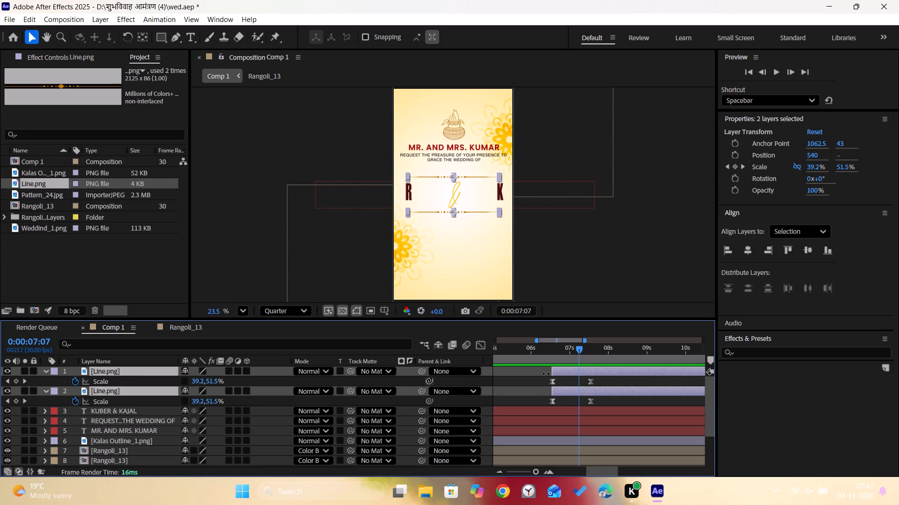
pyautogui.moveTo(599, 377); pyautogui.dragTo(552, 406)
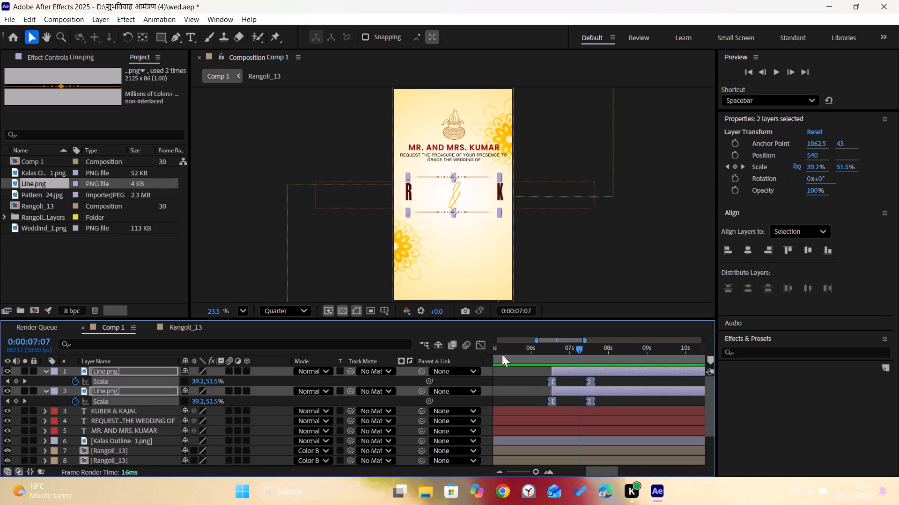
pyautogui.click(478, 345)
pyautogui.moveTo(597, 428); pyautogui.dragTo(584, 445)
pyautogui.moveTo(584, 438); pyautogui.dragTo(583, 438)
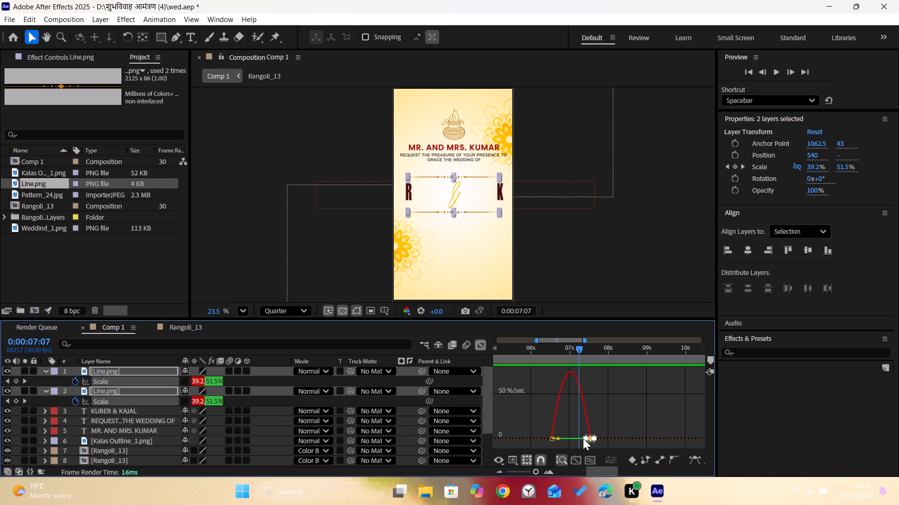
pyautogui.moveTo(583, 438); pyautogui.dragTo(588, 443)
pyautogui.moveTo(583, 437); pyautogui.dragTo(545, 442)
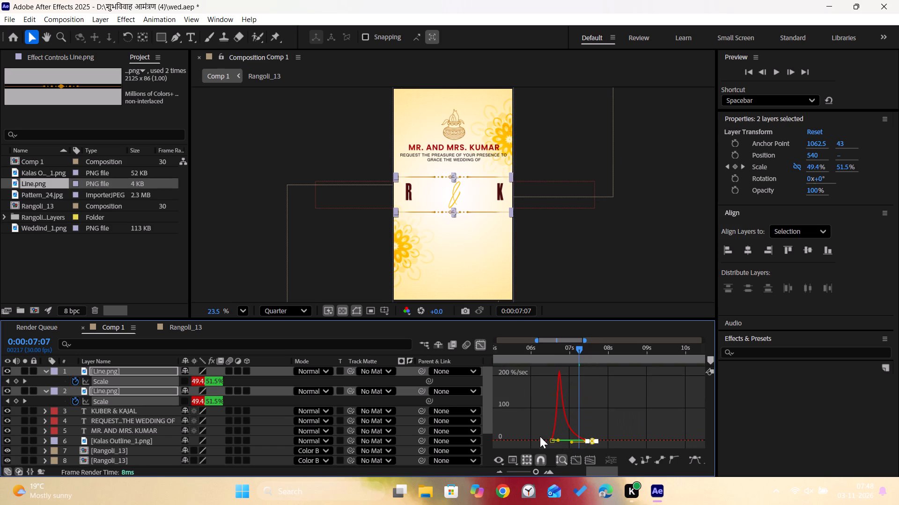
pyautogui.click(479, 344)
# Play back from 0:00:05:10 to check the lines' expansion against the couple's names, and park the time at 0:00:07:19.
pyautogui.moveTo(578, 349); pyautogui.dragTo(547, 351)
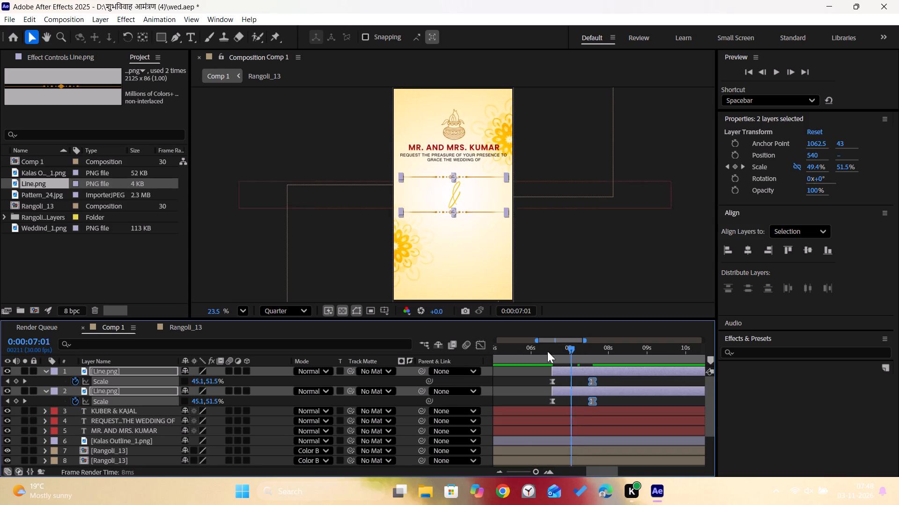
pyautogui.moveTo(547, 351); pyautogui.dragTo(504, 356)
pyautogui.press('space')
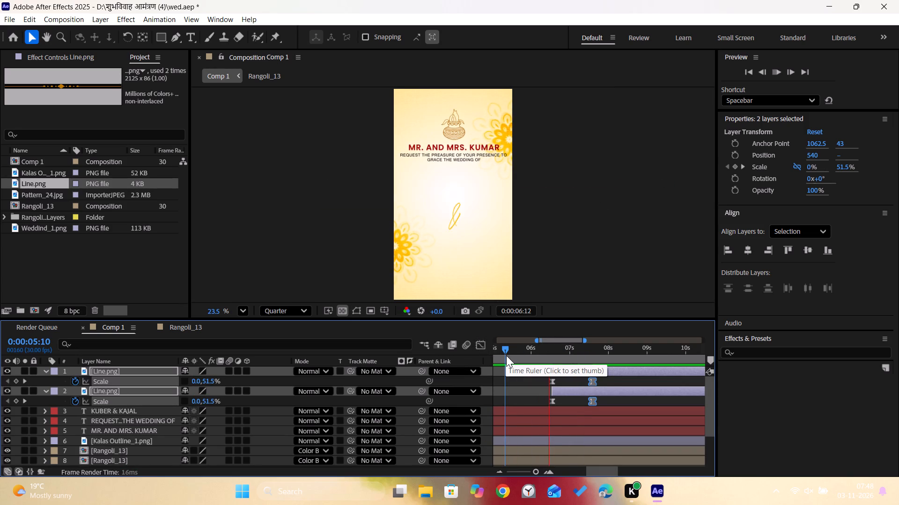
pyautogui.press('space')
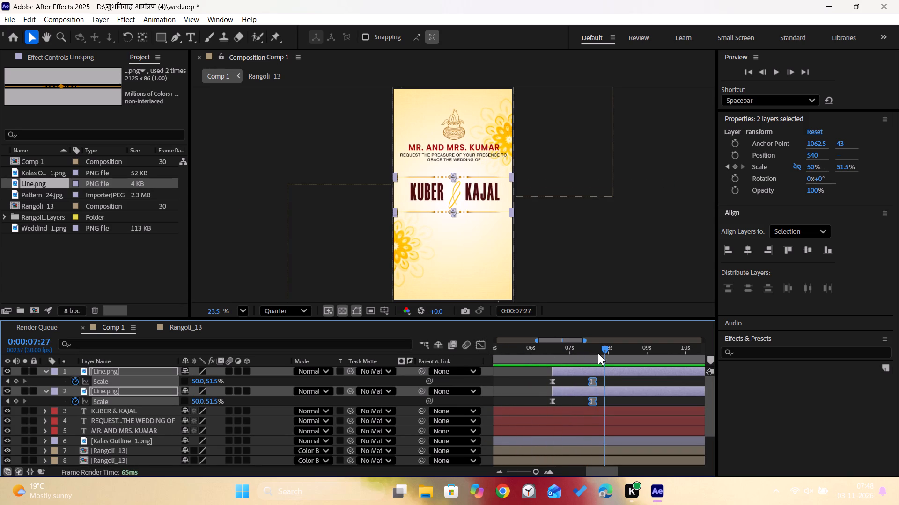
pyautogui.moveTo(604, 347); pyautogui.dragTo(593, 349)
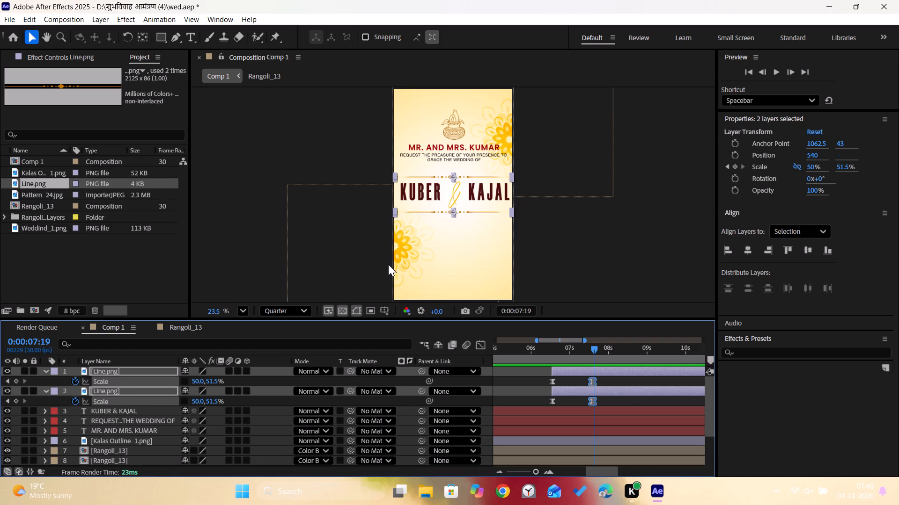
# Duplicate the MR. AND MRS. KUMAR text layer, move the copy to the top of the layer stack and place it below the lower line, at about Y 1256.
pyautogui.click(481, 143)
pyautogui.click(481, 144)
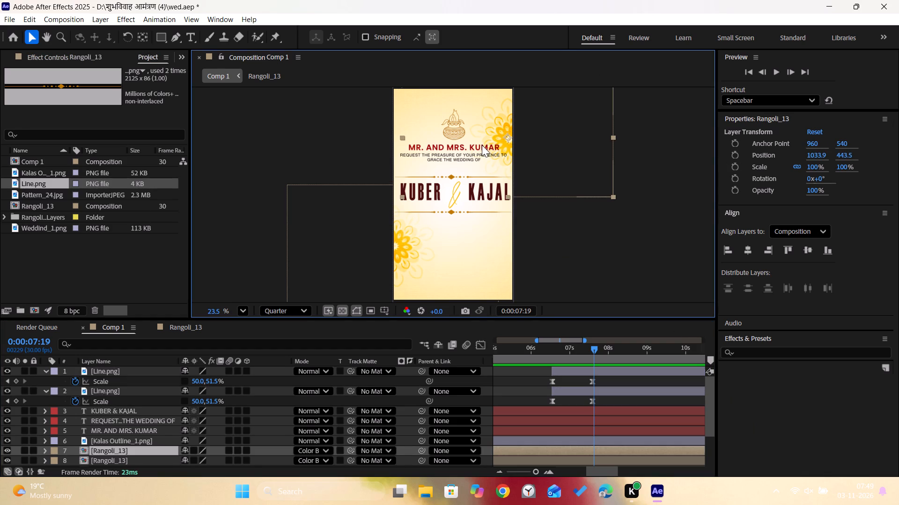
pyautogui.click(565, 263)
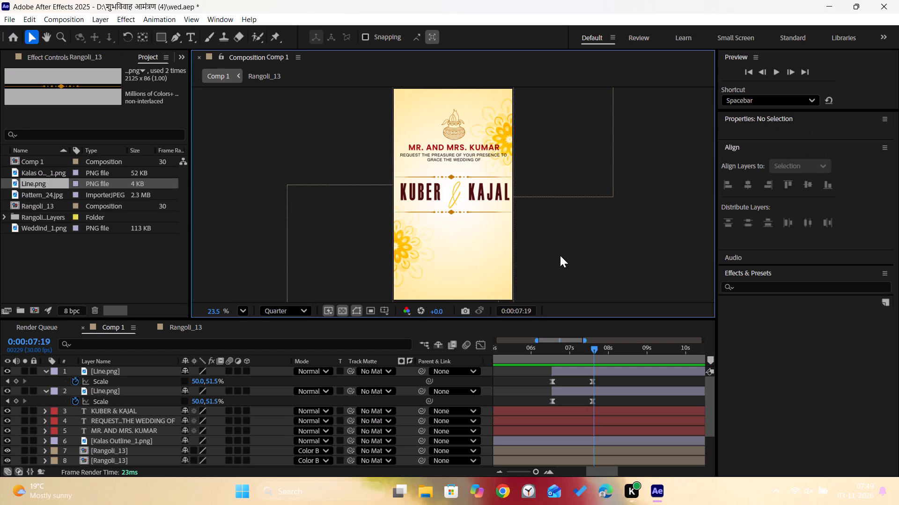
pyautogui.click(419, 147)
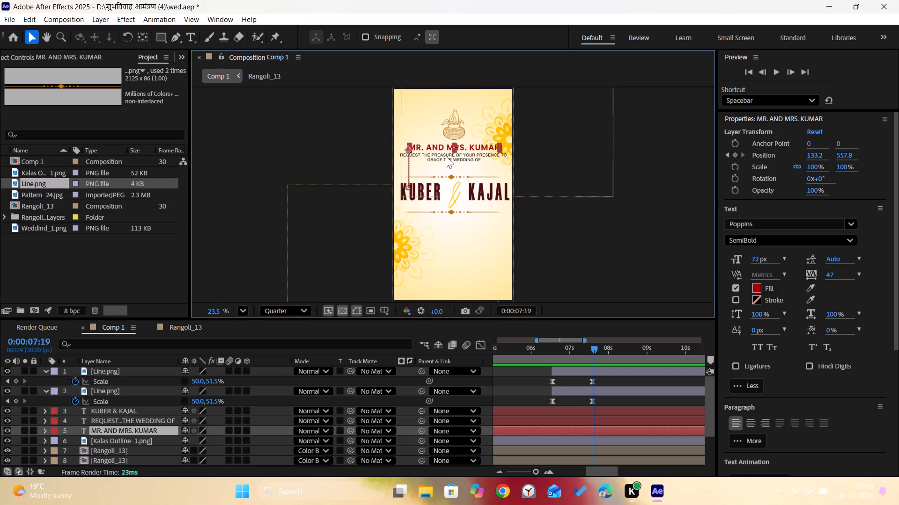
pyautogui.hotkey('ctrl', 'd')
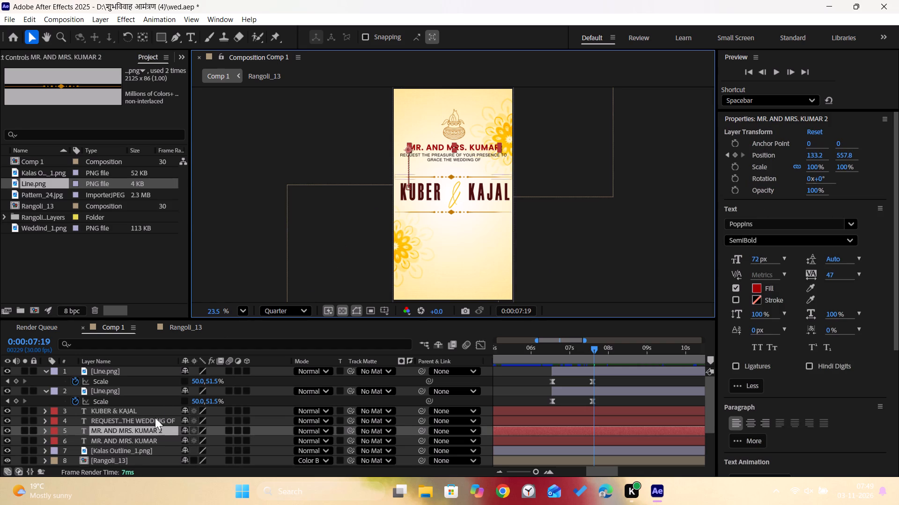
pyautogui.moveTo(138, 429); pyautogui.dragTo(142, 368)
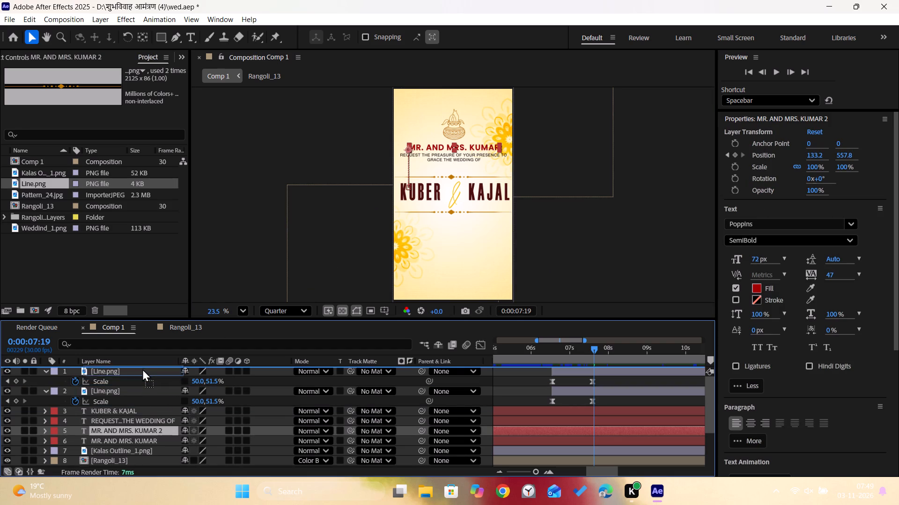
pyautogui.moveTo(142, 368); pyautogui.dragTo(142, 368)
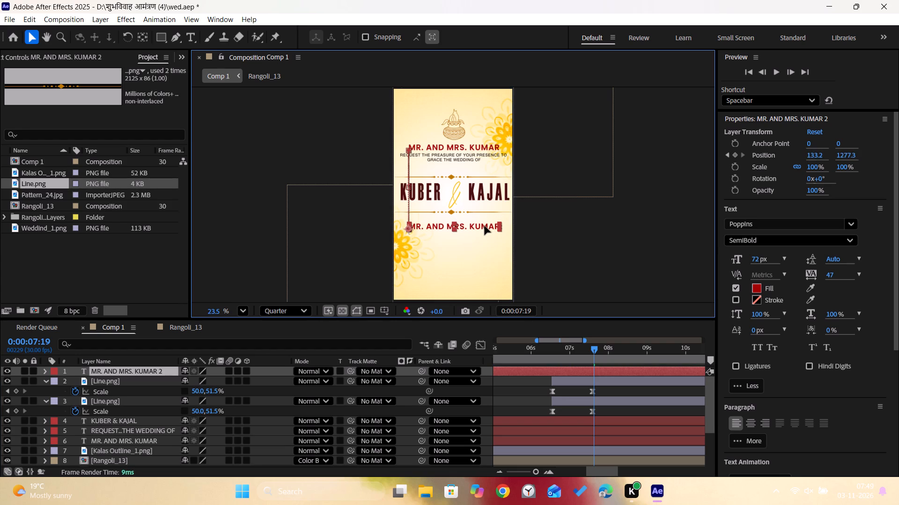
pyautogui.keyDown('shift'); pyautogui.click(485, 224); pyautogui.keyUp('shift')
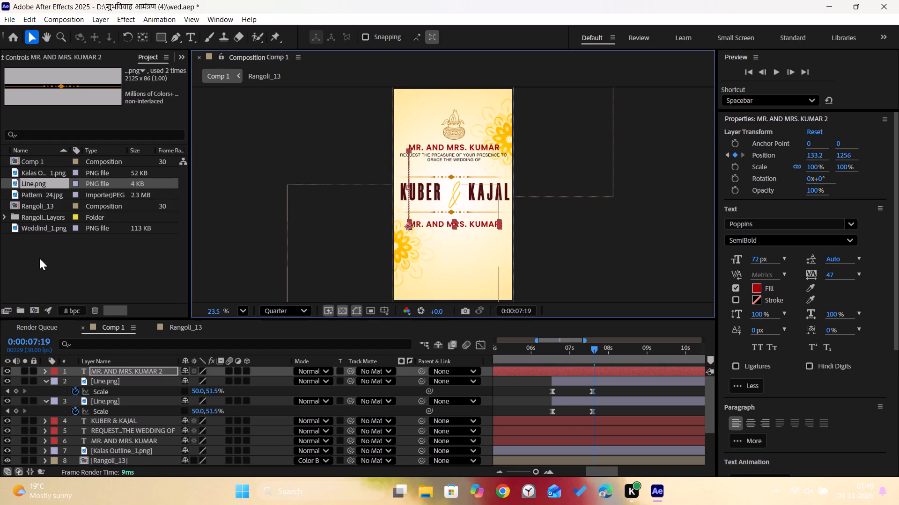
# Replace the duplicated text below the lower line with NOV 30 2027.
pyautogui.doubleClick(141, 368)
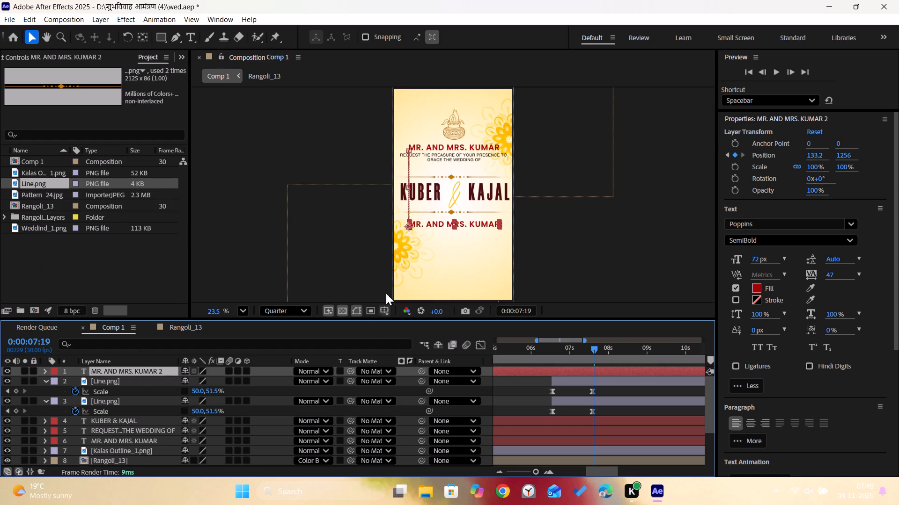
pyautogui.doubleClick(485, 224)
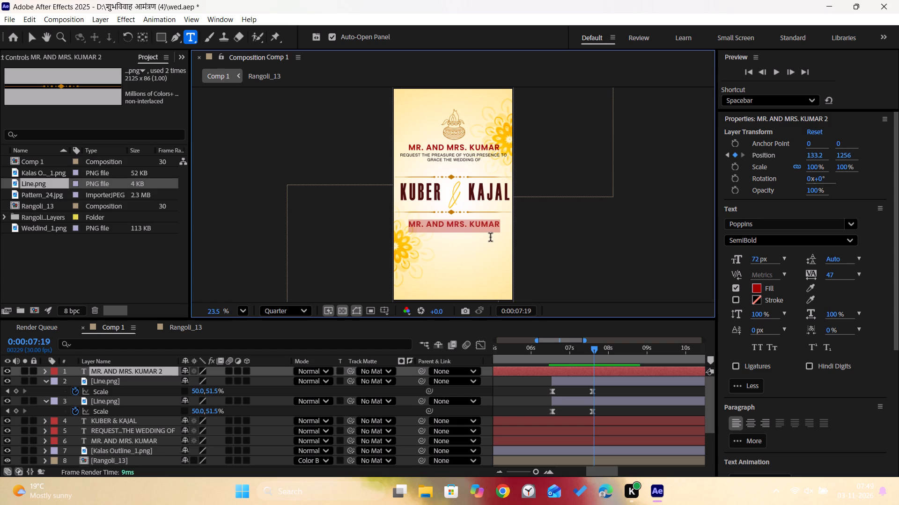
pyautogui.write('NO')
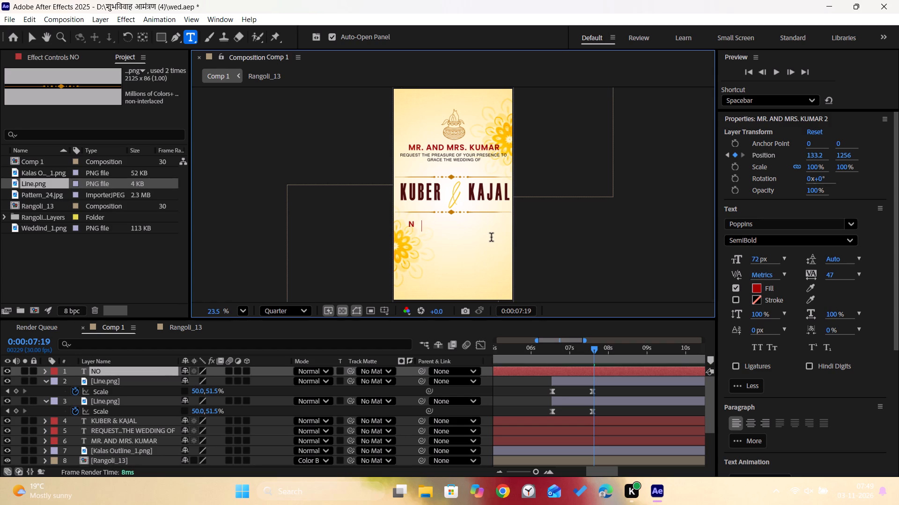
pyautogui.press('v')
pyautogui.press('space')
pyautogui.press('3')
pyautogui.press('0')
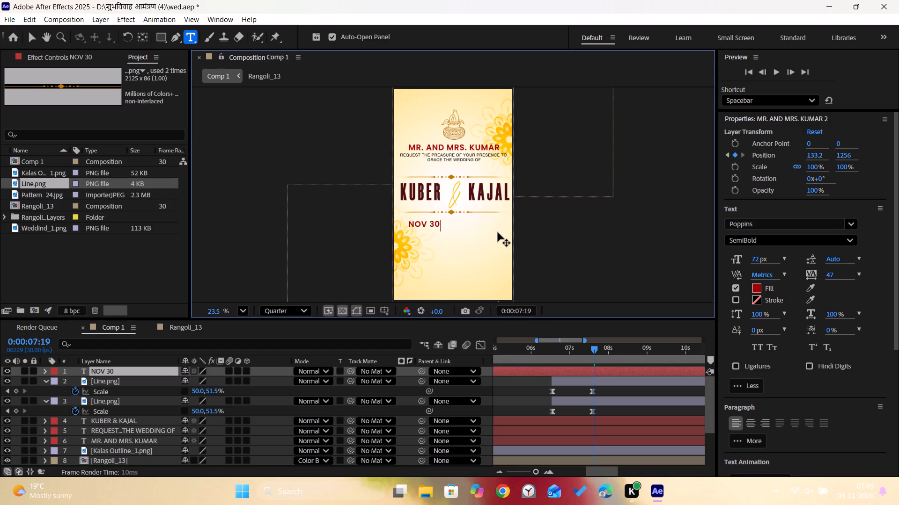
pyautogui.press('space')
pyautogui.press('2')
pyautogui.write('02')
pyautogui.press('7')
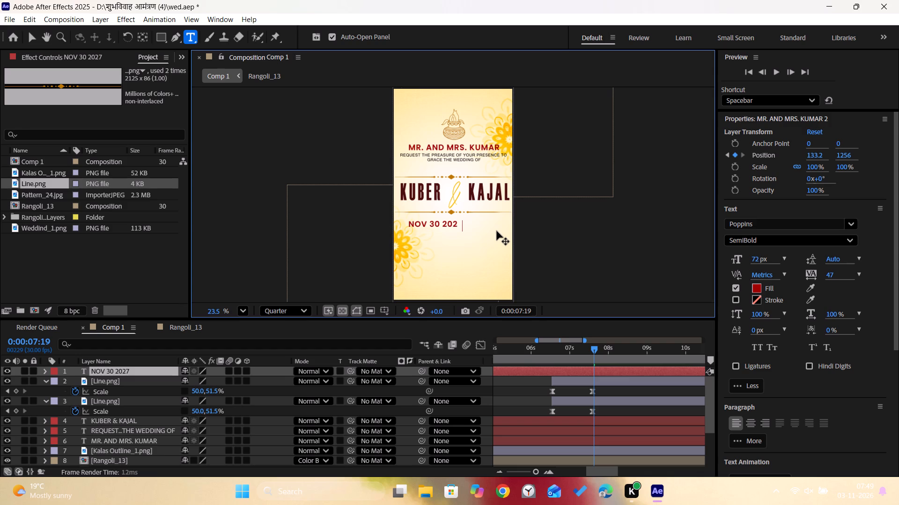
# Insert a vertical bar separator between the day and the year so the text reads NOV 30 | 2027.
pyautogui.press('Left')
pyautogui.press('Left')
pyautogui.press('Left')
pyautogui.press('Left')
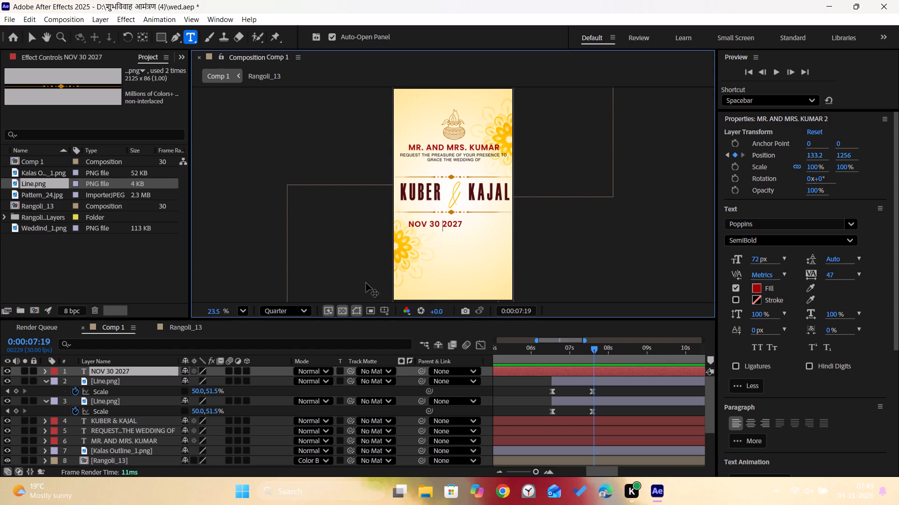
pyautogui.press('Return')
pyautogui.hotkey('shift', '|')
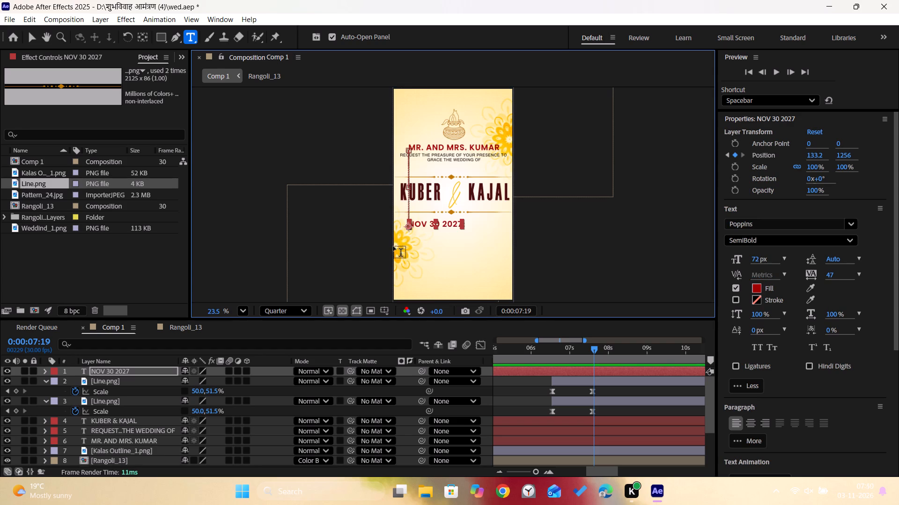
pyautogui.click(441, 224)
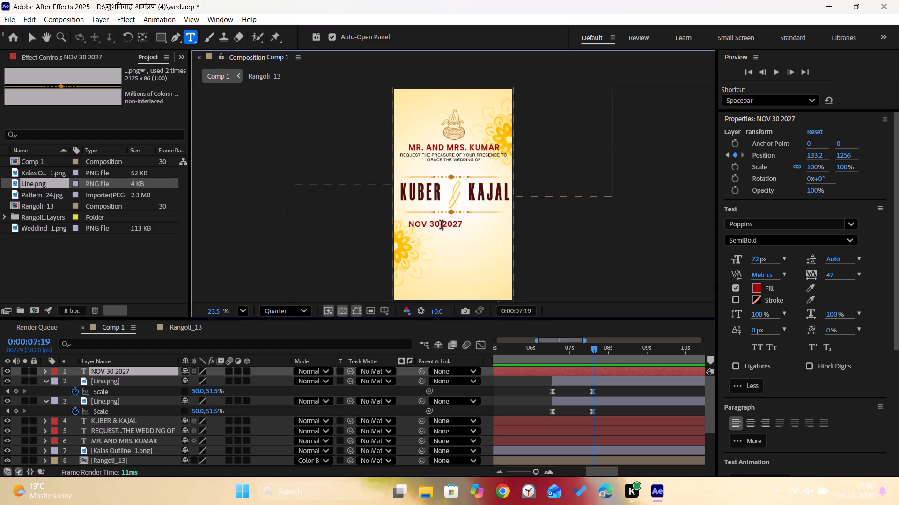
pyautogui.hotkey('shift', '|')
pyautogui.press('space')
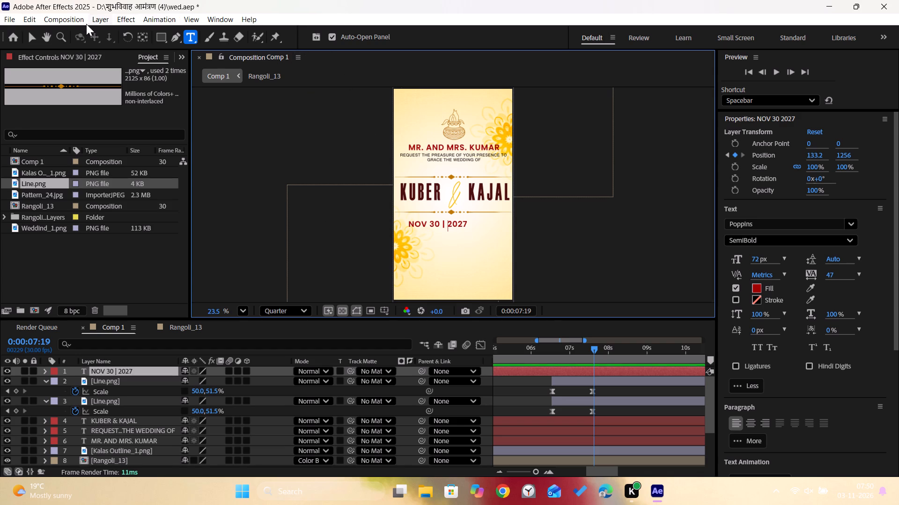
# Set the font of the NOV 30 | 2027 text to Times New Roman Bold.
pyautogui.click(31, 35)
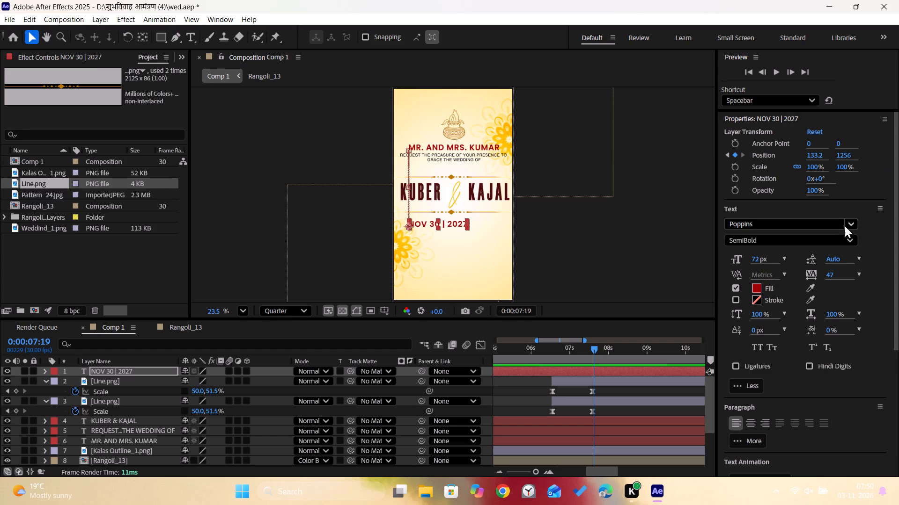
pyautogui.click(832, 223)
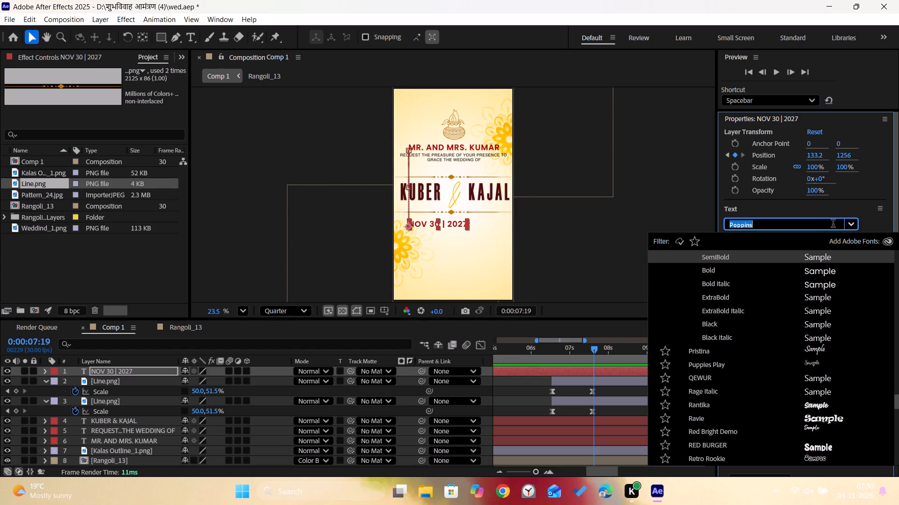
pyautogui.press('t')
pyautogui.press('i')
pyautogui.press('m')
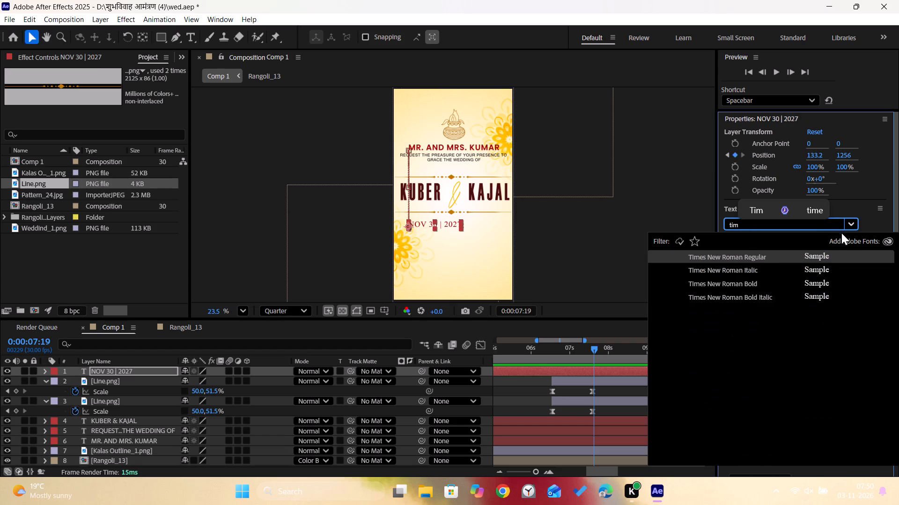
pyautogui.click(791, 281)
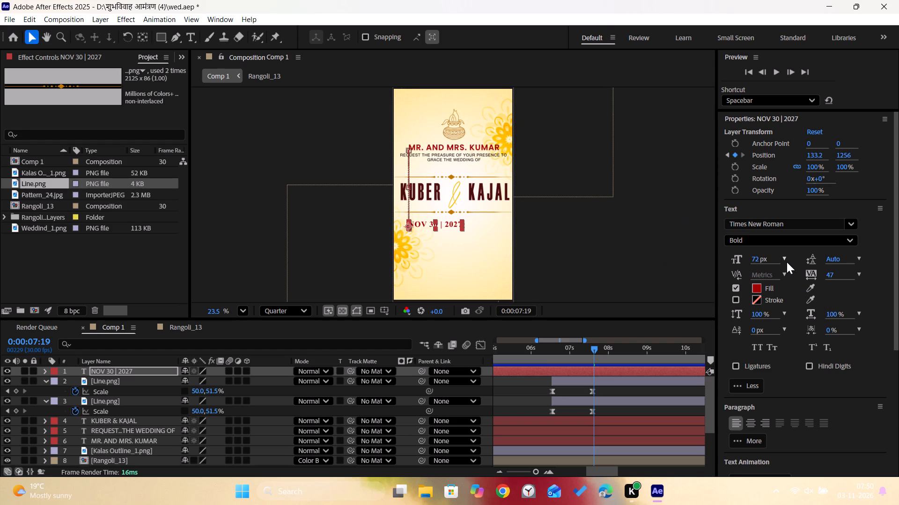
# Scale the NOV 30 | 2027 text up to about 182% and centre it horizontally in the composition.
pyautogui.click(463, 230)
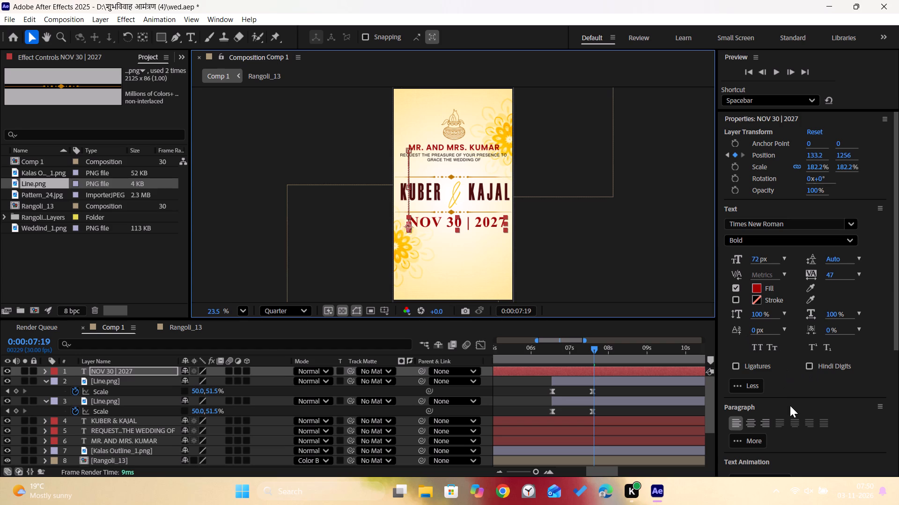
pyautogui.moveTo(894, 342); pyautogui.dragTo(885, 422)
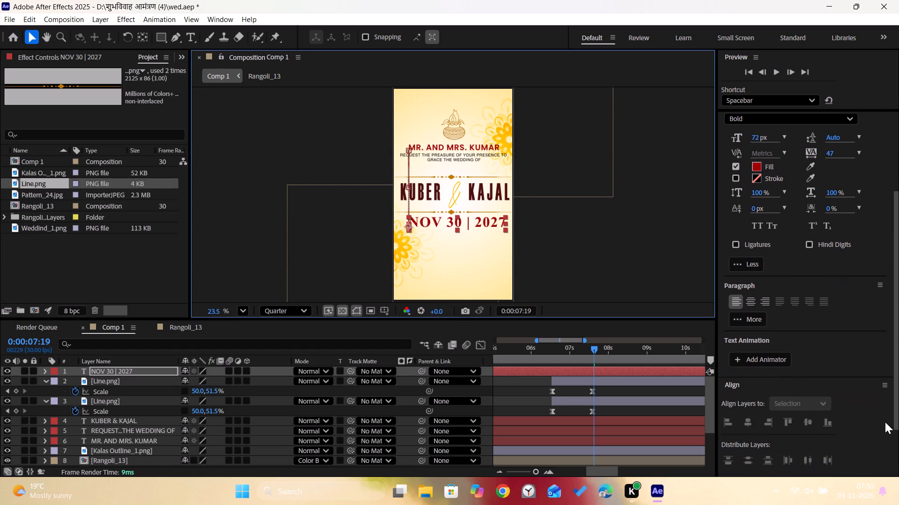
pyautogui.moveTo(885, 422); pyautogui.dragTo(884, 422)
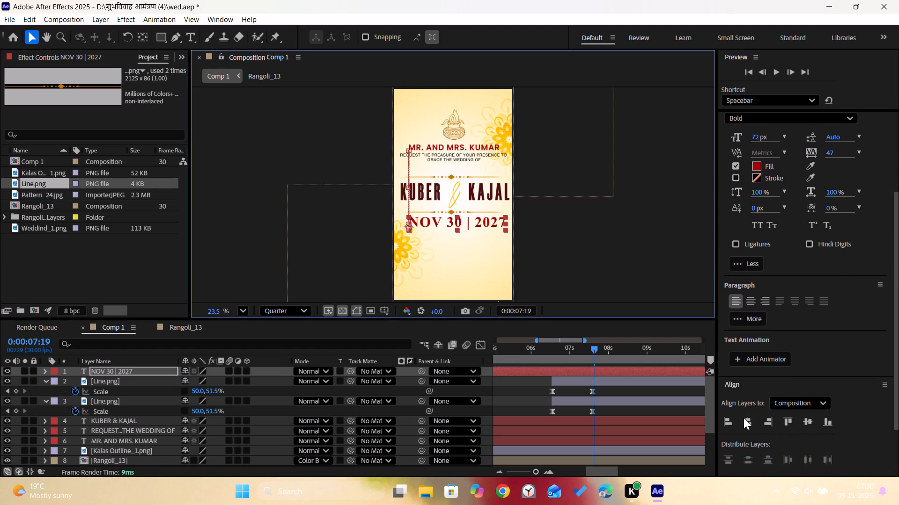
pyautogui.click(744, 418)
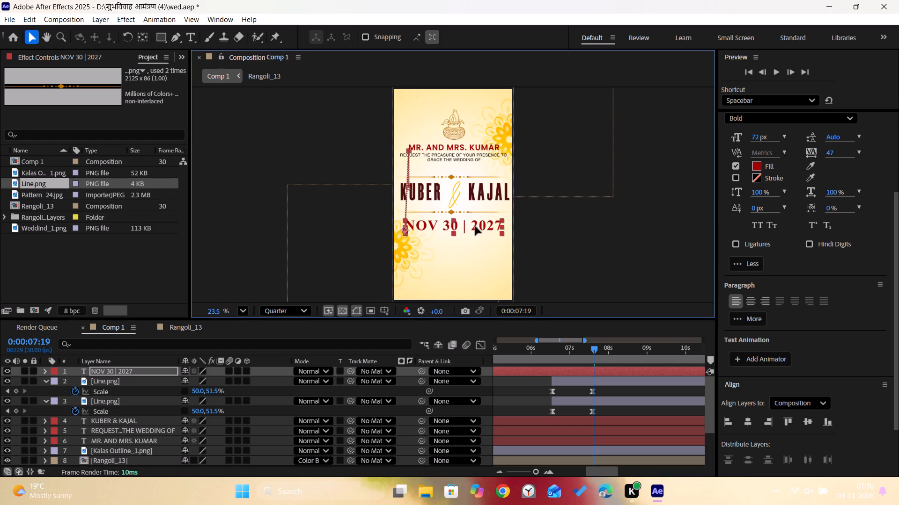
# Set the font of the ampersand in the KUBER & KAJAL text to Times New Roman Bold.
pyautogui.doubleClick(455, 190)
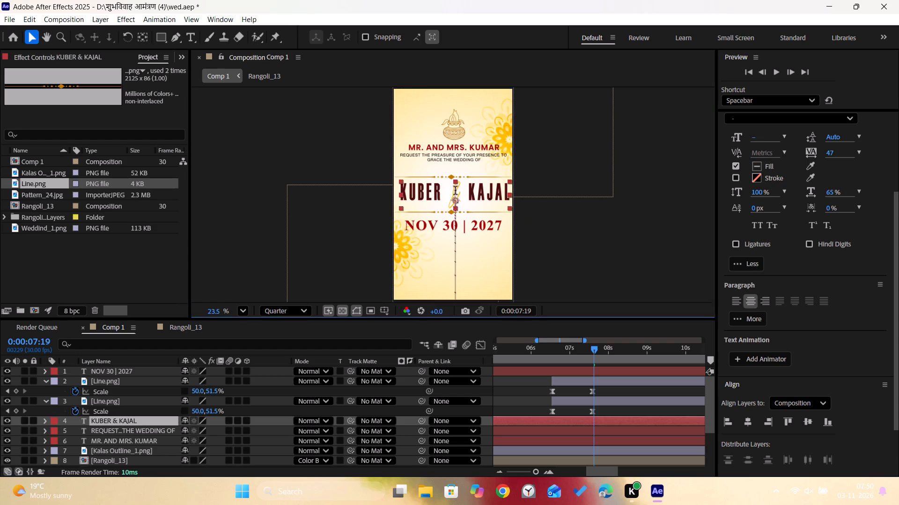
pyautogui.moveTo(452, 193); pyautogui.dragTo(459, 196)
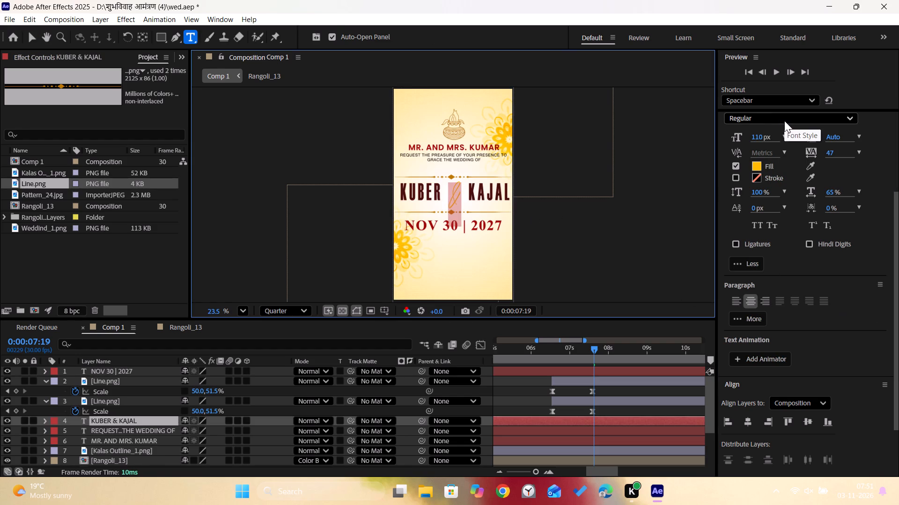
pyautogui.moveTo(895, 211); pyautogui.dragTo(897, 176)
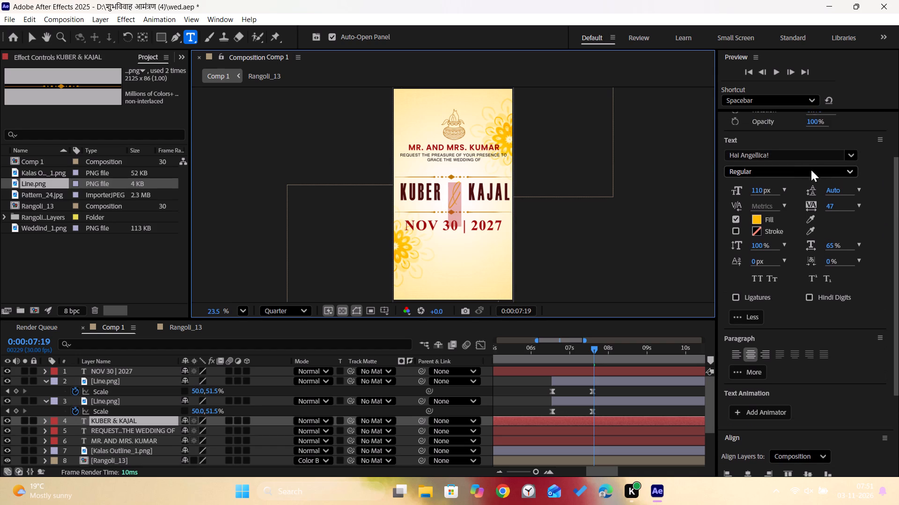
pyautogui.click(796, 158)
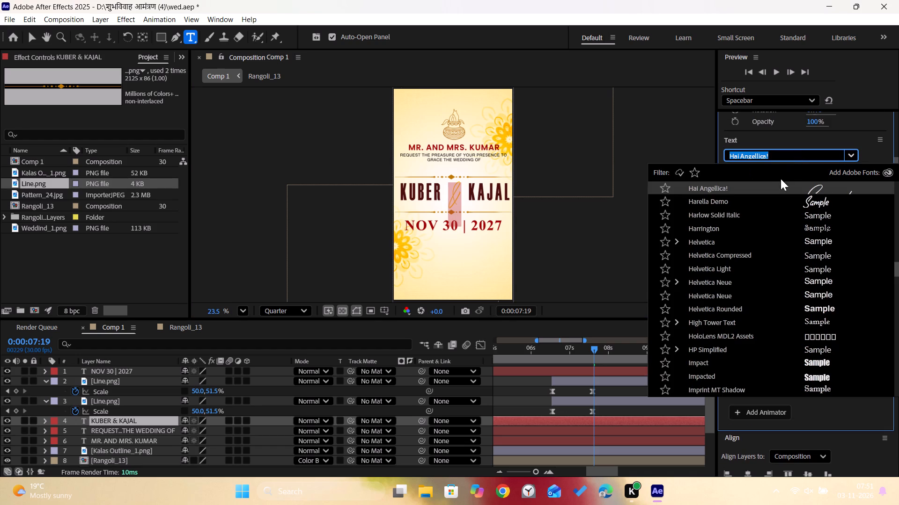
pyautogui.click(803, 202)
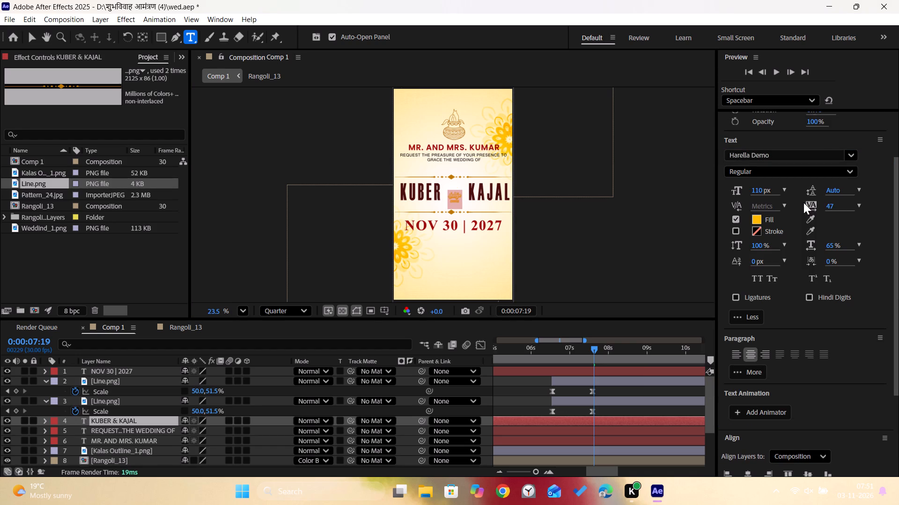
pyautogui.click(851, 156)
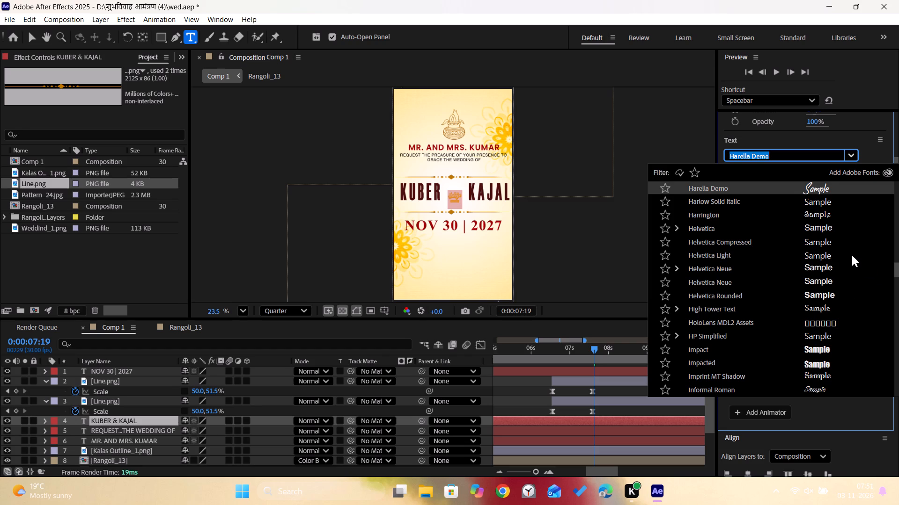
pyautogui.write('ti')
pyautogui.press('m')
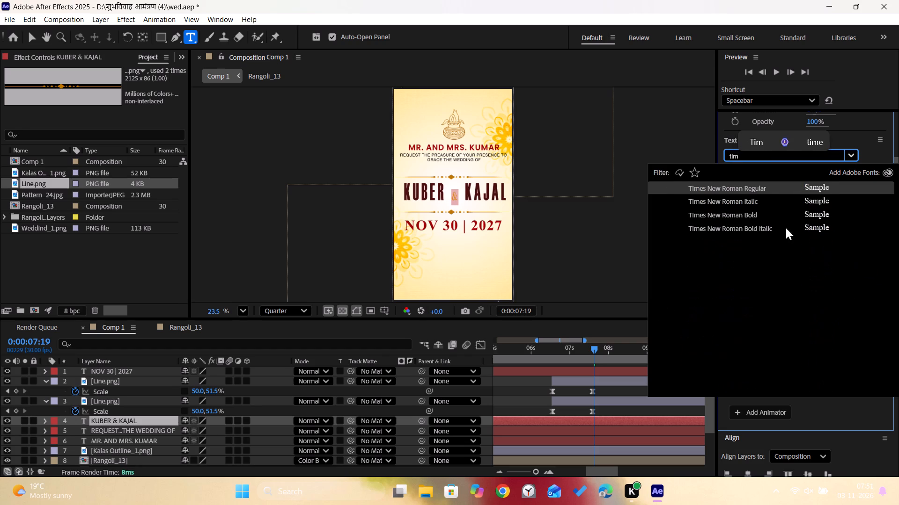
pyautogui.click(808, 215)
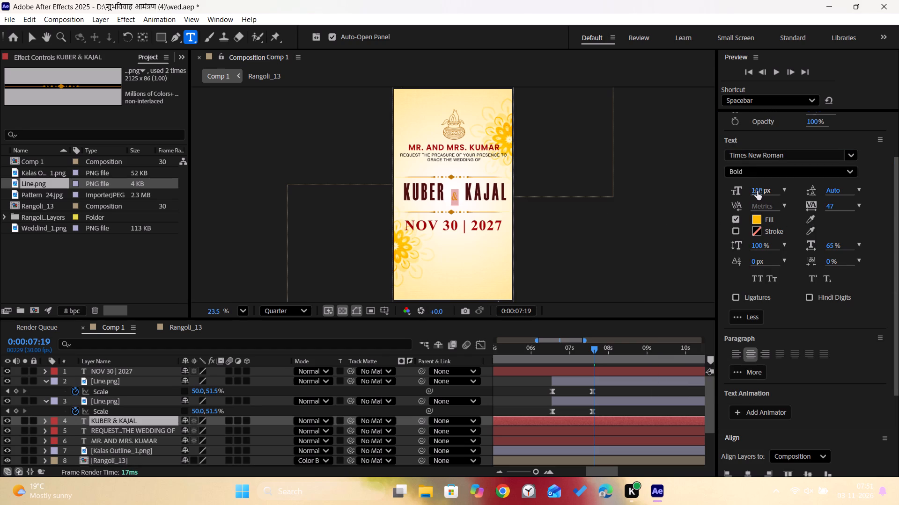
# Double the ampersand's font size to 220 px.
pyautogui.click(758, 191)
pyautogui.press('Right')
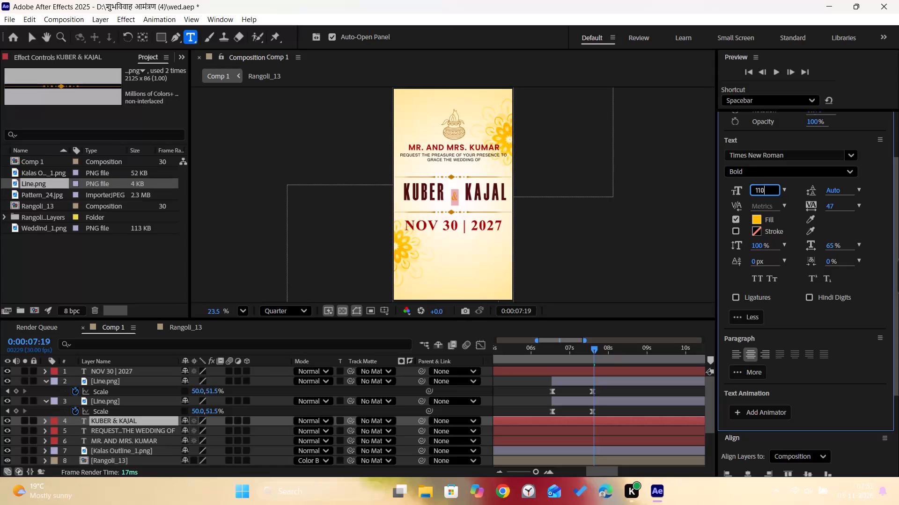
pyautogui.press('2')
pyautogui.press('Return')
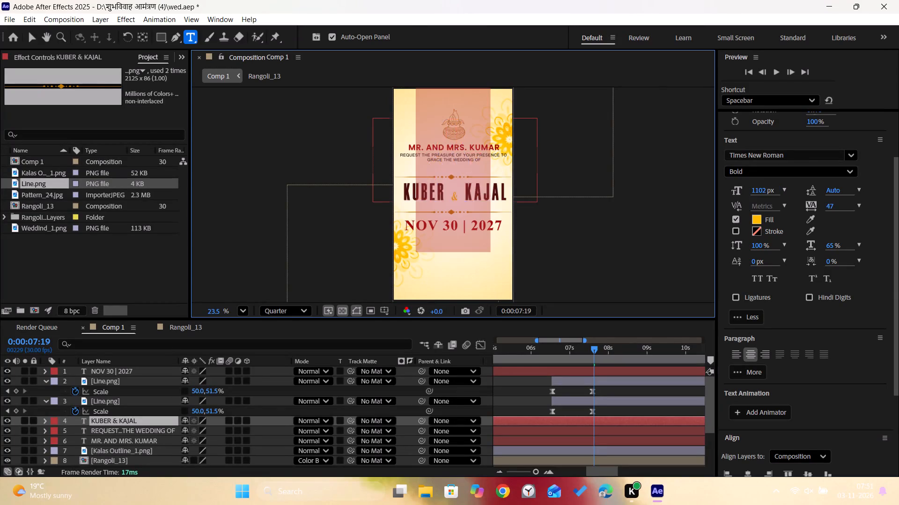
pyautogui.click(759, 191)
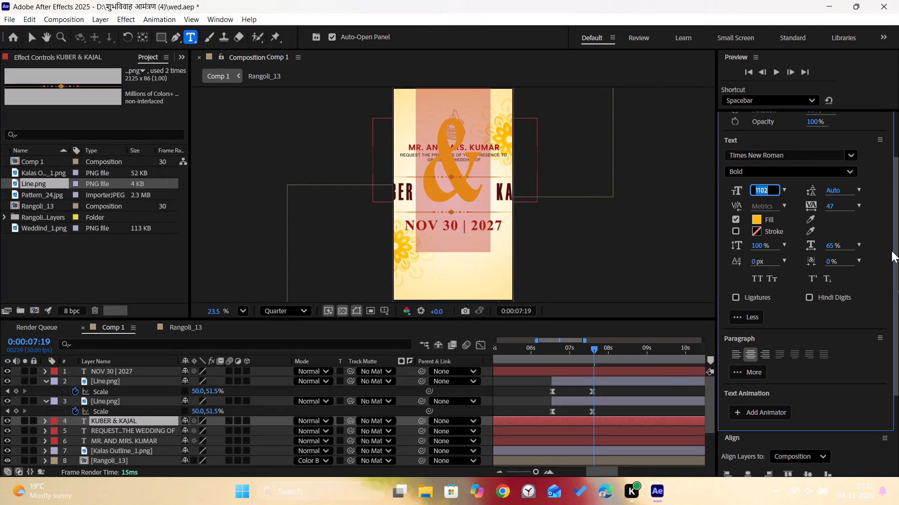
pyautogui.press('Right')
pyautogui.press('BackSpace')
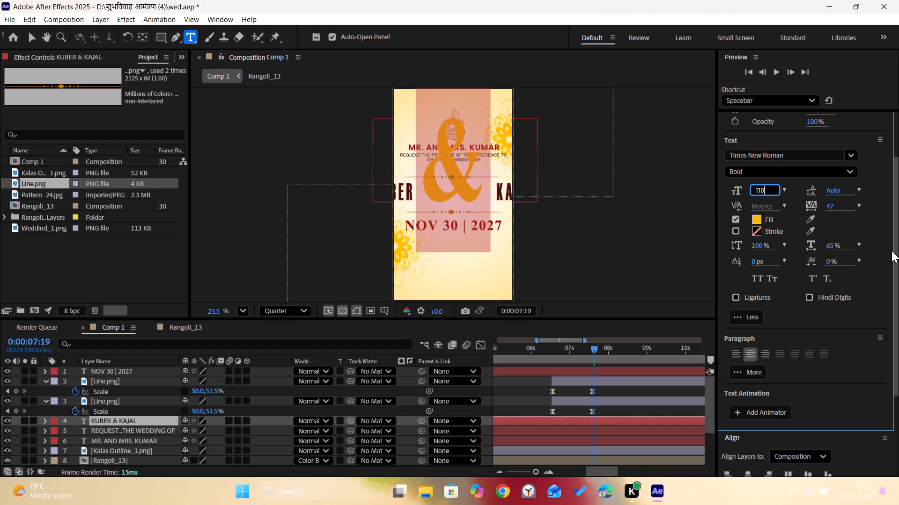
pyautogui.hotkey('shift', '*')
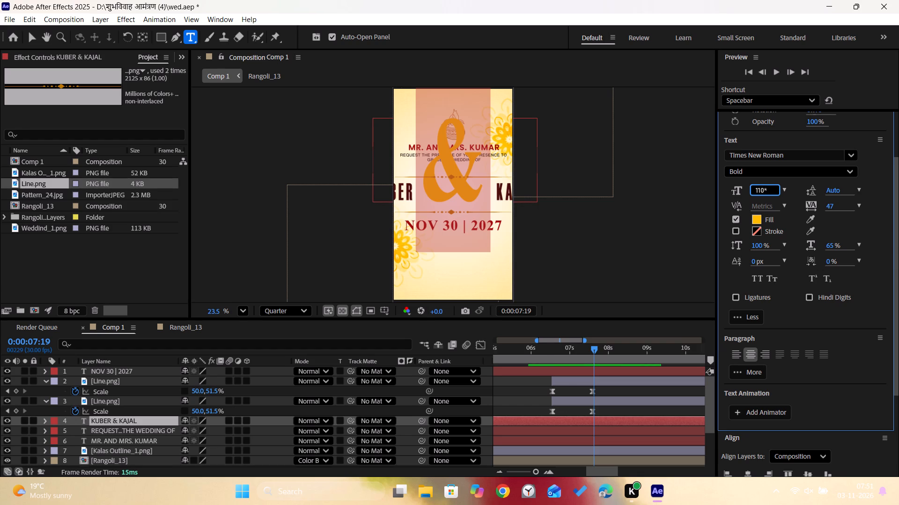
pyautogui.press('2')
pyautogui.press('Return')
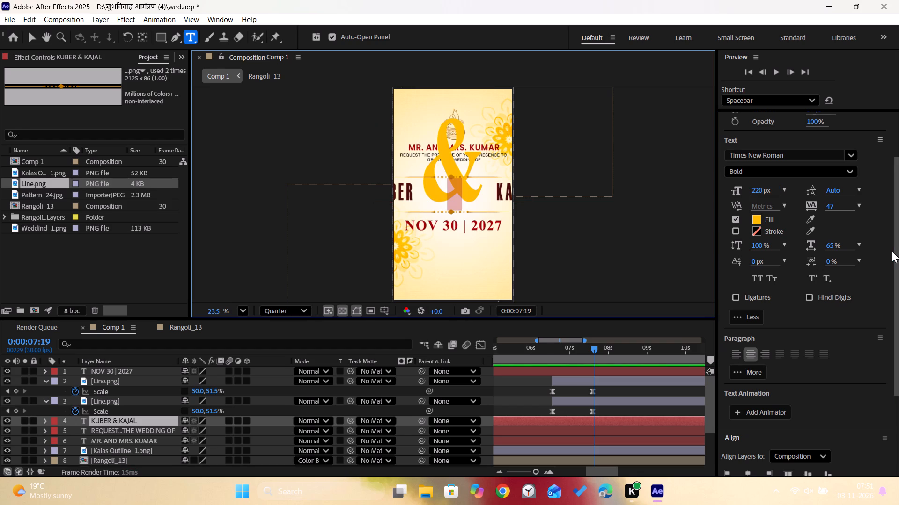
pyautogui.click(35, 36)
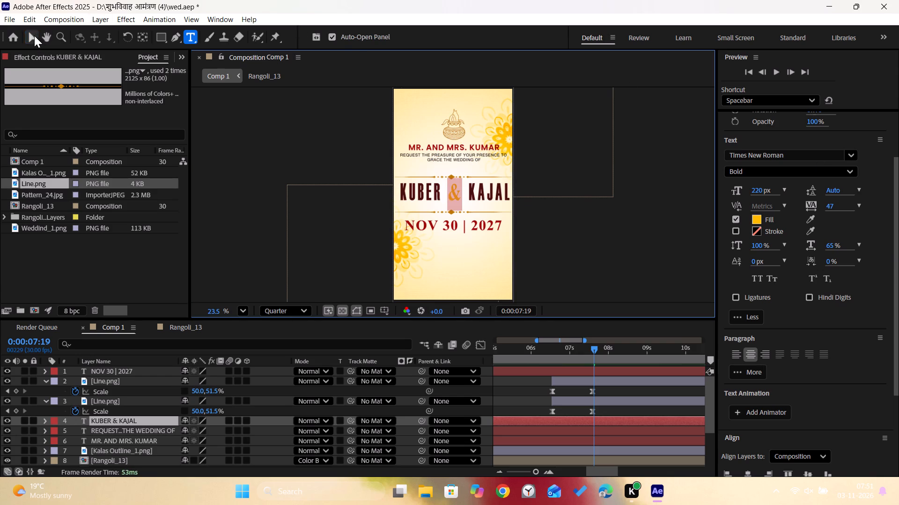
pyautogui.click(626, 260)
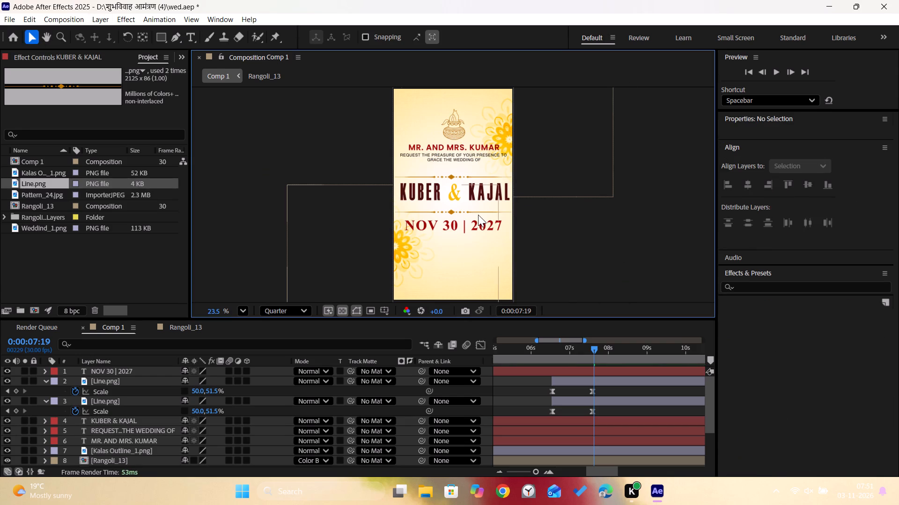
# Fine-tune the vertical positions of the two decorative lines around KUBER & KAJAL, bringing the lower line up closer to the names.
pyautogui.click(240, 312)
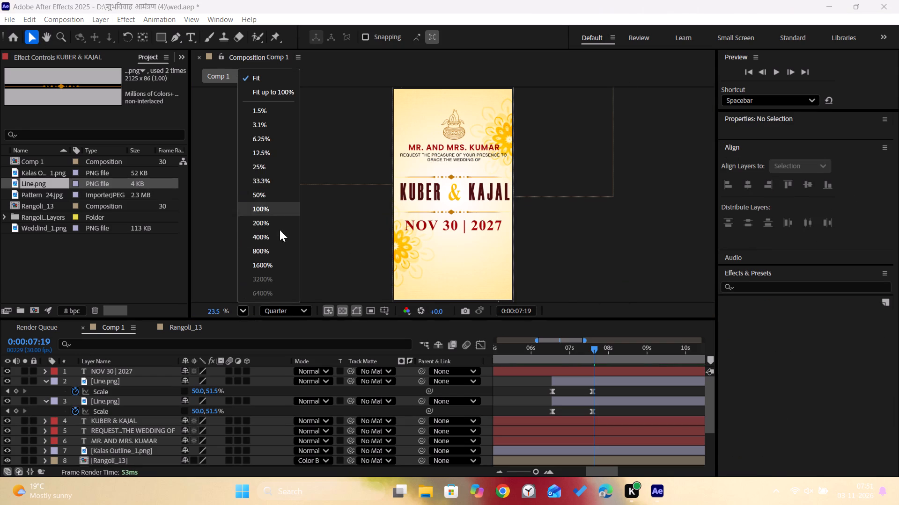
pyautogui.click(264, 195)
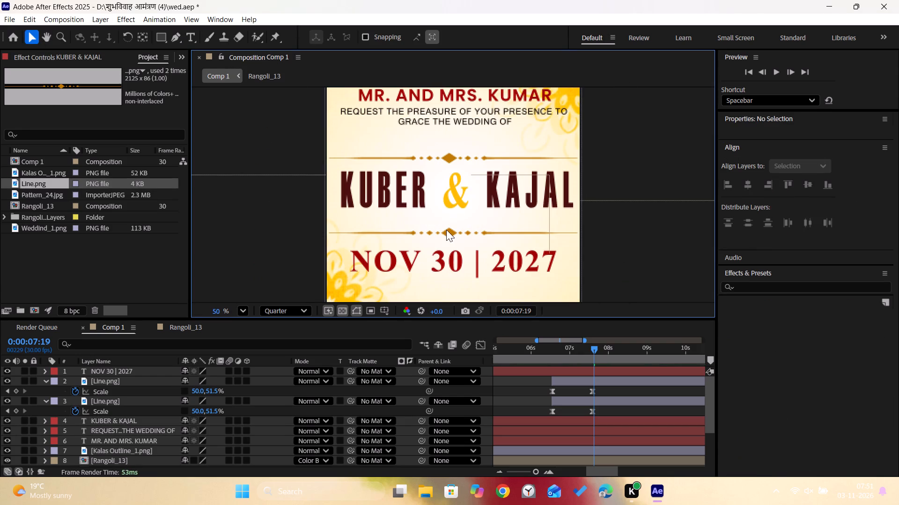
pyautogui.moveTo(449, 230); pyautogui.dragTo(449, 223)
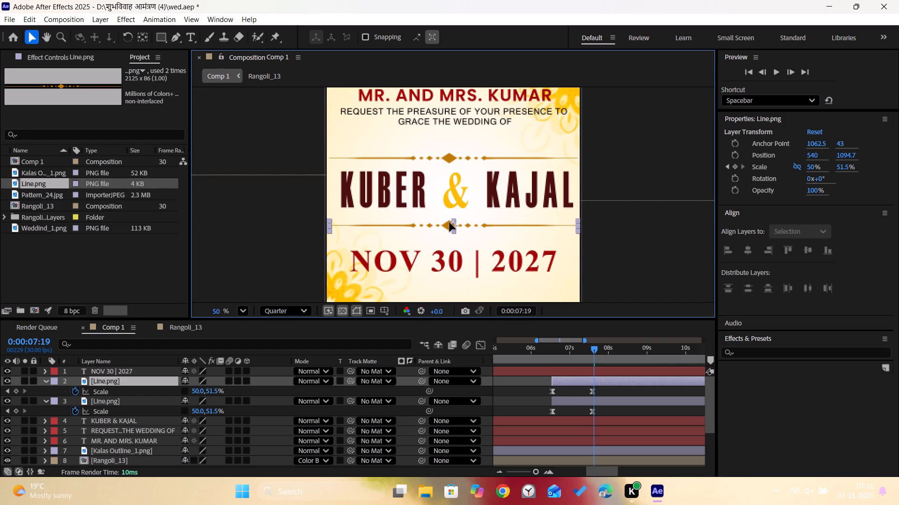
pyautogui.moveTo(449, 223); pyautogui.dragTo(449, 223)
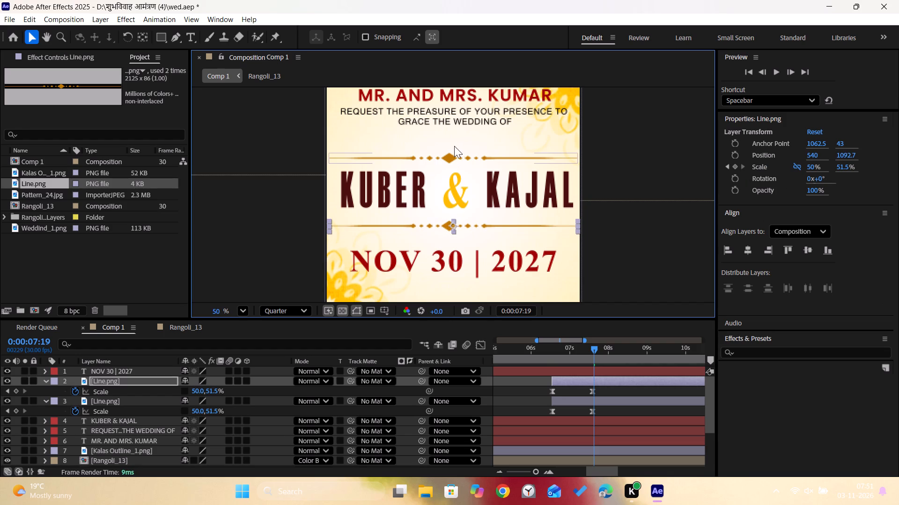
pyautogui.click(448, 154)
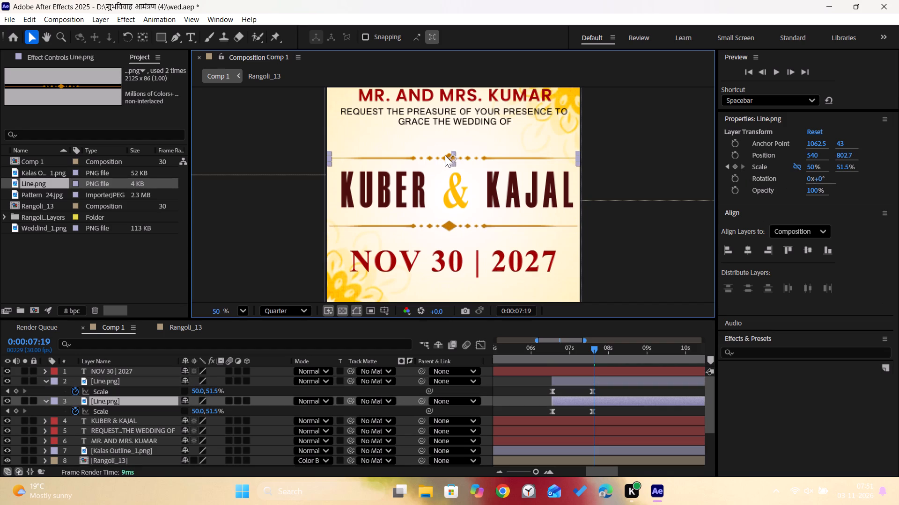
pyautogui.click(445, 155)
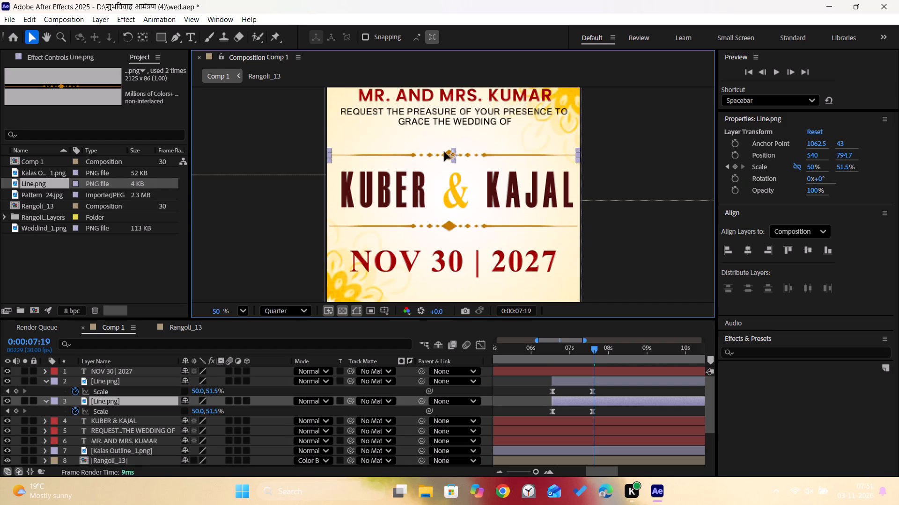
pyautogui.click(449, 222)
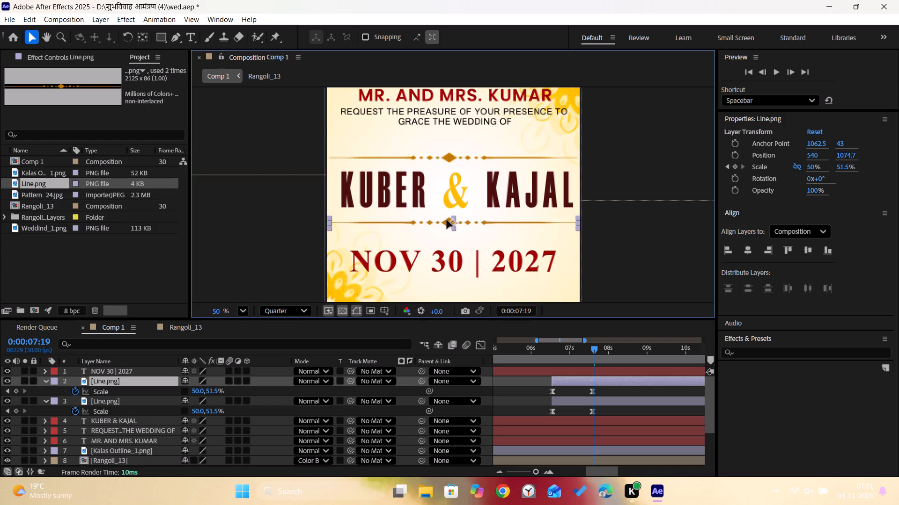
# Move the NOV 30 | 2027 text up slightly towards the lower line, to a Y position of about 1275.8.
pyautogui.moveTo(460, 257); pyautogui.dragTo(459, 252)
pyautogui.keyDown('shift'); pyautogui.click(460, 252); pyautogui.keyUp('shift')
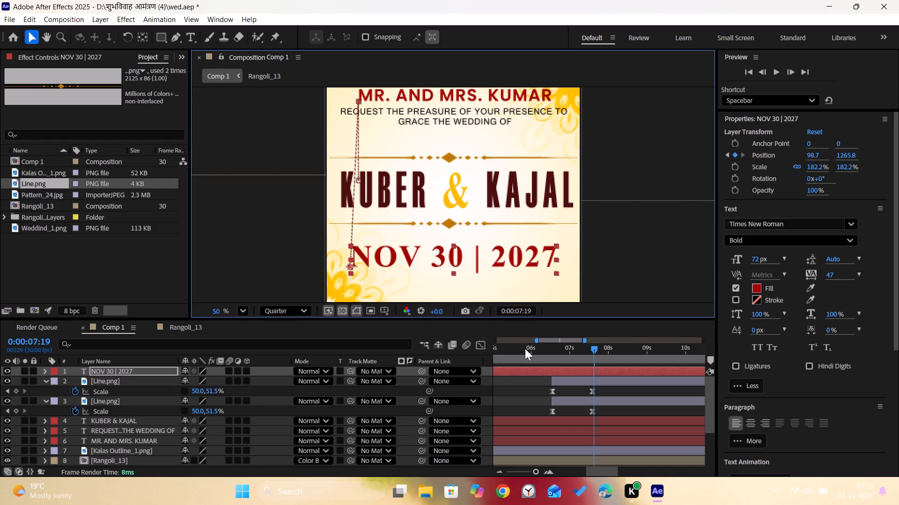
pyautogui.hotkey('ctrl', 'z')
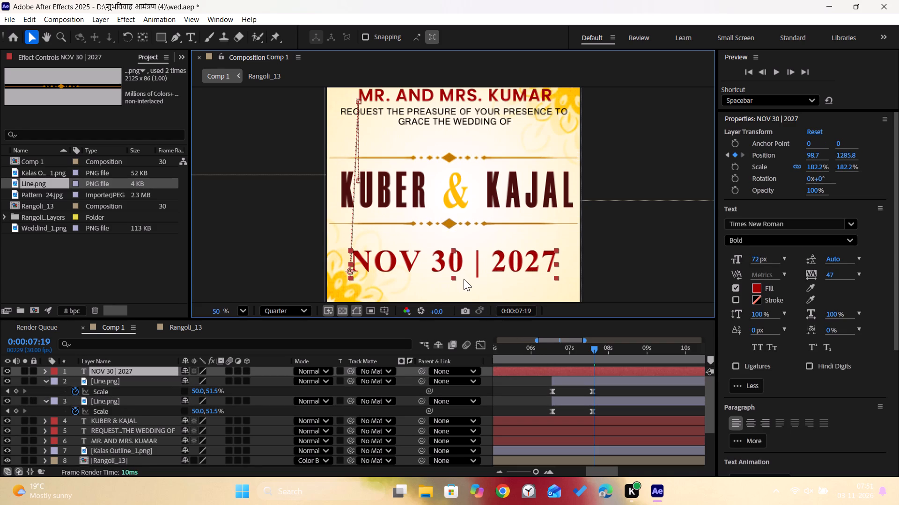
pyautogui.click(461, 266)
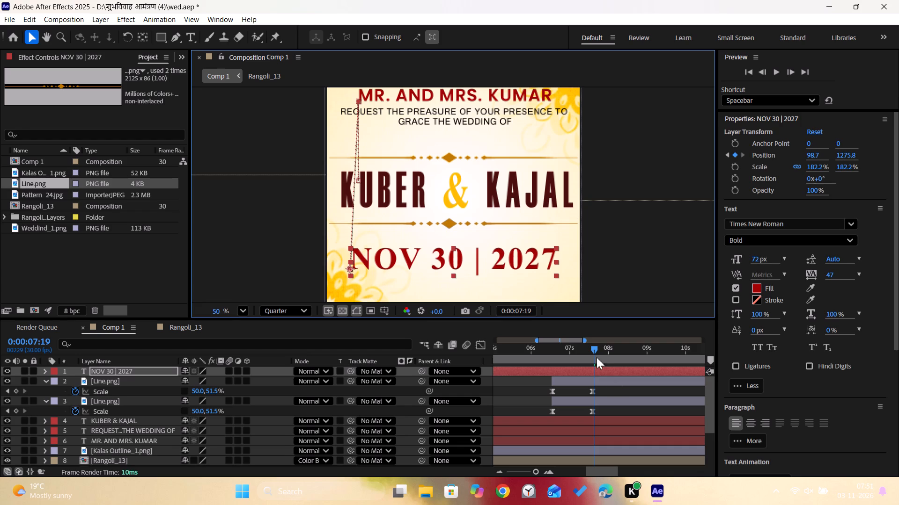
# Remove the Position animation from the NOV 30 | 2027 layer at 0:00:05:21.
pyautogui.moveTo(593, 348); pyautogui.dragTo(516, 344)
pyautogui.press('space')
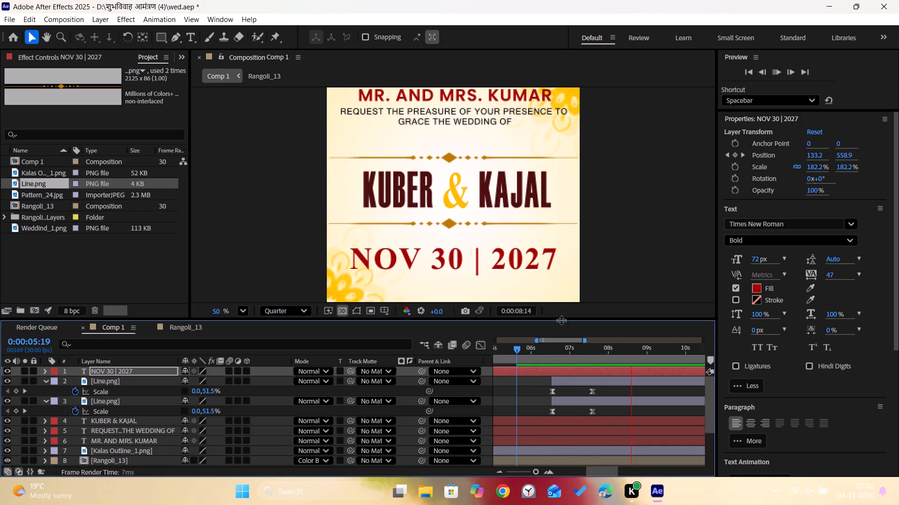
pyautogui.moveTo(515, 346); pyautogui.dragTo(549, 357)
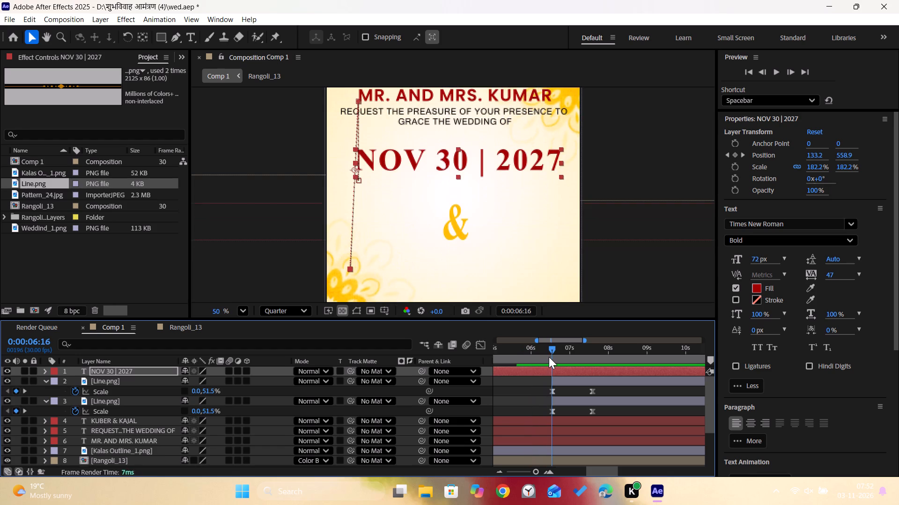
pyautogui.moveTo(549, 357); pyautogui.dragTo(514, 355)
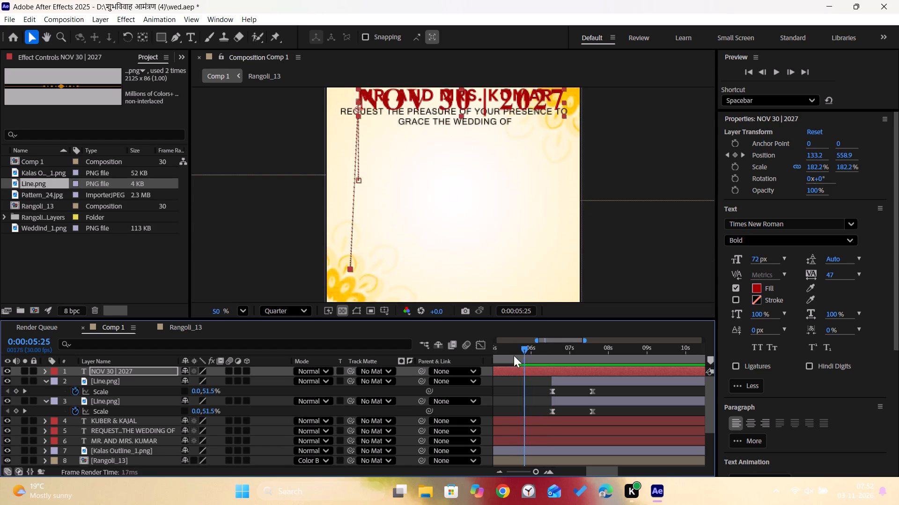
pyautogui.moveTo(514, 355); pyautogui.dragTo(524, 361)
pyautogui.click(44, 371)
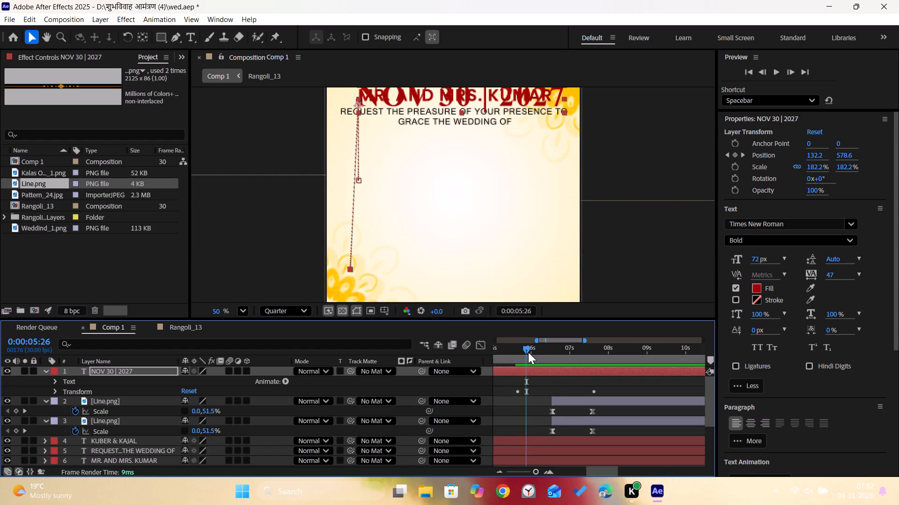
pyautogui.moveTo(528, 352); pyautogui.dragTo(522, 370)
pyautogui.click(58, 390)
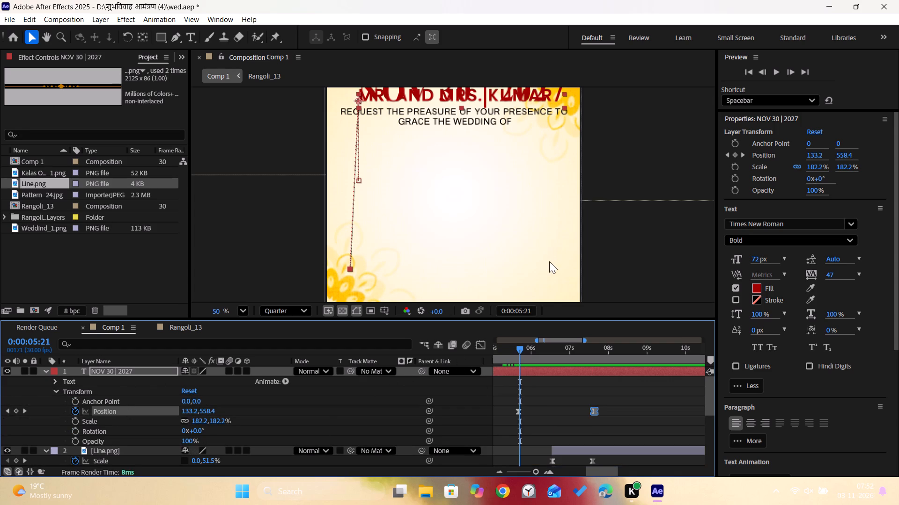
pyautogui.click(76, 410)
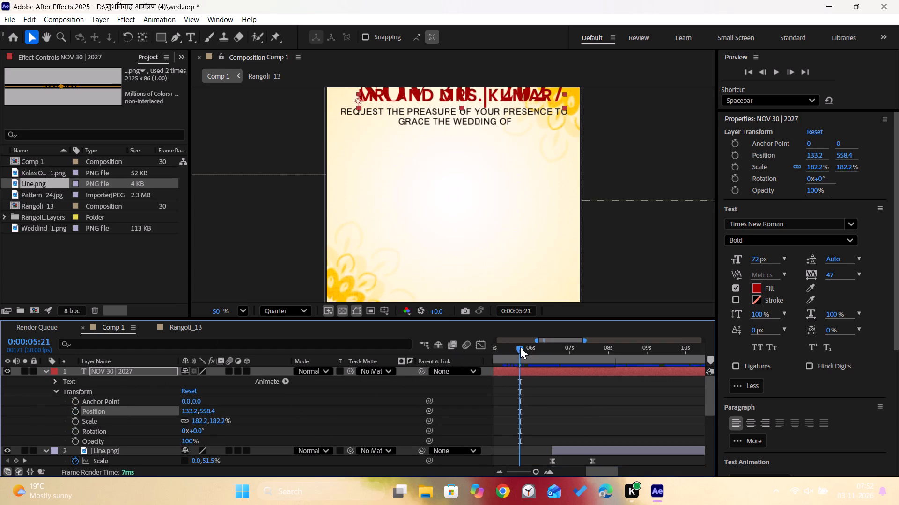
# Move the NOV 30 | 2027 text down below the lower decorative line, to a position of about 133.2, 1239.6.
pyautogui.moveTo(520, 347); pyautogui.dragTo(495, 348)
pyautogui.press('space')
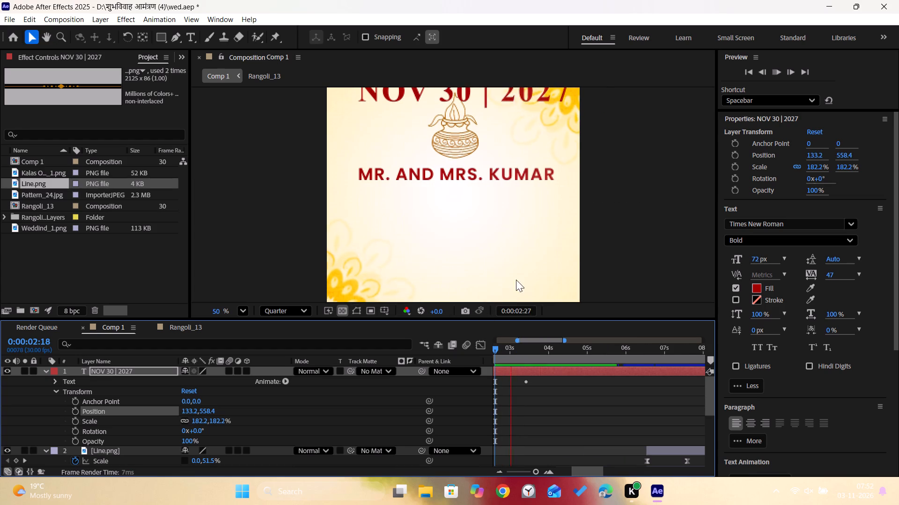
pyautogui.press('space')
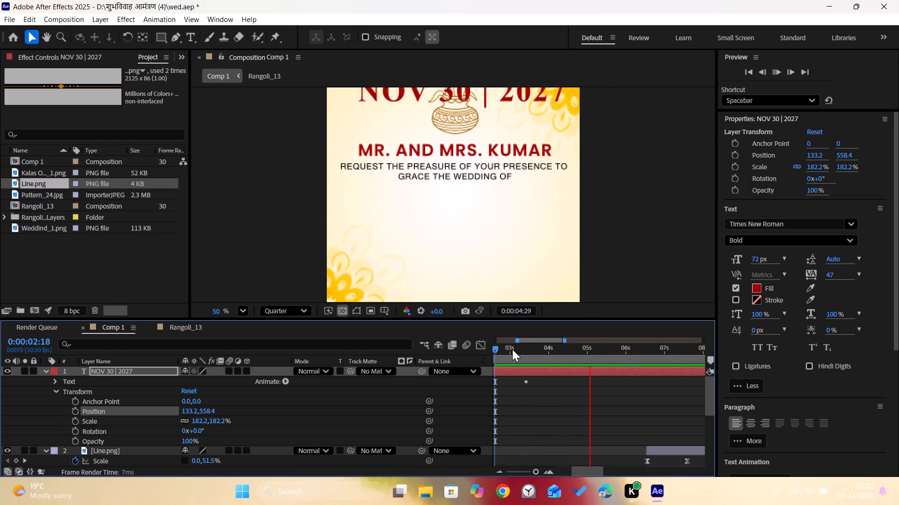
pyautogui.click(238, 309)
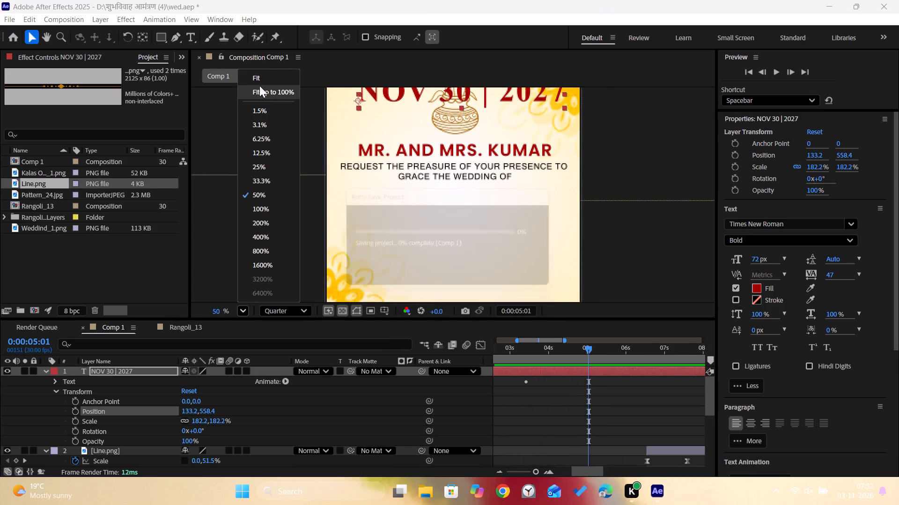
pyautogui.click(264, 80)
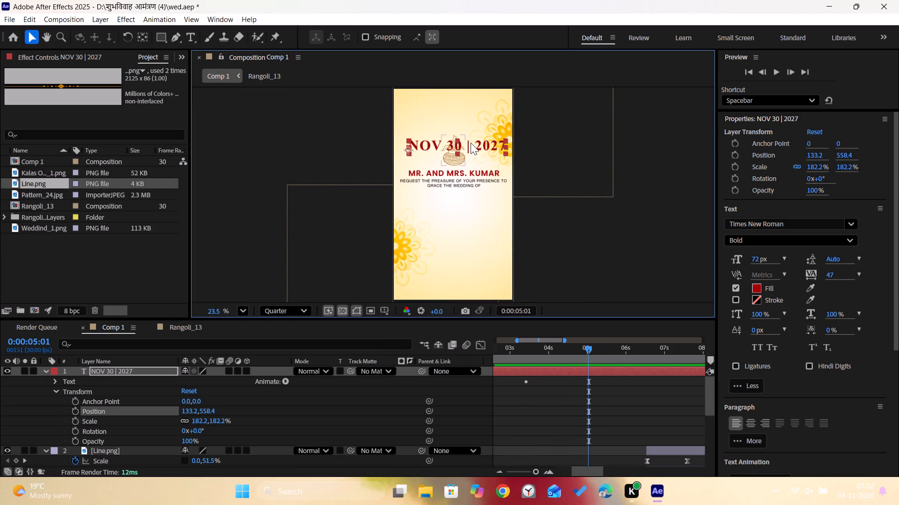
pyautogui.moveTo(472, 143); pyautogui.dragTo(471, 206)
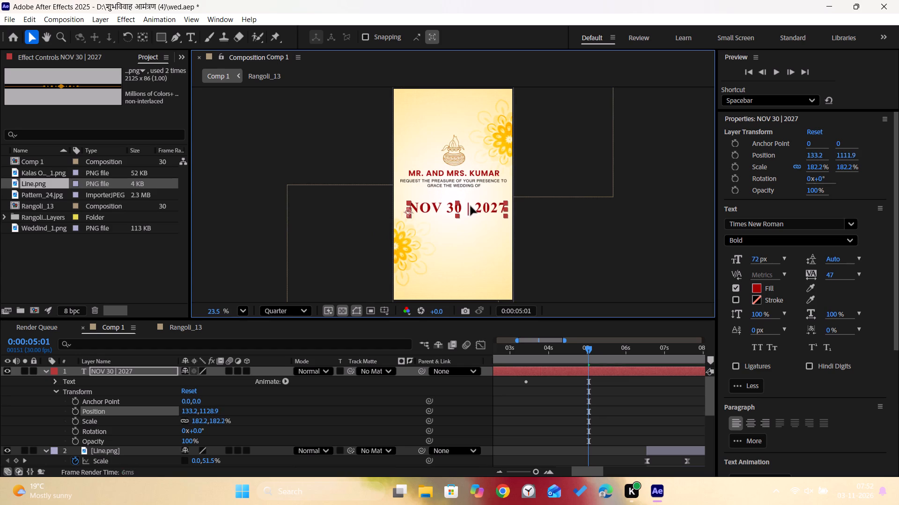
pyautogui.moveTo(471, 206); pyautogui.dragTo(471, 209)
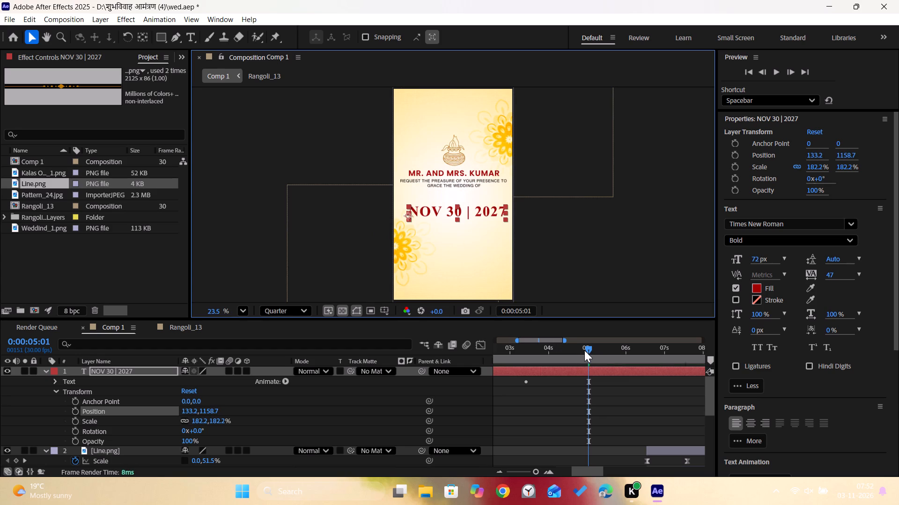
pyautogui.press('space')
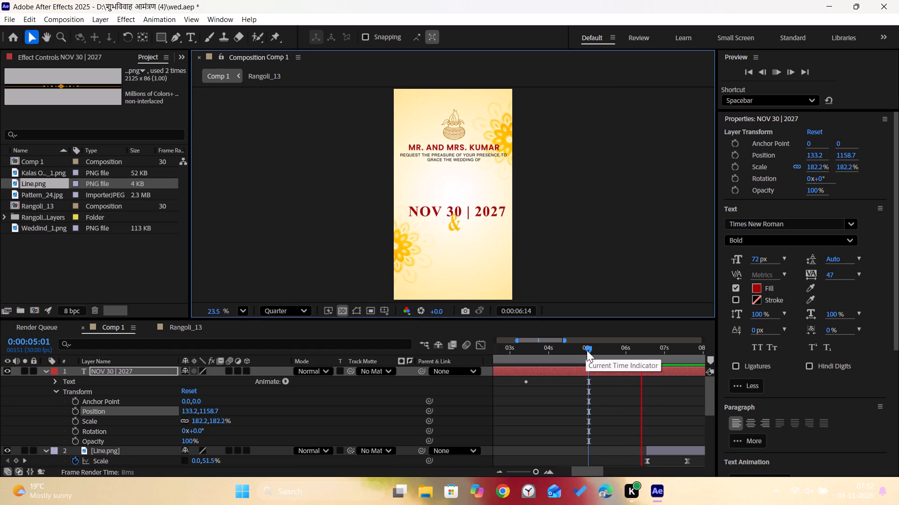
pyautogui.press('space')
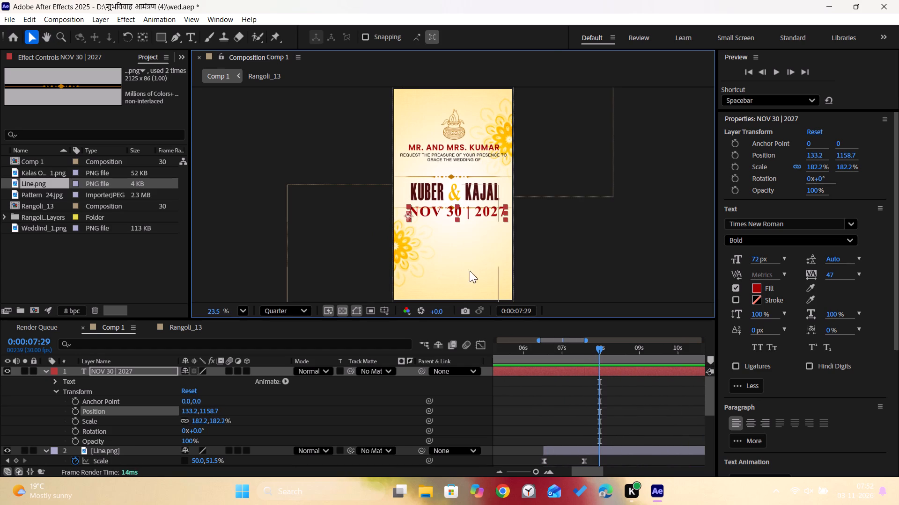
pyautogui.moveTo(450, 214); pyautogui.dragTo(449, 221)
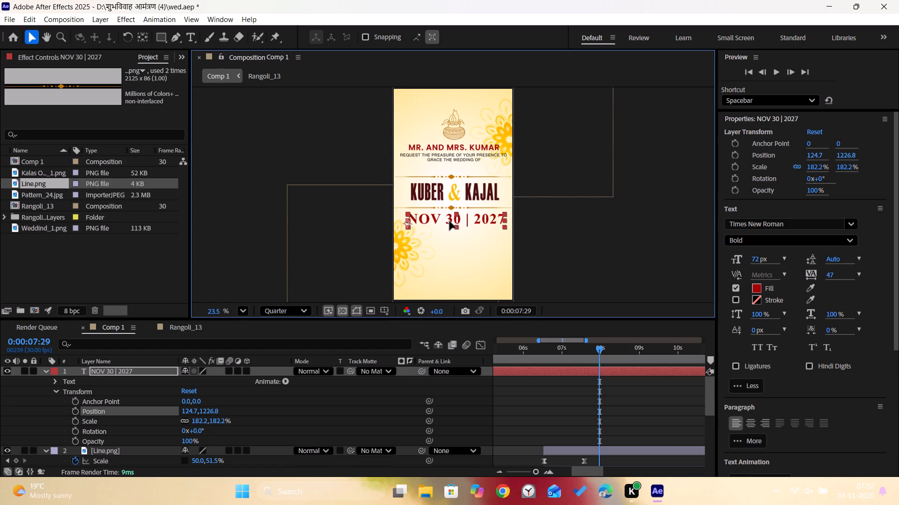
pyautogui.moveTo(449, 221); pyautogui.dragTo(449, 223)
# Split the NOV 30 | 2027 layer at 0:00:08:00 and delete the part before the split.
pyautogui.moveTo(597, 350); pyautogui.dragTo(590, 351)
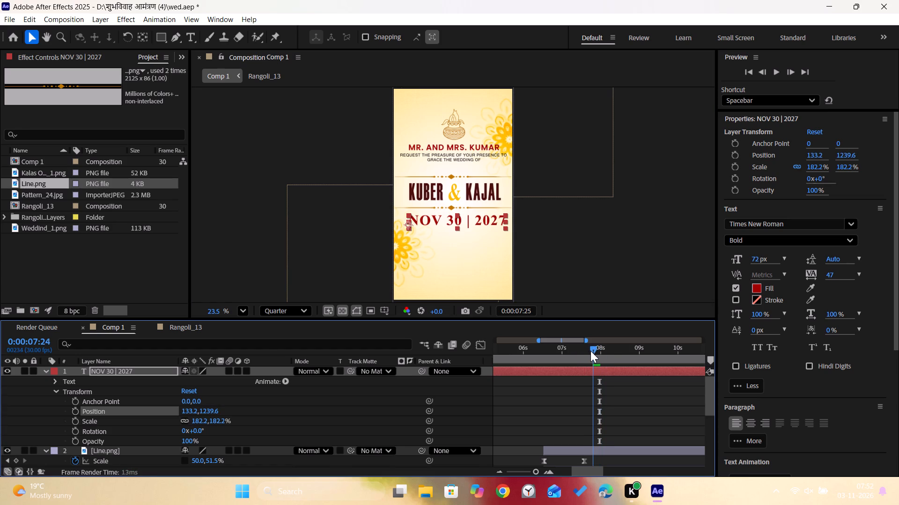
pyautogui.moveTo(590, 351); pyautogui.dragTo(570, 348)
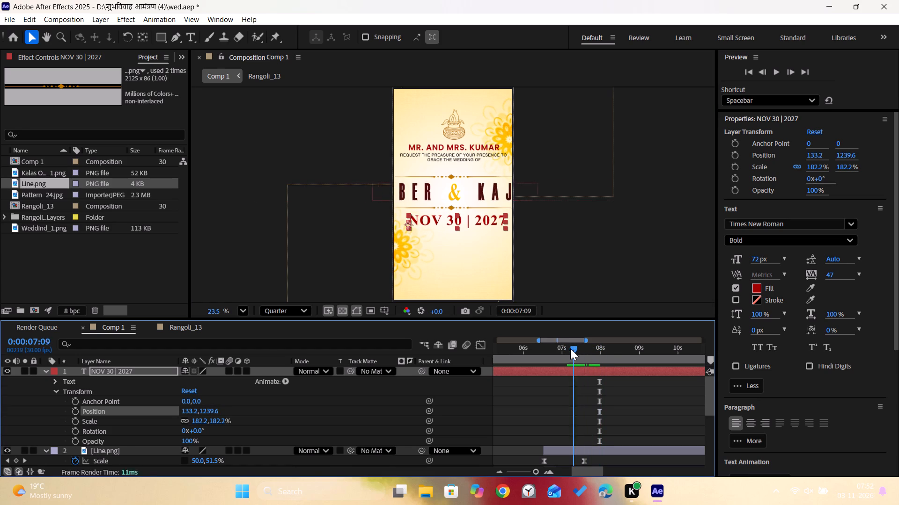
pyautogui.moveTo(570, 348); pyautogui.dragTo(587, 358)
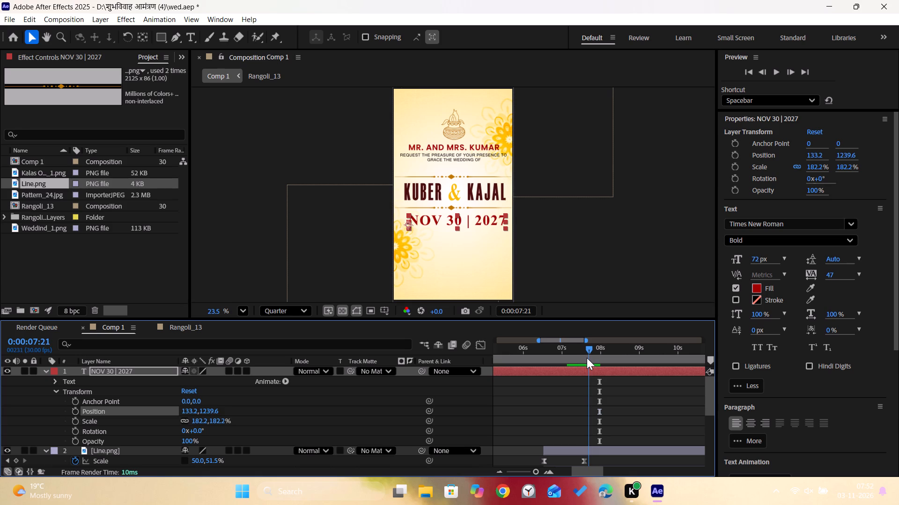
pyautogui.moveTo(587, 358); pyautogui.dragTo(597, 365)
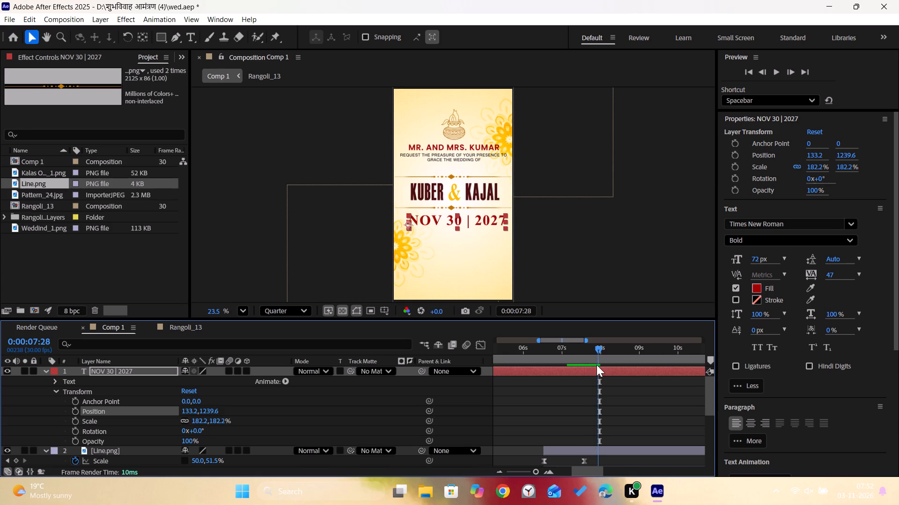
pyautogui.moveTo(597, 365); pyautogui.dragTo(598, 366)
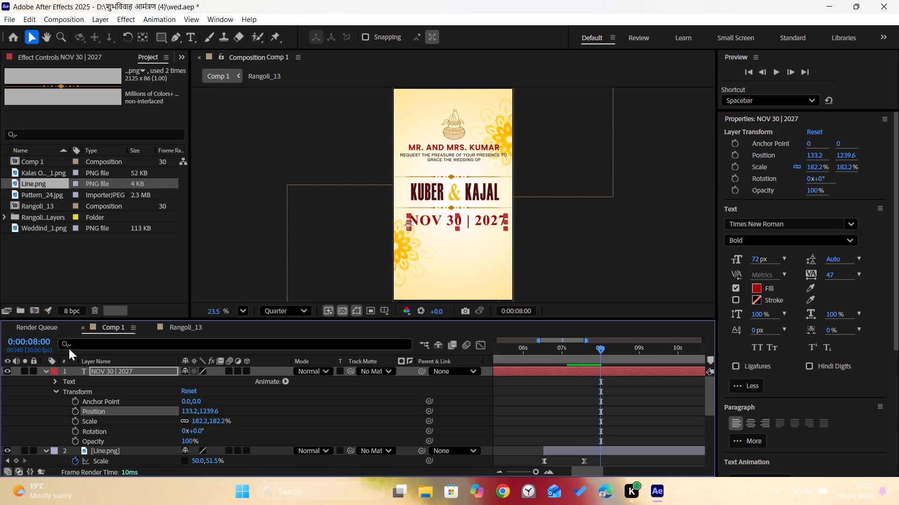
pyautogui.click(167, 372)
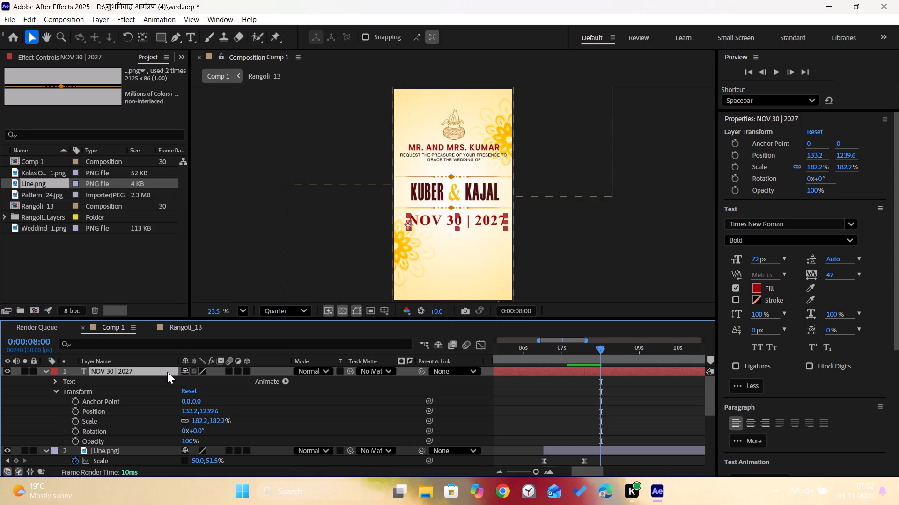
pyautogui.click(517, 369)
pyautogui.hotkey('ctrl', 'shift', 'd')
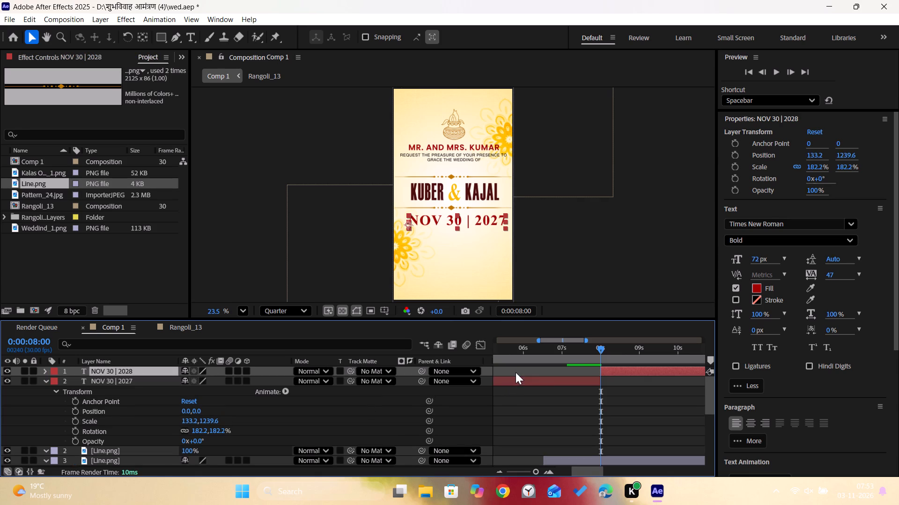
pyautogui.click(548, 382)
pyautogui.press('Delete')
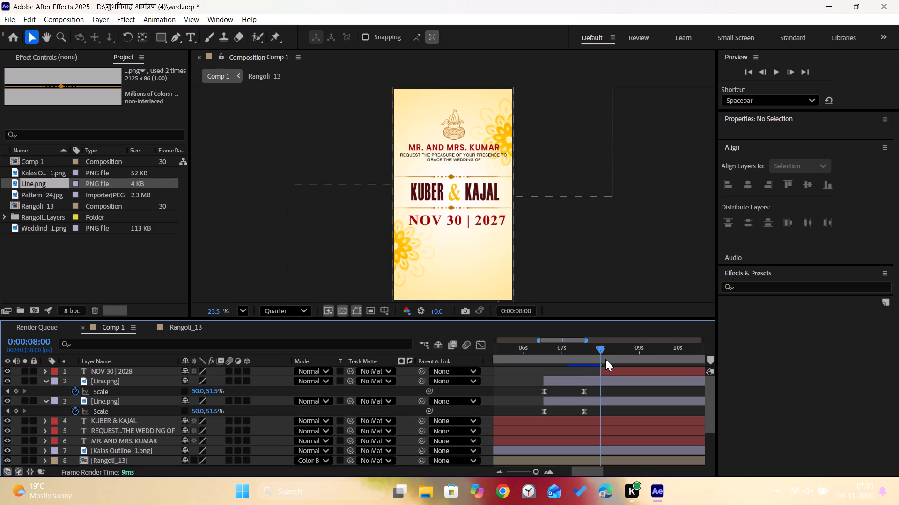
# Preview the date's entrance and shift its remaining layer slightly earlier, so it starts at about 0:00:07:23.
pyautogui.press('space')
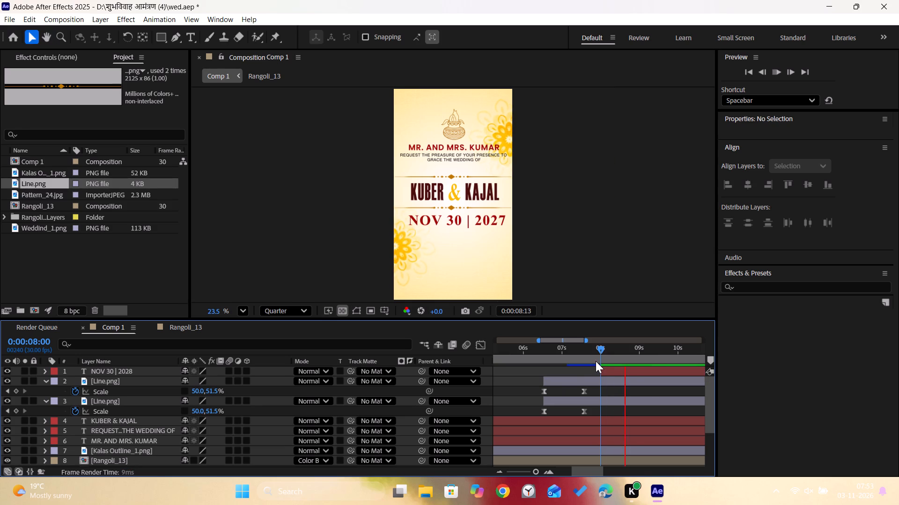
pyautogui.press('space')
pyautogui.moveTo(657, 348); pyautogui.dragTo(651, 348)
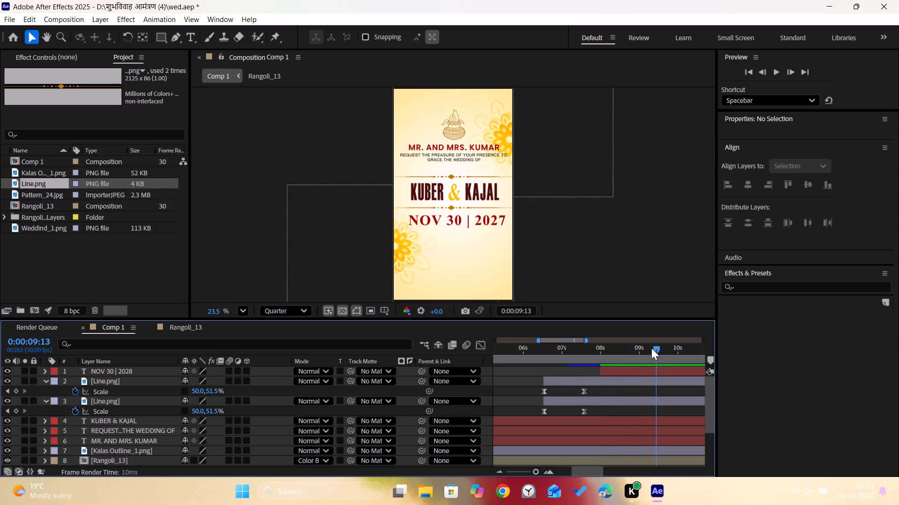
pyautogui.moveTo(651, 348); pyautogui.dragTo(600, 346)
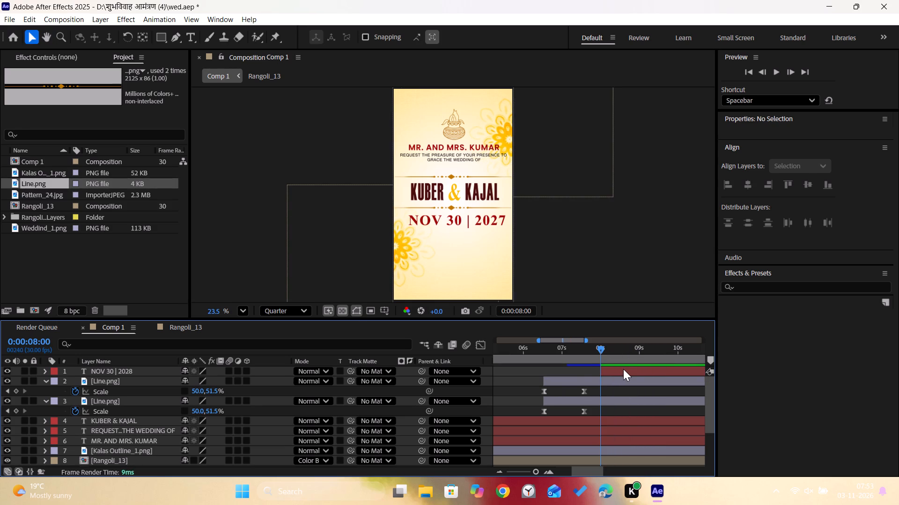
pyautogui.moveTo(623, 369); pyautogui.dragTo(615, 368)
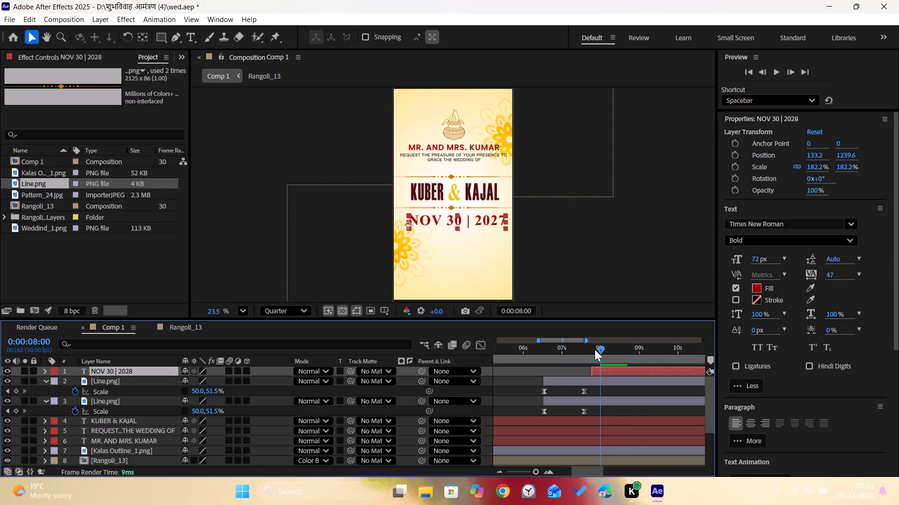
pyautogui.moveTo(600, 349); pyautogui.dragTo(591, 348)
# Add a second text animator with Position and Opacity to the date layer, and lower its Opacity to 1%.
pyautogui.click(44, 370)
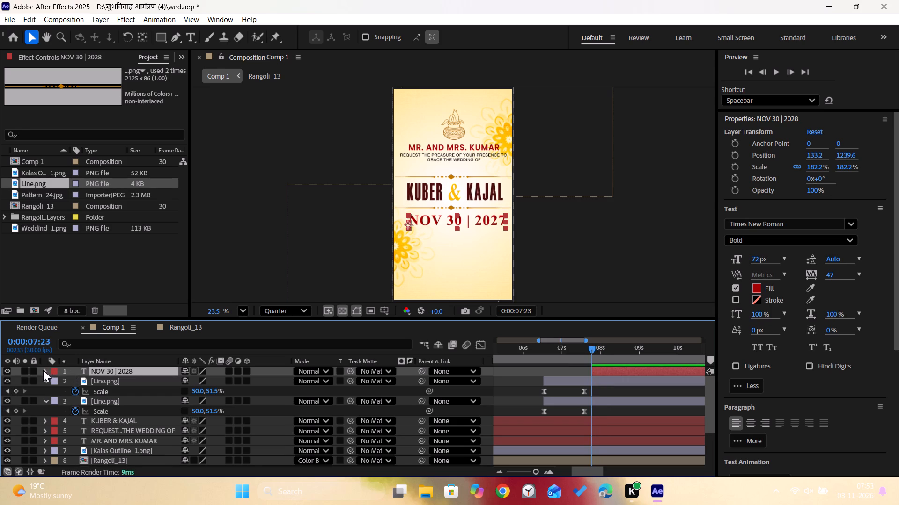
pyautogui.click(285, 380)
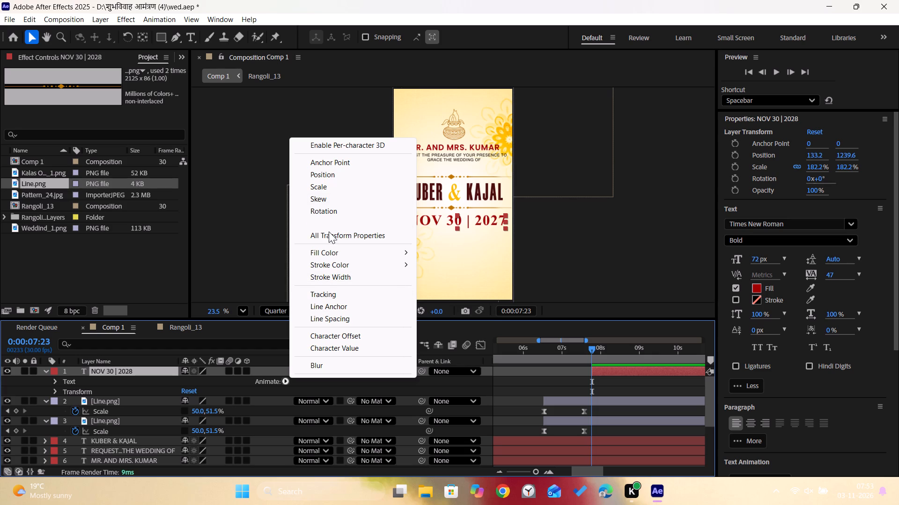
pyautogui.click(315, 175)
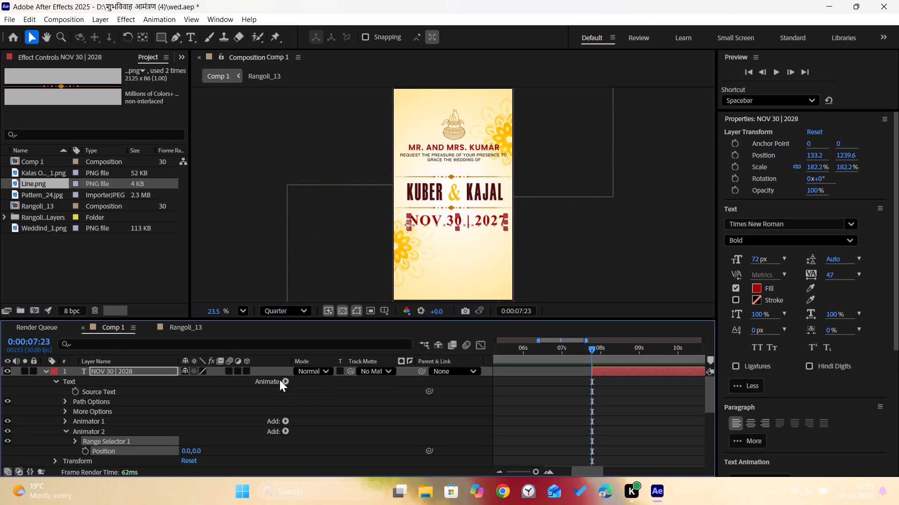
pyautogui.click(282, 380)
pyautogui.click(323, 218)
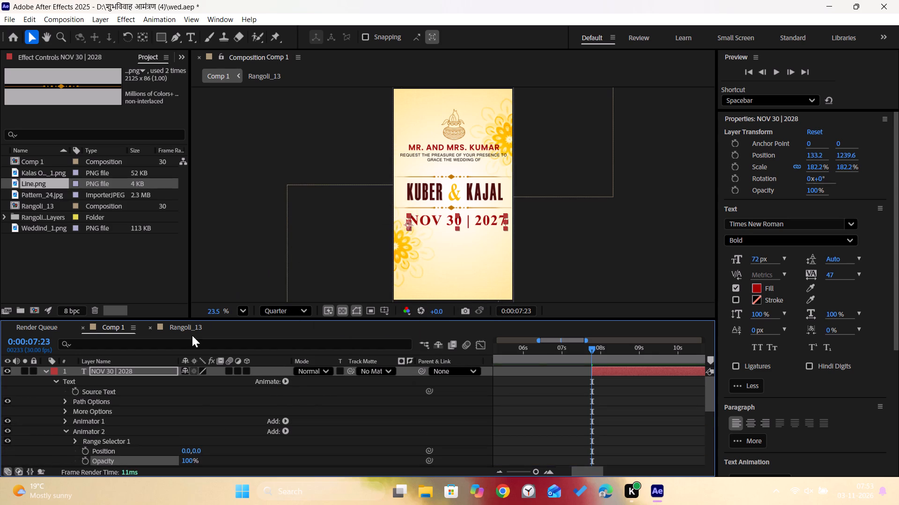
pyautogui.moveTo(189, 458); pyautogui.dragTo(96, 458)
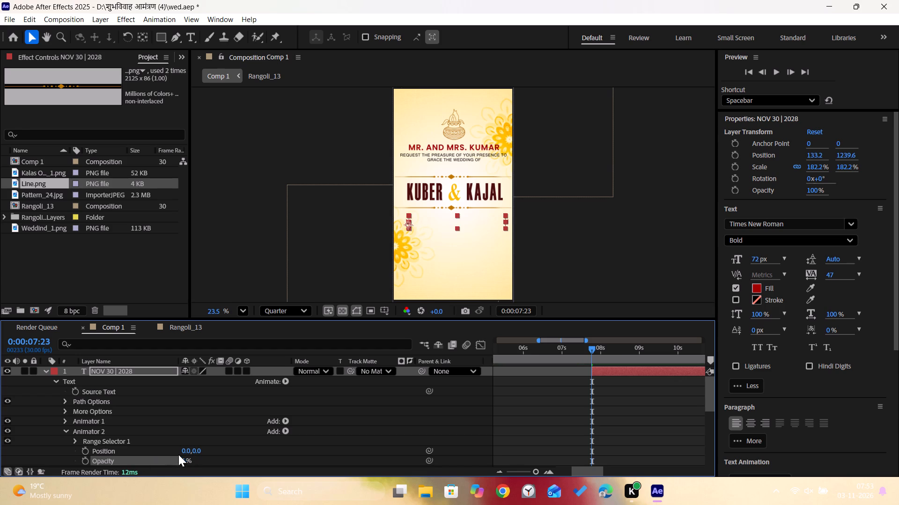
# Set the X value of Animator 2's Position to 100 on the date layer.
pyautogui.moveTo(185, 450); pyautogui.dragTo(241, 453)
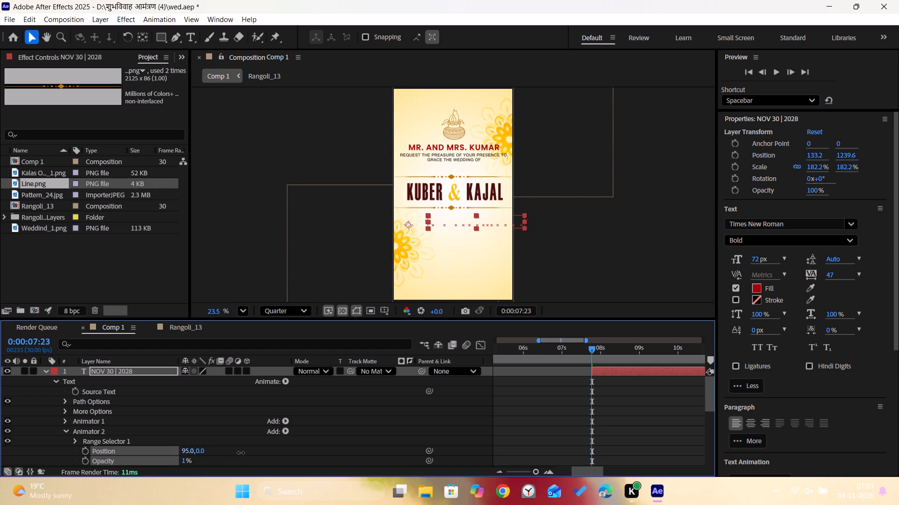
pyautogui.moveTo(241, 453); pyautogui.dragTo(235, 454)
pyautogui.click(186, 448)
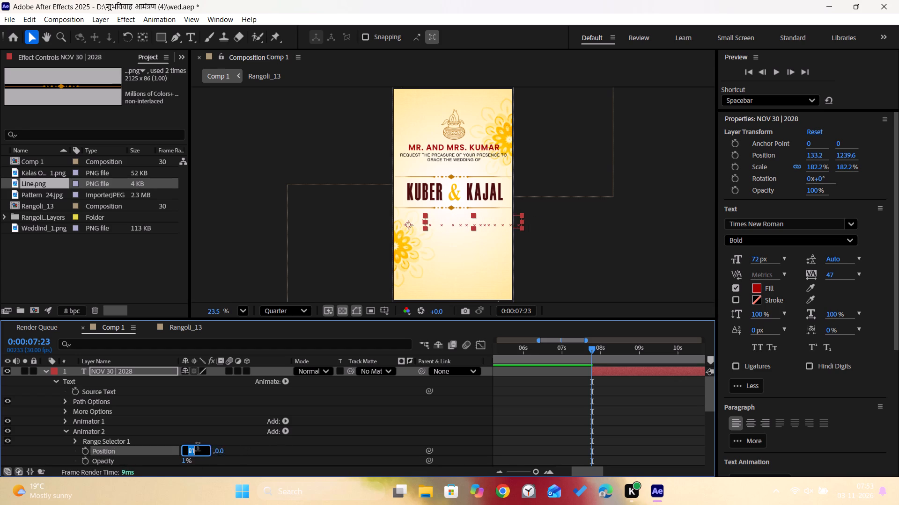
pyautogui.press('1')
pyautogui.write('00')
pyautogui.press('Return')
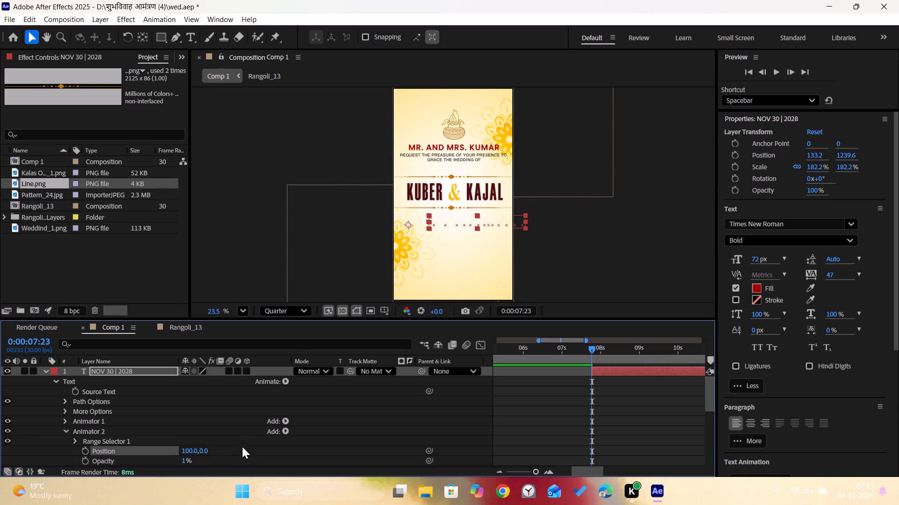
# Set the Shape of Range Selector 1 in the date layer's Animator 2 to Ramp Up.
pyautogui.click(74, 441)
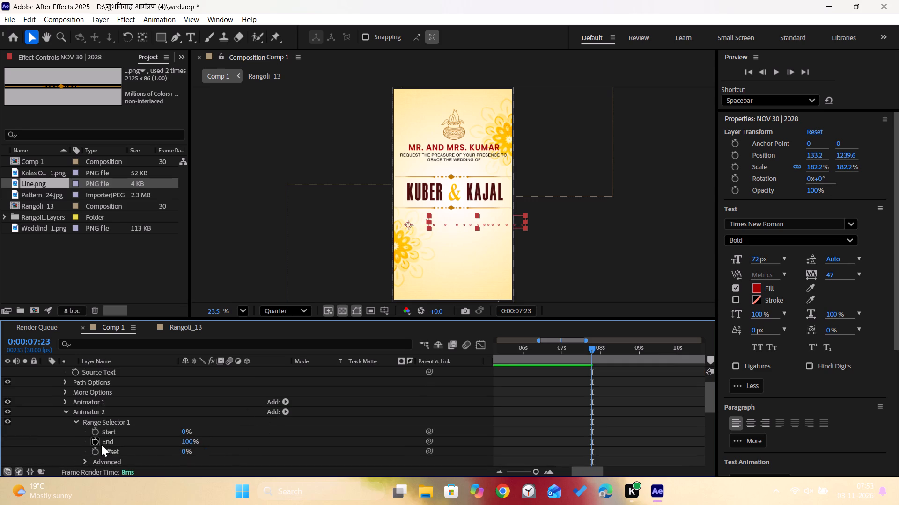
pyautogui.moveTo(373, 430); pyautogui.dragTo(373, 382, button='middle')
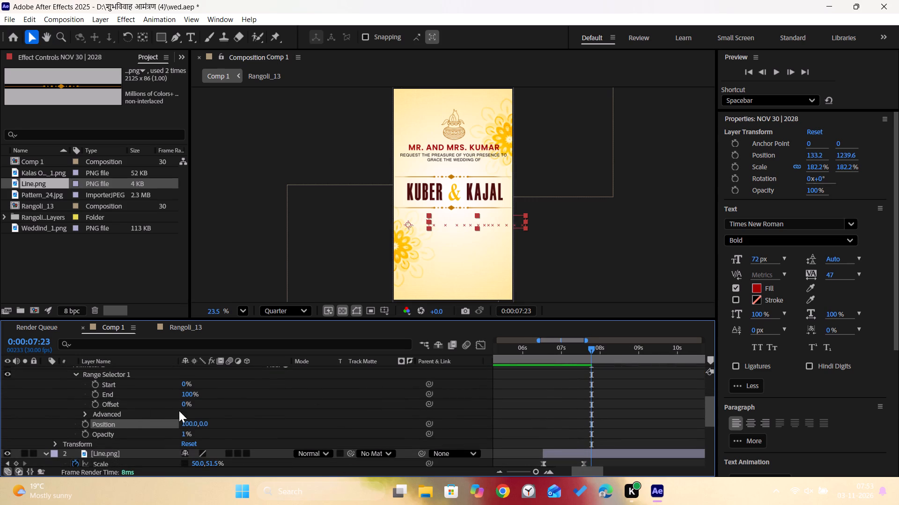
pyautogui.click(79, 414)
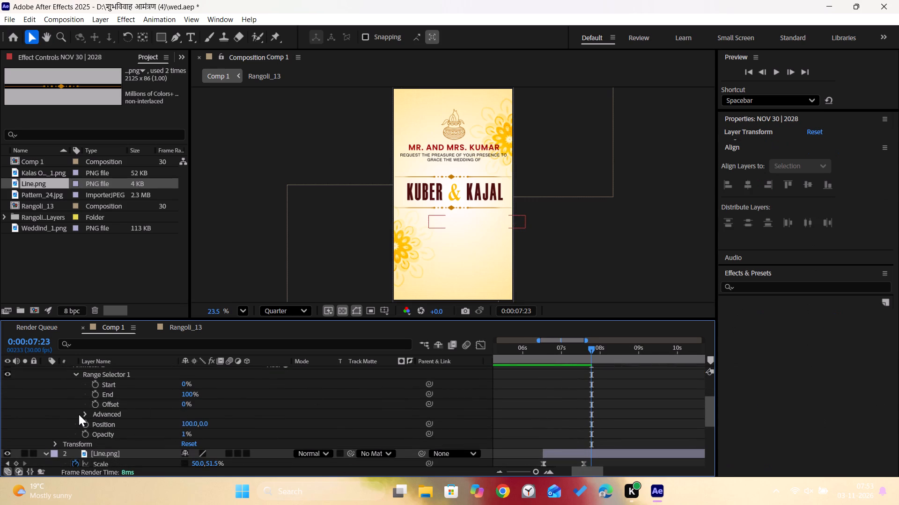
pyautogui.click(90, 417)
pyautogui.click(83, 417)
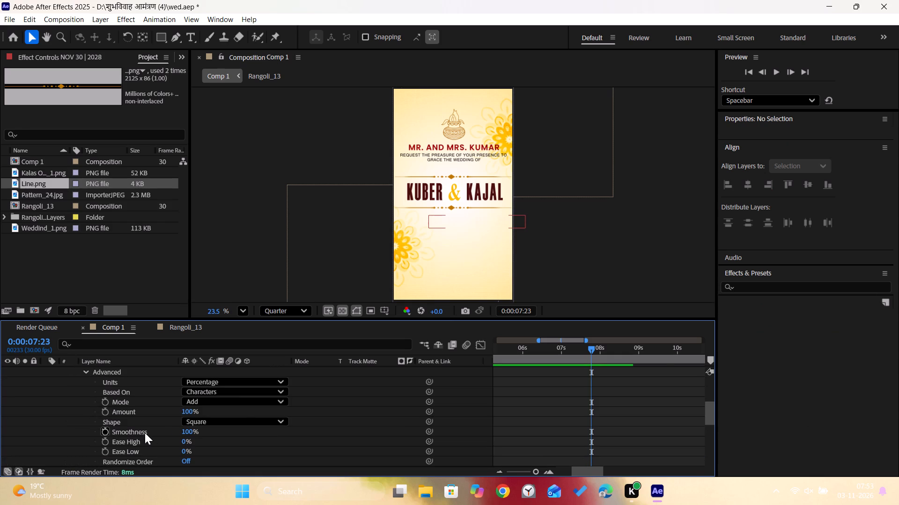
pyautogui.click(229, 423)
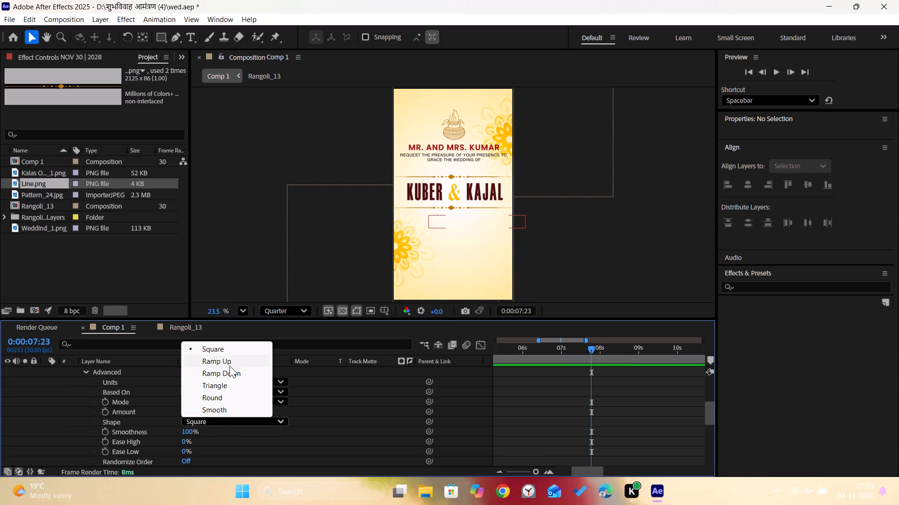
pyautogui.click(235, 363)
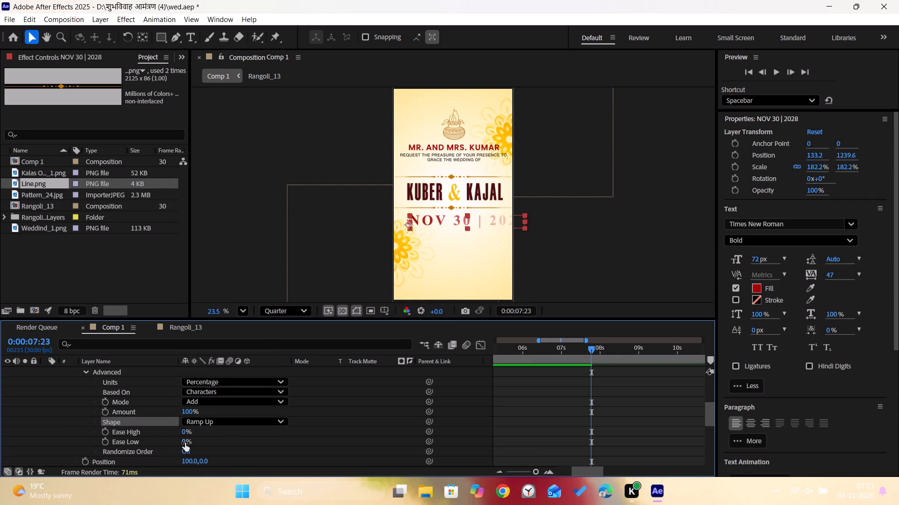
# Set Ease Low to 100% in the advanced options of Animator 2's range selector.
pyautogui.moveTo(185, 443); pyautogui.dragTo(210, 440)
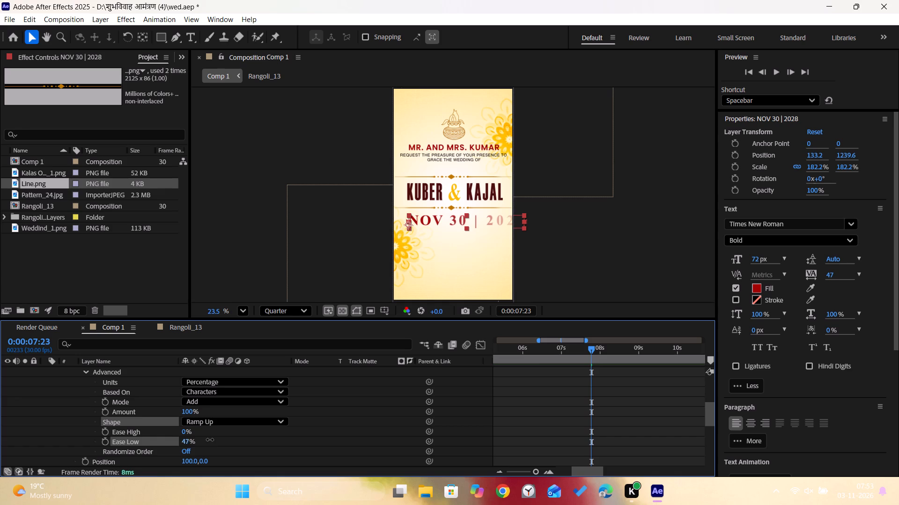
pyautogui.moveTo(210, 440); pyautogui.dragTo(219, 440)
pyautogui.click(185, 442)
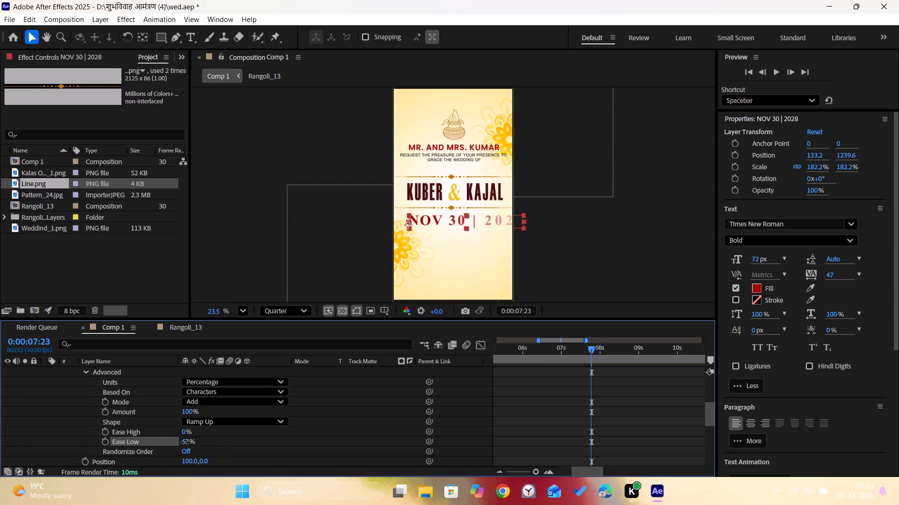
pyautogui.press('1')
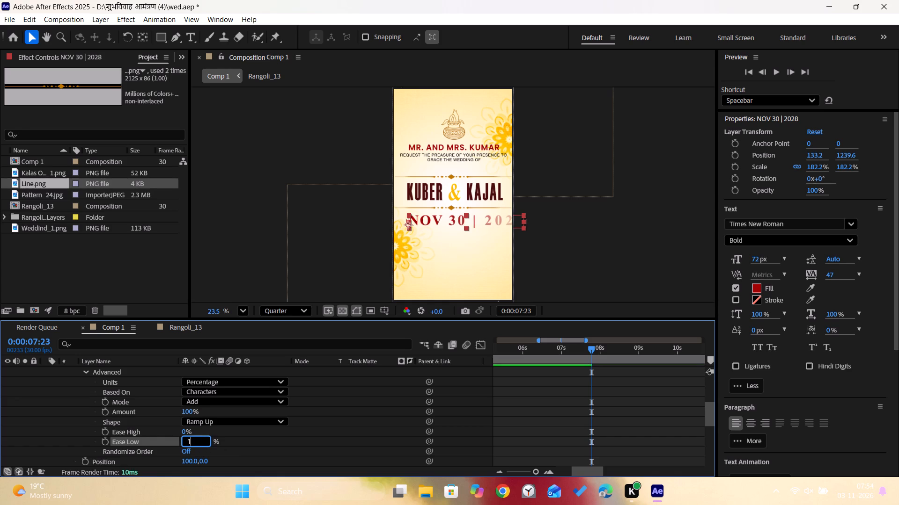
pyautogui.write('00')
pyautogui.press('Return')
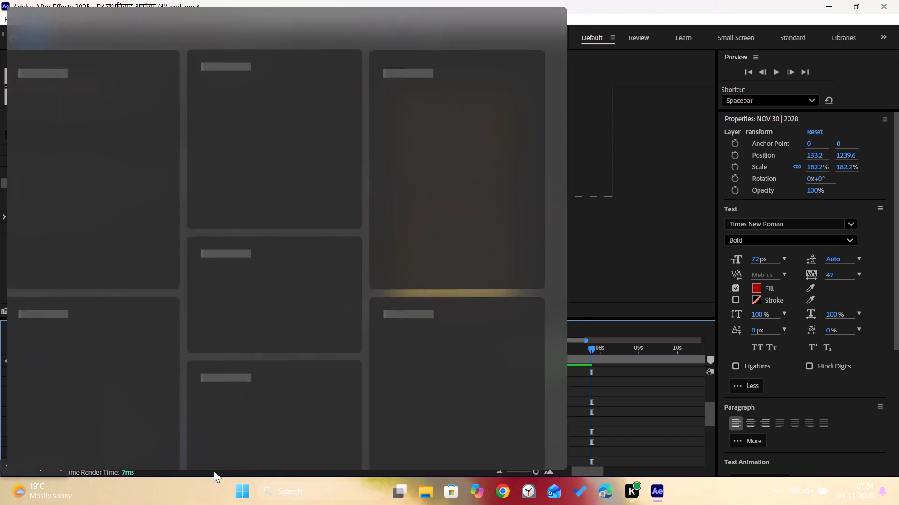
# Keyframe the Offset of Animator 2's range selector at 0:00:07:23 with a value of -100%.
pyautogui.moveTo(346, 435); pyautogui.dragTo(348, 468, button='middle')
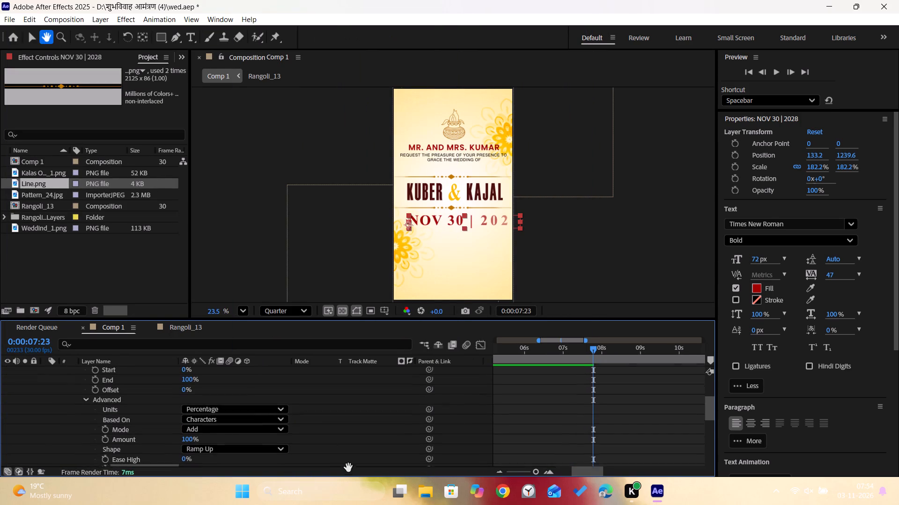
pyautogui.moveTo(348, 468); pyautogui.dragTo(354, 486, button='middle')
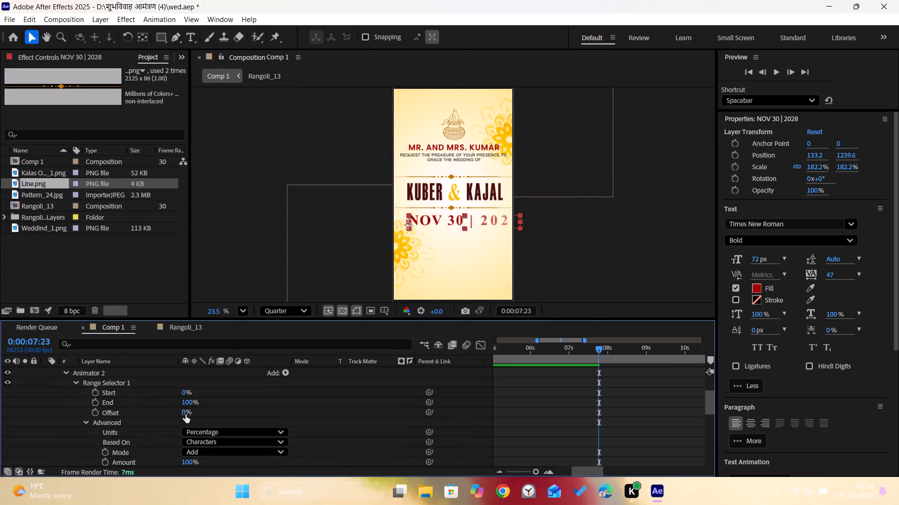
pyautogui.click(183, 414)
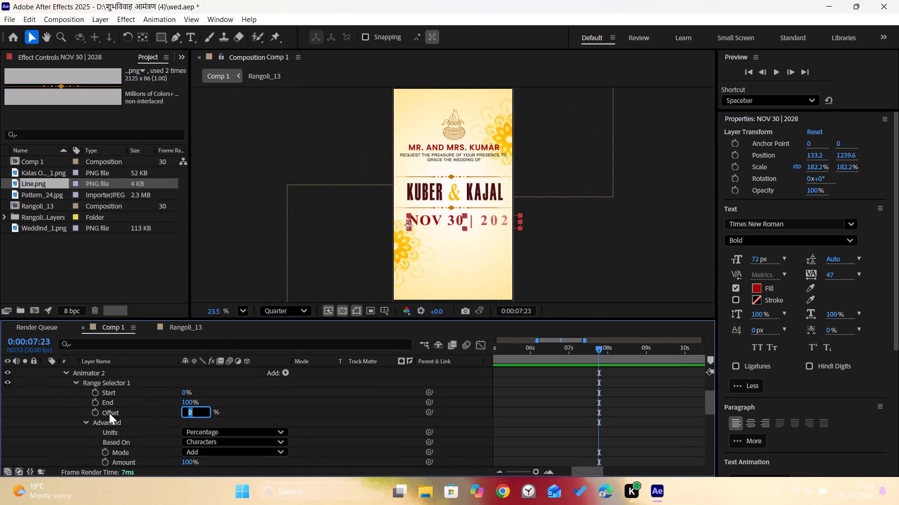
pyautogui.click(95, 411)
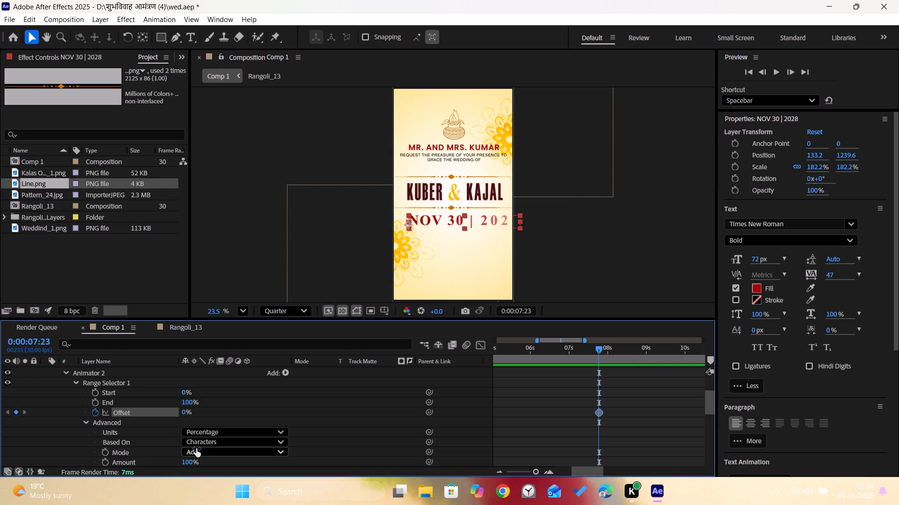
pyautogui.press('1')
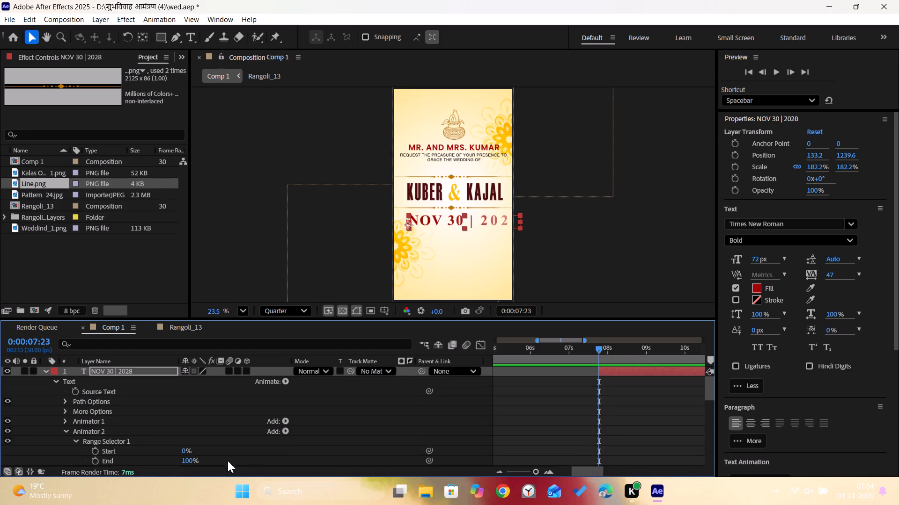
pyautogui.moveTo(225, 450); pyautogui.dragTo(226, 416, button='middle')
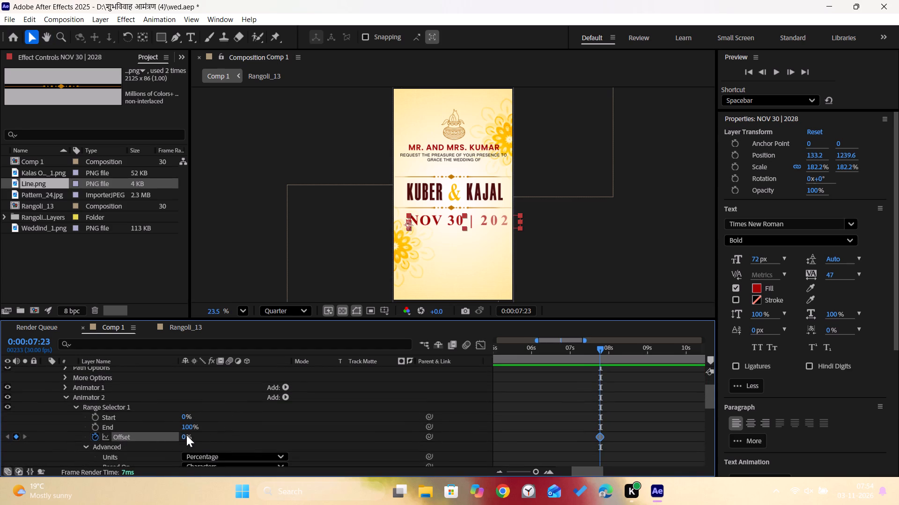
pyautogui.click(184, 438)
pyautogui.write('-100')
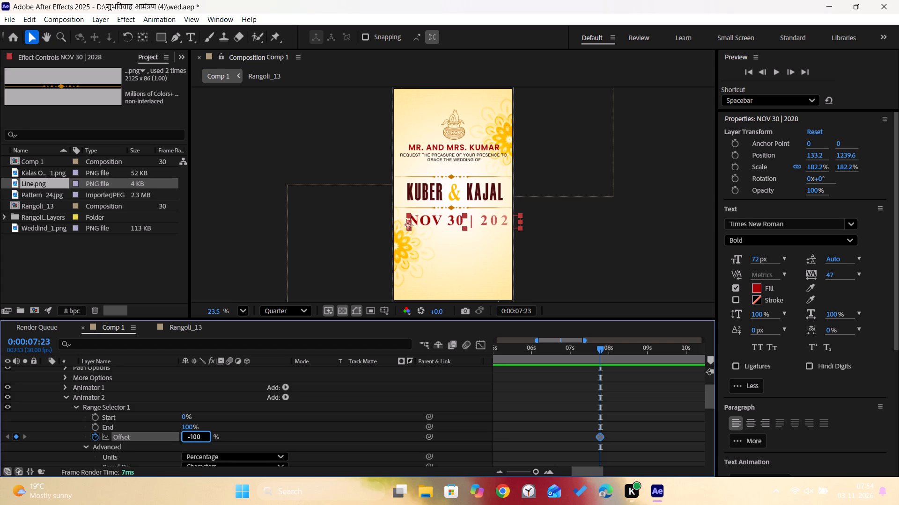
pyautogui.press('Return')
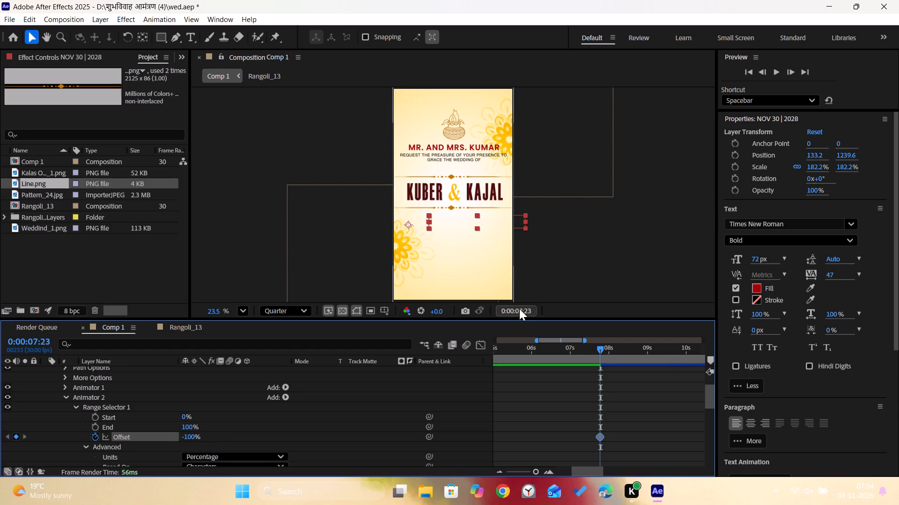
# Go to 0:00:08:23 and keyframe the Offset of Animator 2's range selector at 100%.
pyautogui.click(520, 309)
pyautogui.click(386, 237)
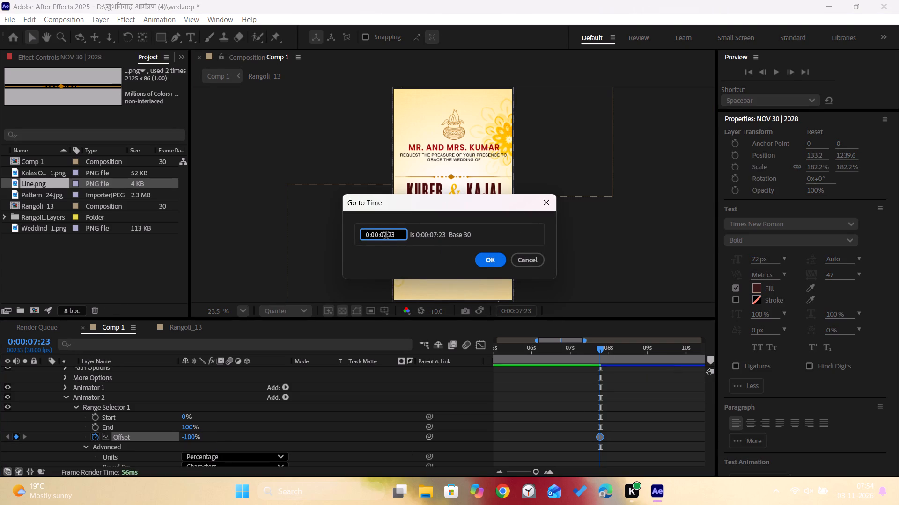
pyautogui.press('BackSpace')
pyautogui.press('8')
pyautogui.press('Return')
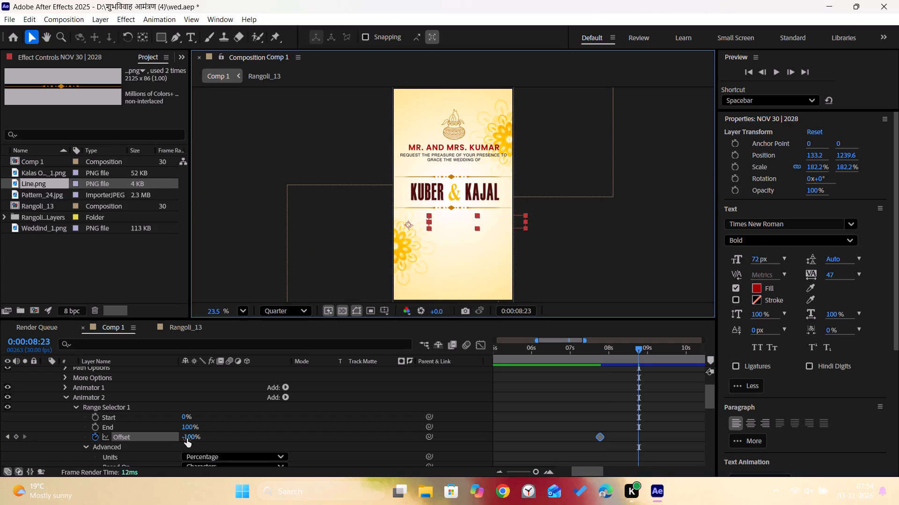
pyautogui.click(187, 439)
pyautogui.press('Left')
pyautogui.press('Right')
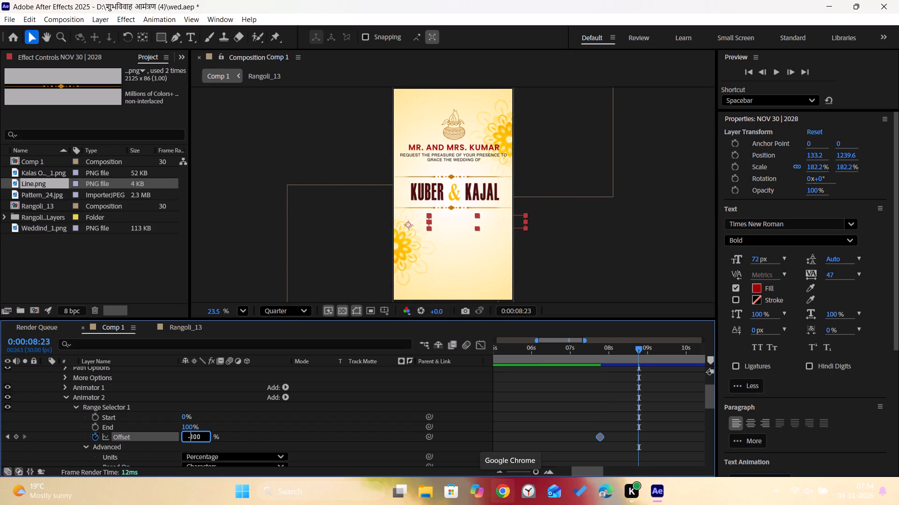
pyautogui.press('BackSpace')
pyautogui.press('Return')
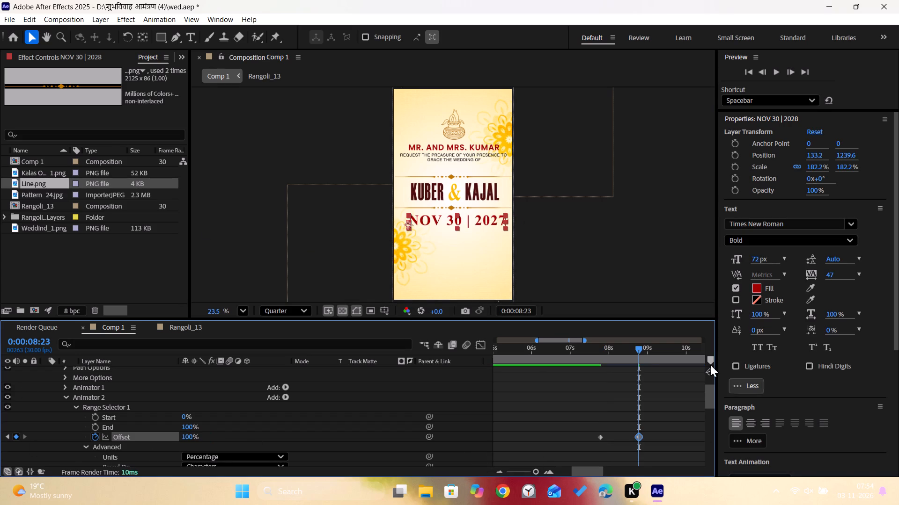
# Play the invitation from the beginning to check the date's entrance, and park the time at 0:00:08:24.
pyautogui.moveTo(638, 350); pyautogui.dragTo(375, 368)
pyautogui.press('space')
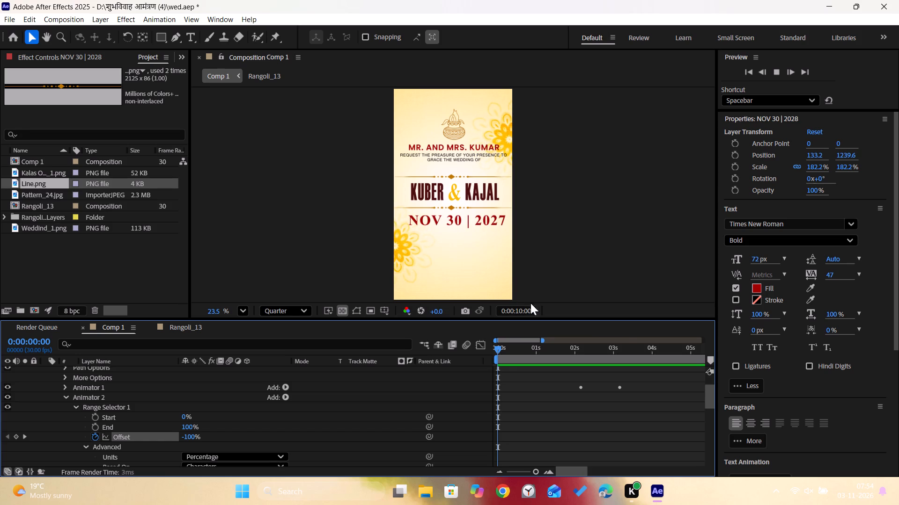
pyautogui.moveTo(496, 353); pyautogui.dragTo(505, 356)
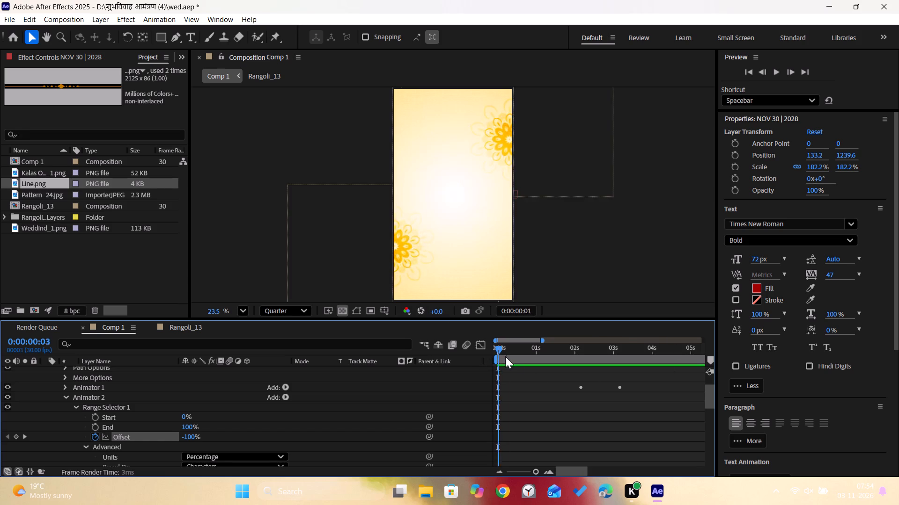
pyautogui.moveTo(505, 356); pyautogui.dragTo(703, 392)
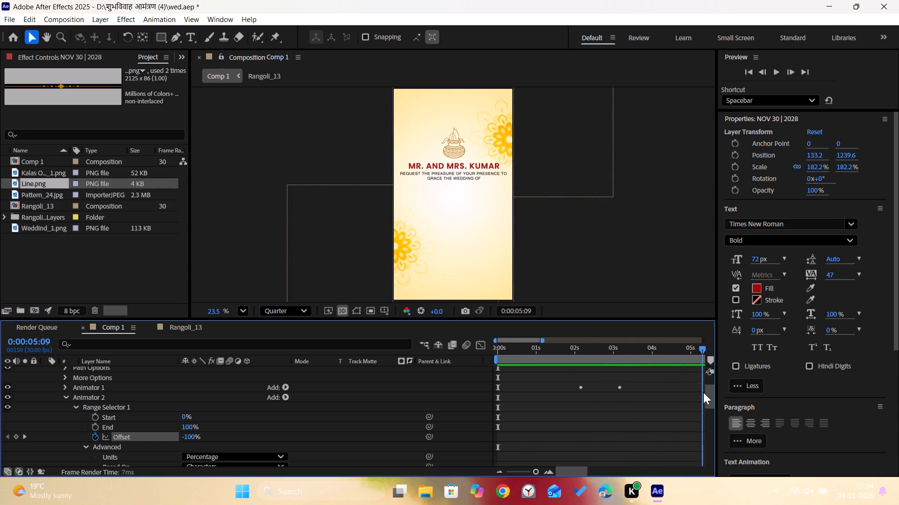
pyautogui.moveTo(703, 392); pyautogui.dragTo(517, 397)
pyautogui.moveTo(502, 397); pyautogui.dragTo(510, 397)
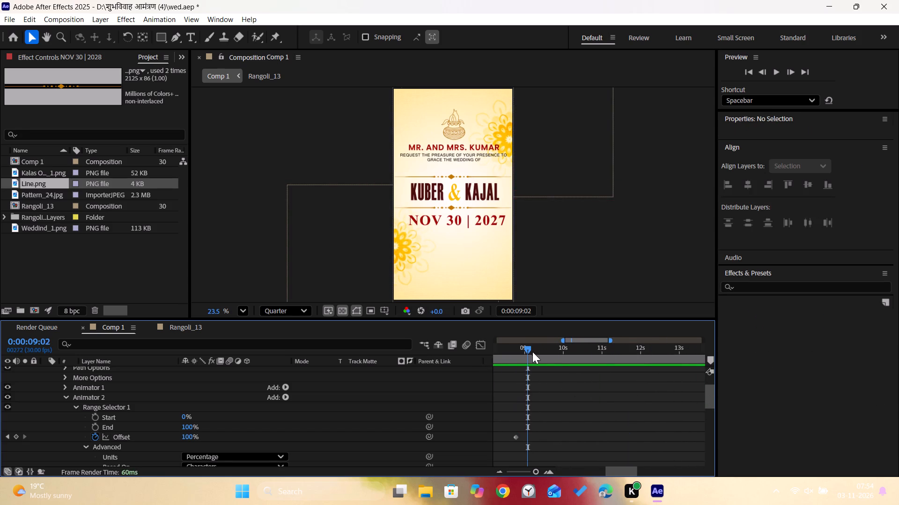
pyautogui.moveTo(526, 350); pyautogui.dragTo(516, 353)
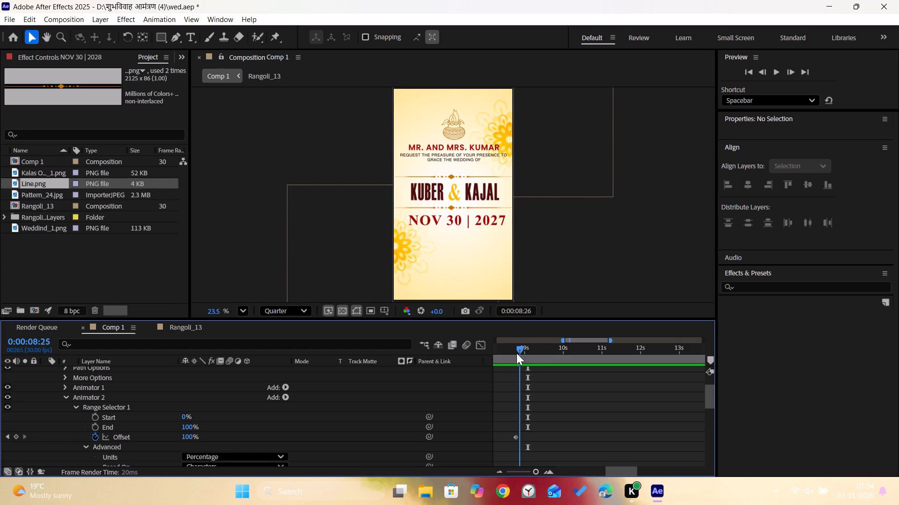
pyautogui.moveTo(516, 353); pyautogui.dragTo(515, 353)
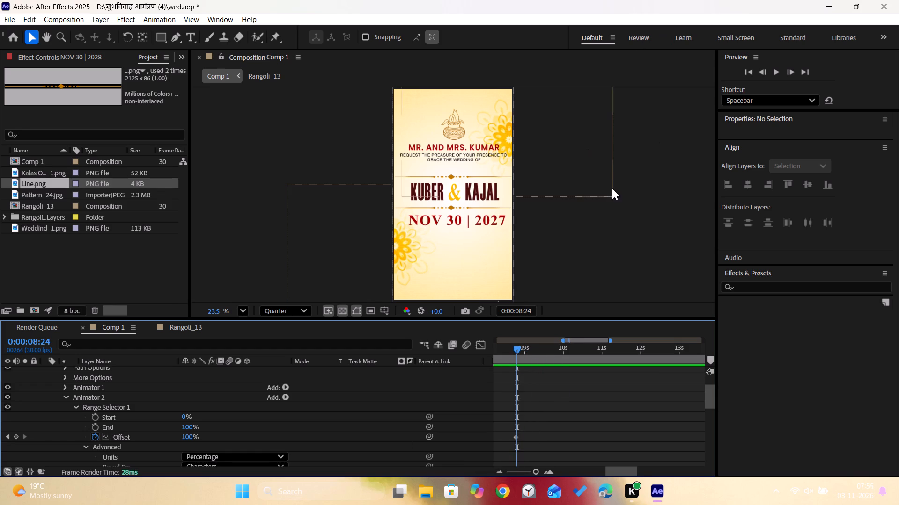
# Set the font size of the wedding date text NOV 30 | 2027 to 65 px.
pyautogui.click(462, 222)
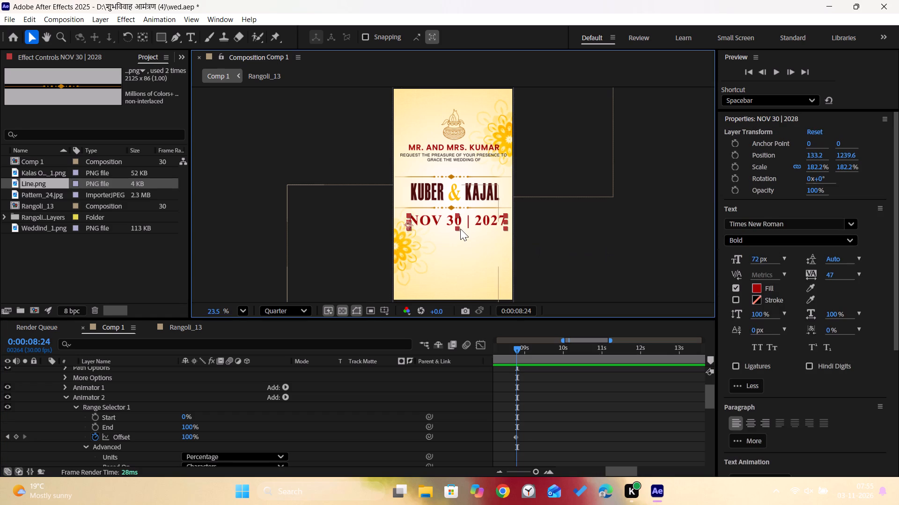
pyautogui.moveTo(162, 400); pyautogui.dragTo(161, 499, button='middle')
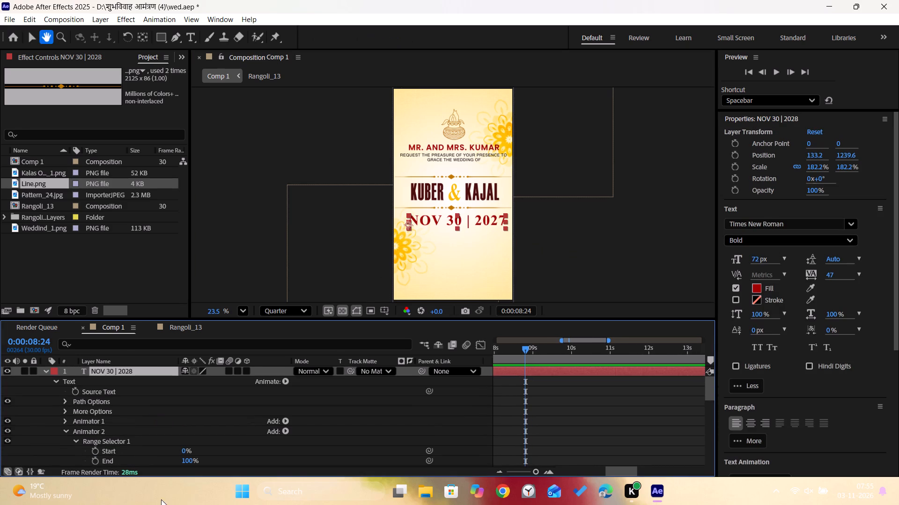
pyautogui.moveTo(161, 499); pyautogui.dragTo(169, 504, button='middle')
pyautogui.click(48, 371)
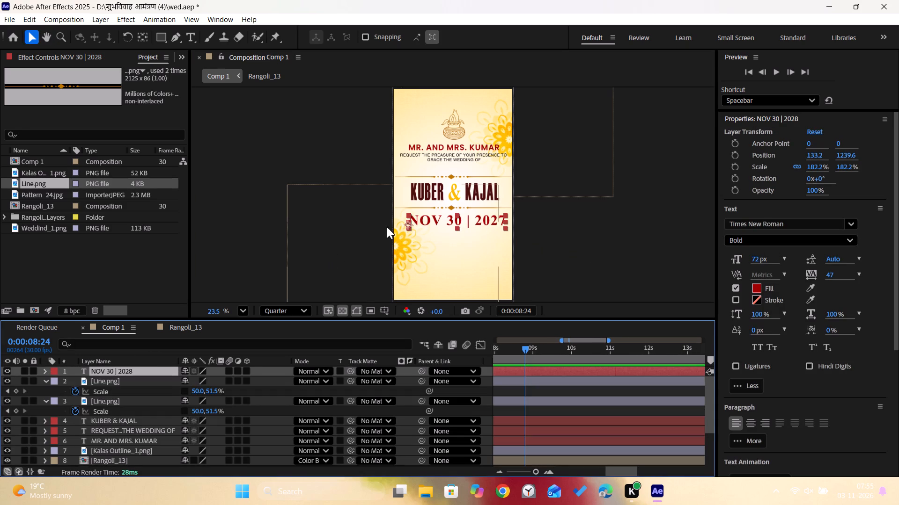
pyautogui.click(429, 217)
pyautogui.click(432, 217)
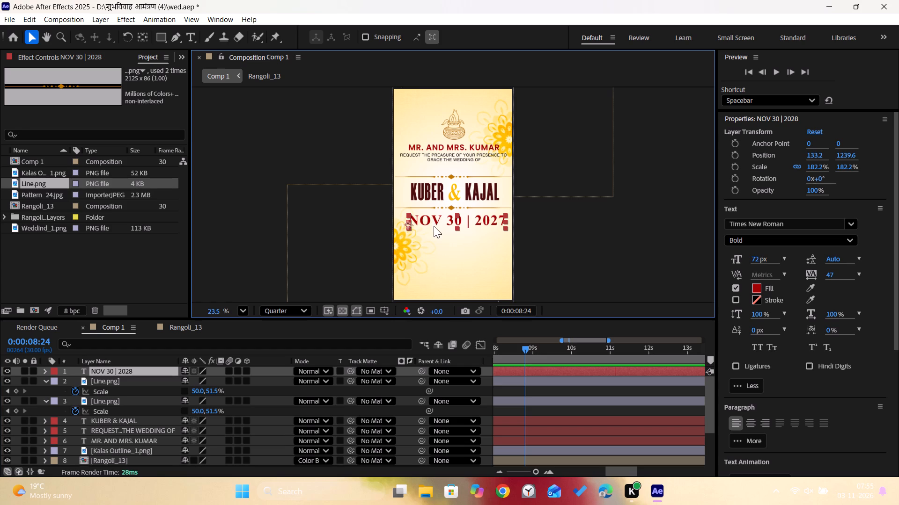
pyautogui.doubleClick(434, 222)
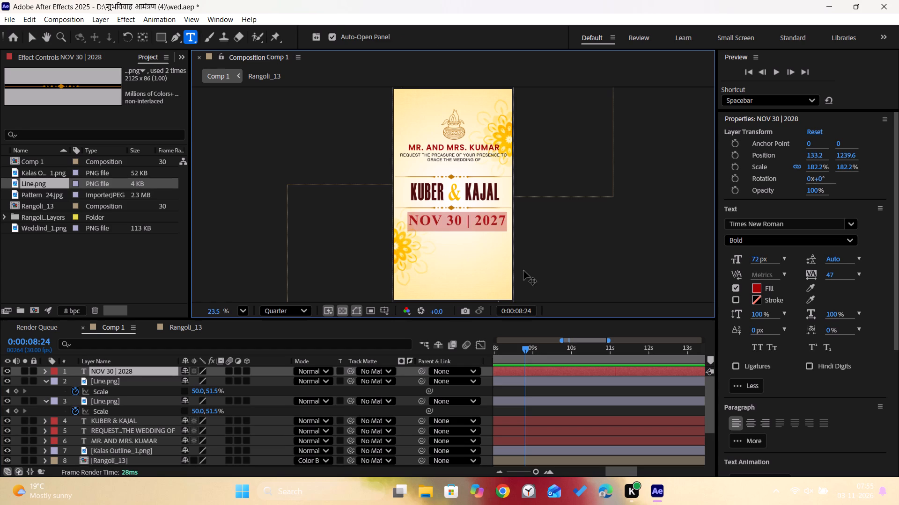
pyautogui.click(573, 252)
pyautogui.click(30, 36)
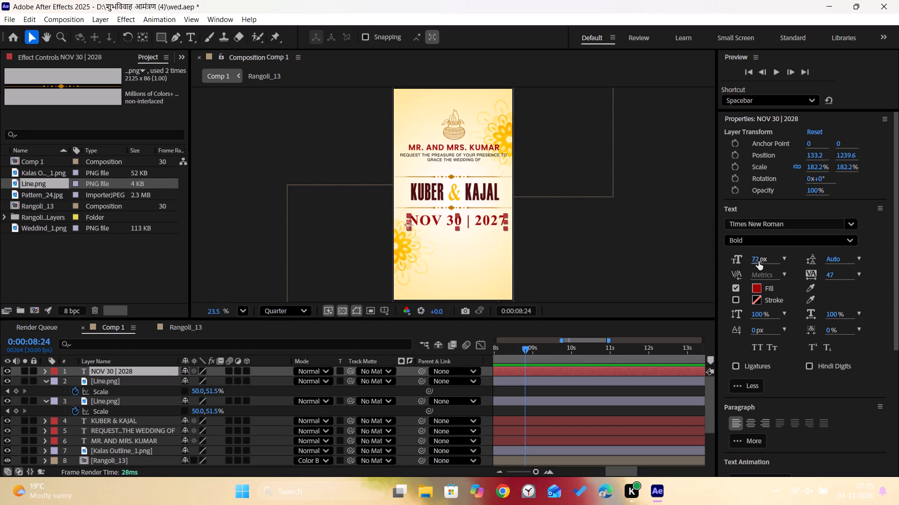
pyautogui.click(759, 261)
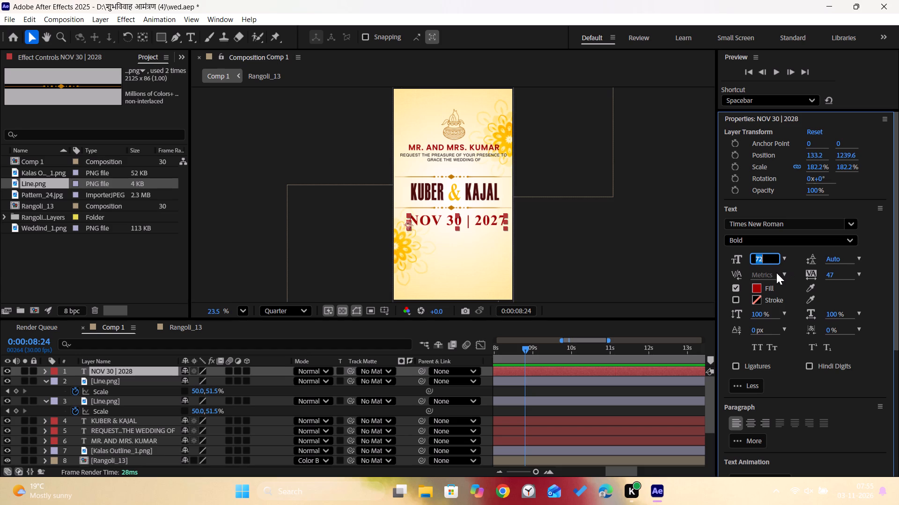
pyautogui.press('6')
pyautogui.press('5')
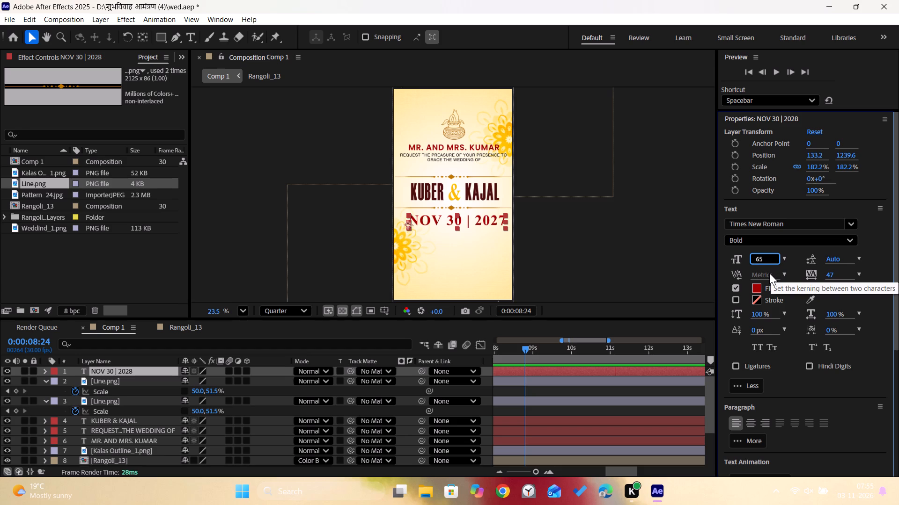
pyautogui.press('Return')
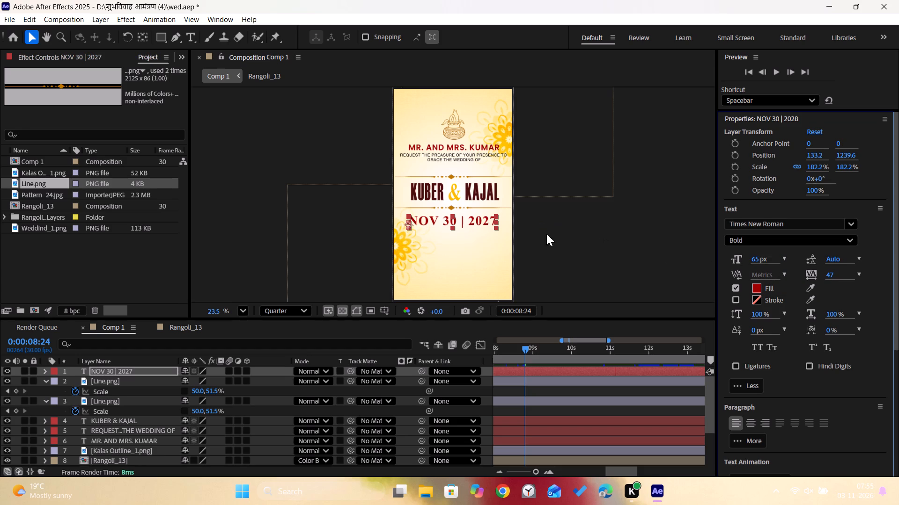
# Centre the wedding date text horizontally in the composition and deselect it.
pyautogui.moveTo(851, 418); pyautogui.dragTo(852, 358, button='middle')
pyautogui.moveTo(898, 347); pyautogui.dragTo(895, 374)
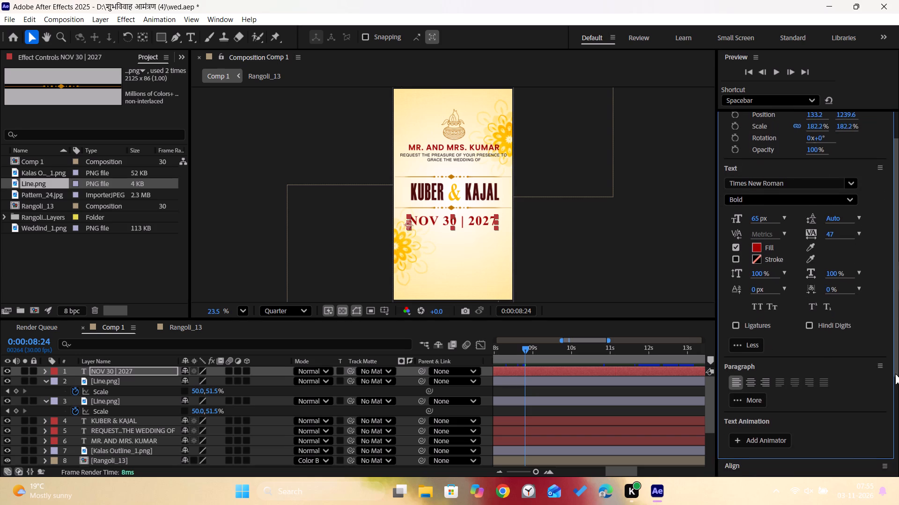
pyautogui.moveTo(895, 374); pyautogui.dragTo(879, 432)
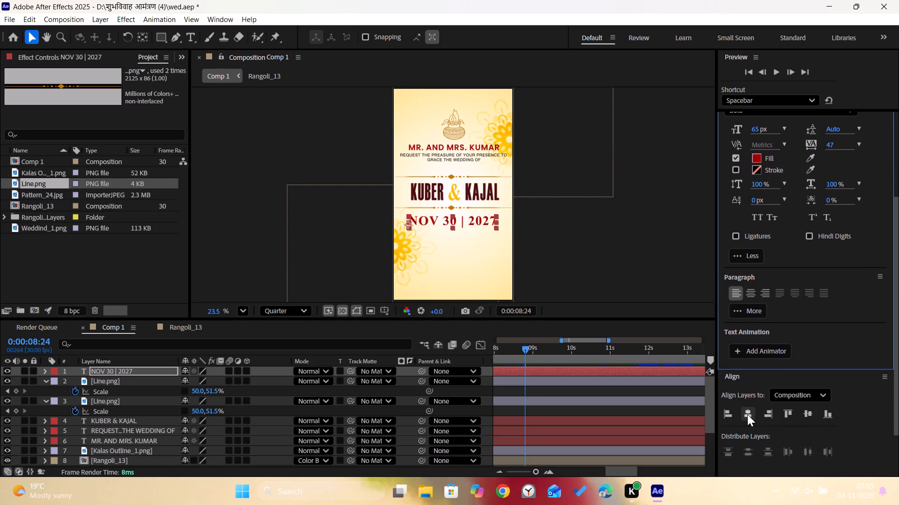
pyautogui.click(747, 414)
pyautogui.click(634, 262)
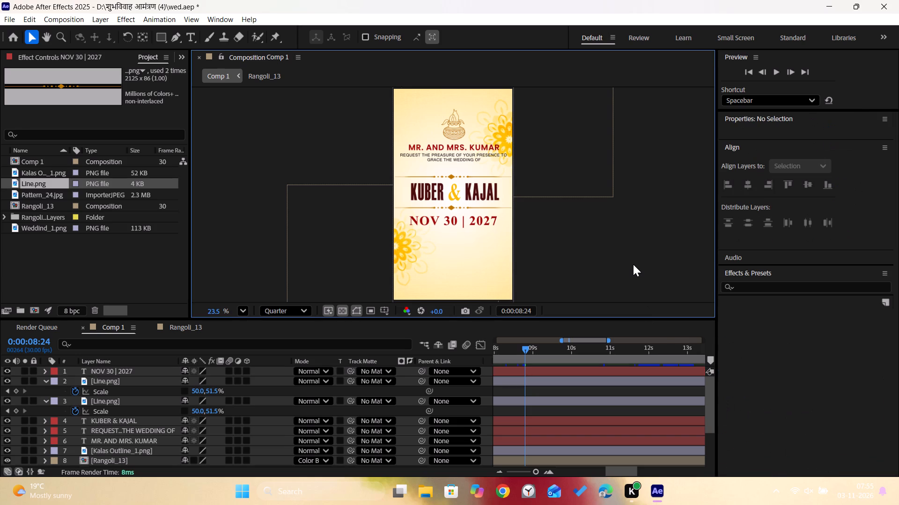
pyautogui.click(659, 279)
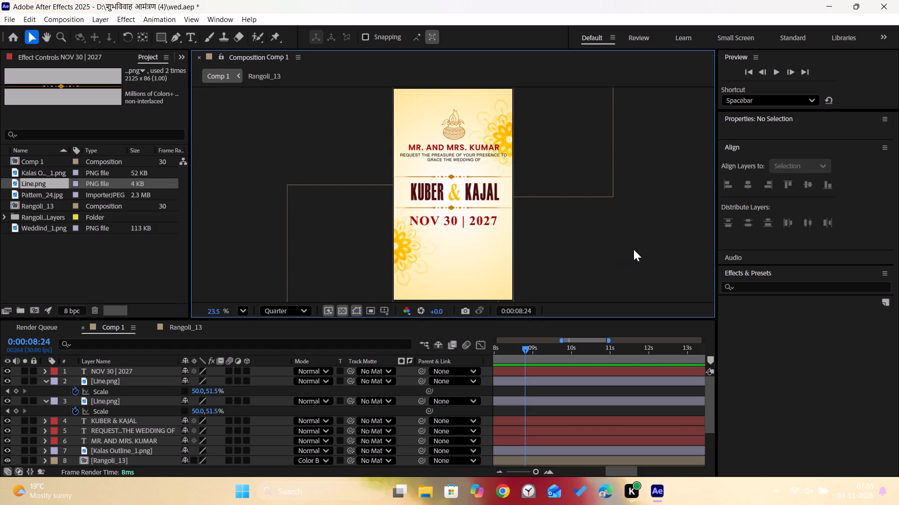
# Scrub through the timeline to check the resized date's entrance, and park the time at 0:00:09:00.
pyautogui.moveTo(523, 351); pyautogui.dragTo(519, 351)
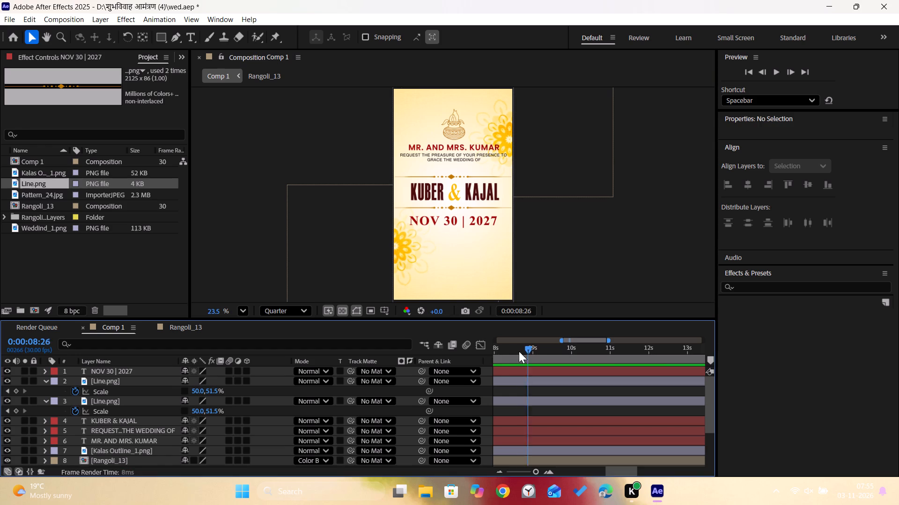
pyautogui.moveTo(519, 351); pyautogui.dragTo(557, 359)
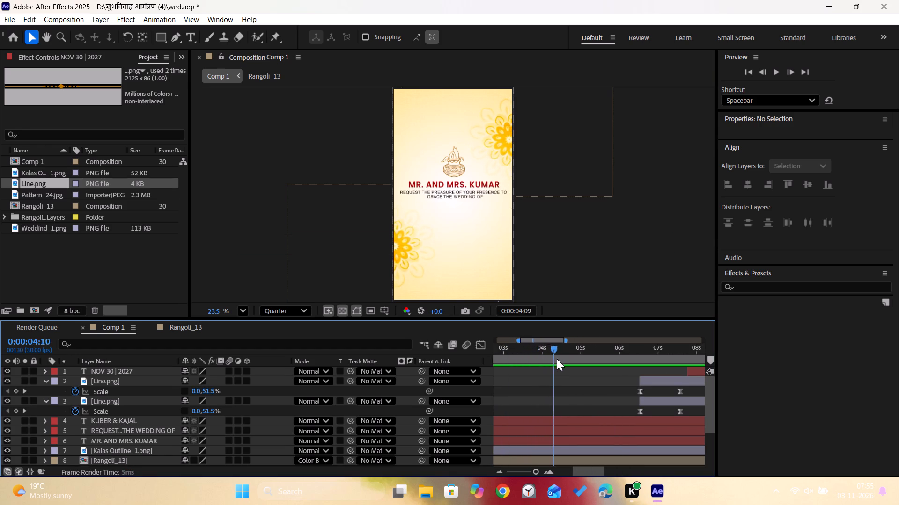
pyautogui.moveTo(557, 359); pyautogui.dragTo(696, 384)
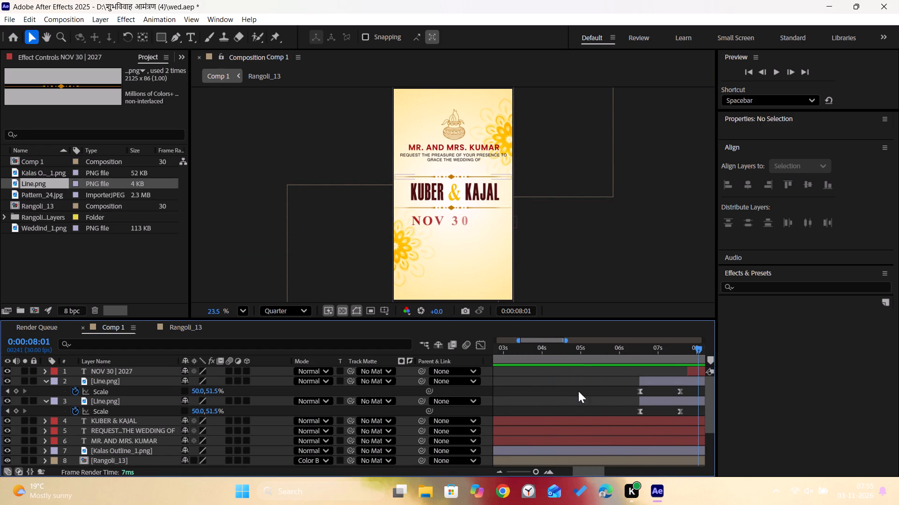
pyautogui.moveTo(597, 469); pyautogui.dragTo(620, 470)
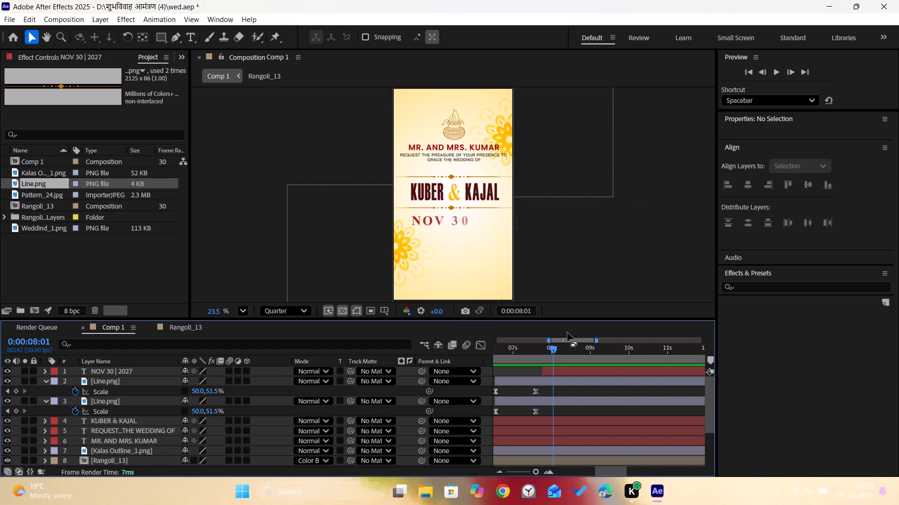
pyautogui.moveTo(553, 350); pyautogui.dragTo(567, 356)
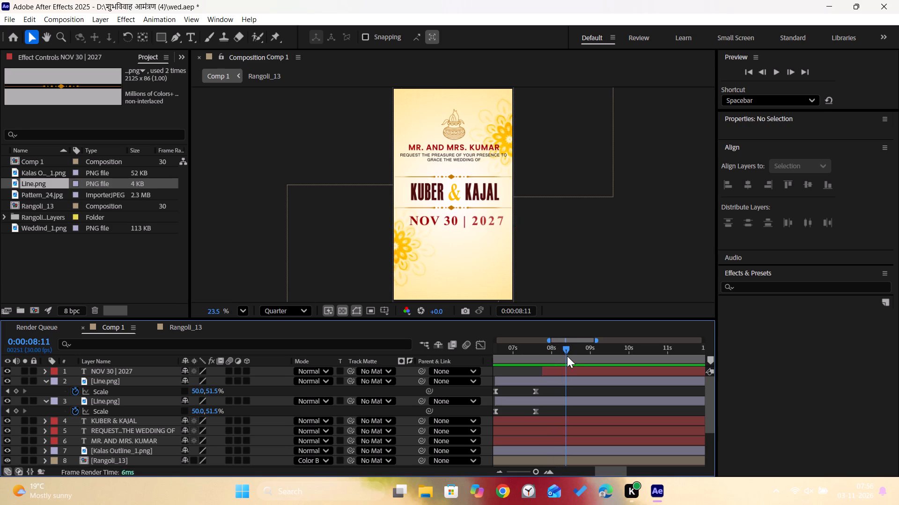
pyautogui.moveTo(567, 356); pyautogui.dragTo(589, 366)
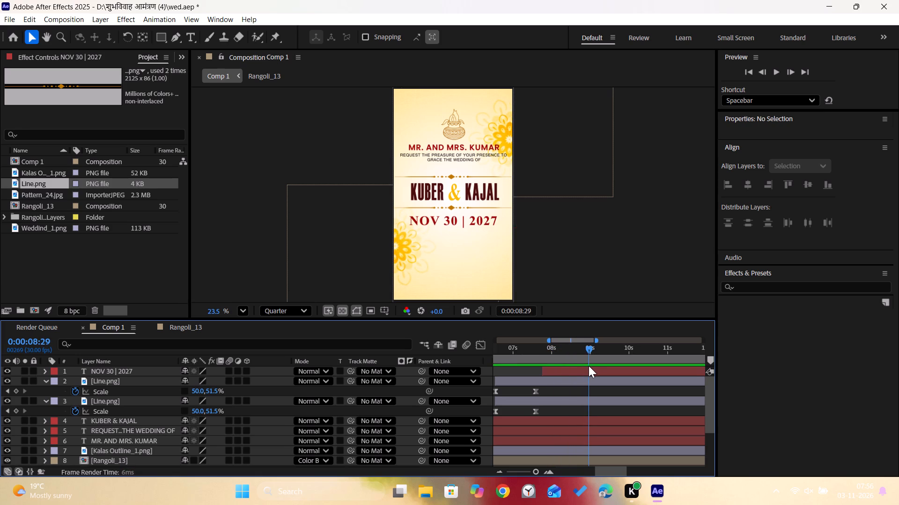
pyautogui.moveTo(589, 366); pyautogui.dragTo(590, 367)
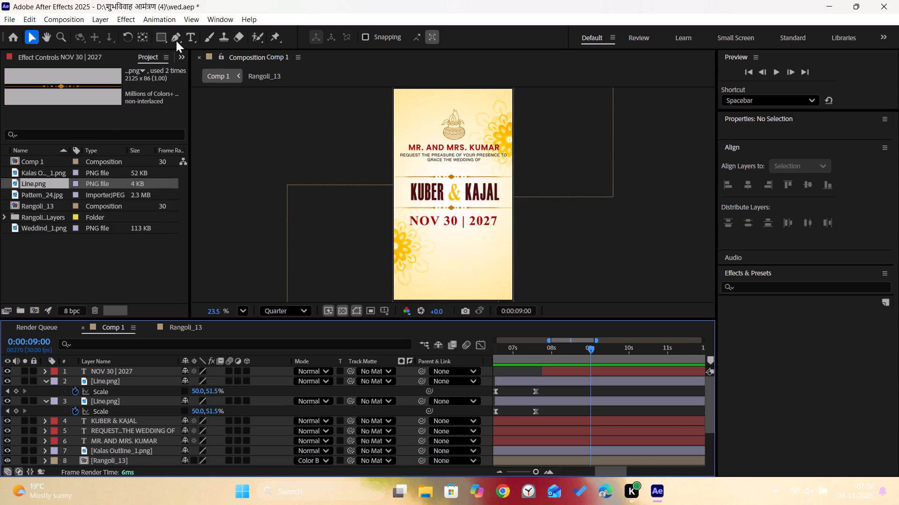
# Add a new text layer just below the wedding date, with the first line SAVE THE DATE.
pyautogui.click(190, 36)
pyautogui.click(445, 235)
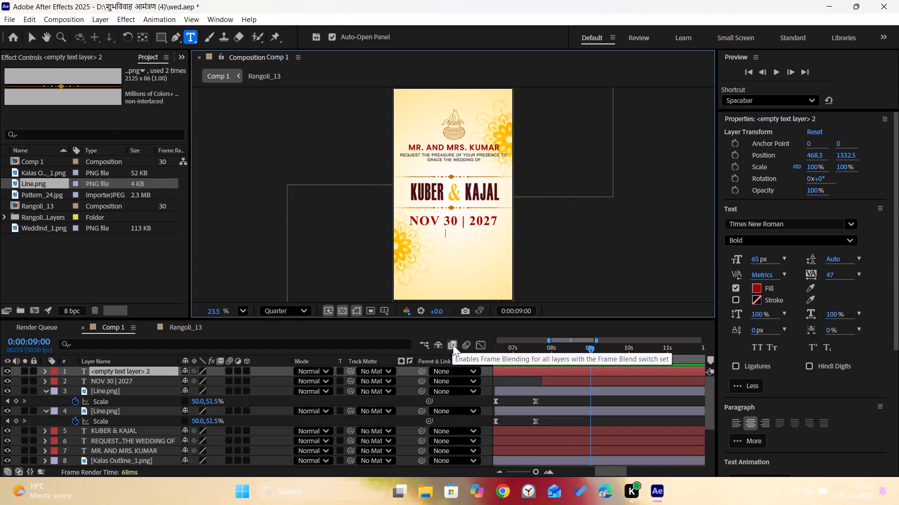
pyautogui.write('SA')
pyautogui.write('VE THE')
pyautogui.press('space')
pyautogui.write('DA')
pyautogui.write('THE')
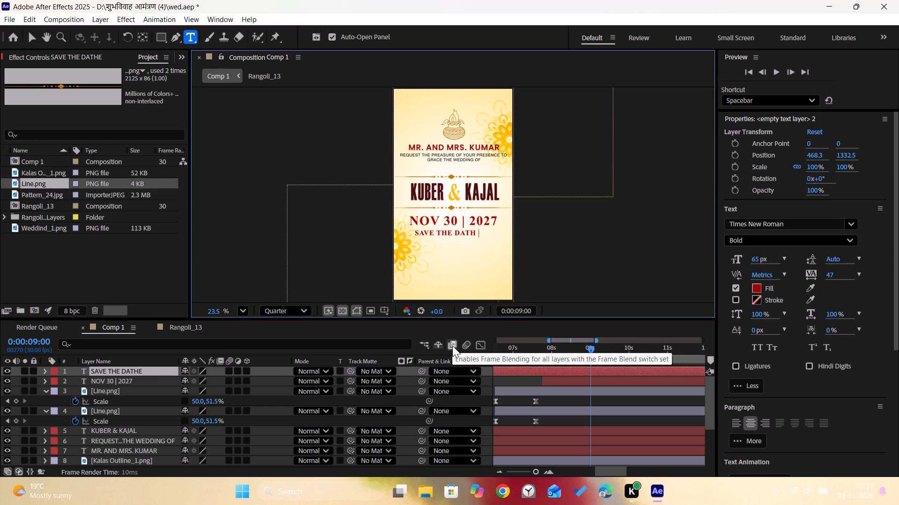
pyautogui.write('\\\\')
pyautogui.press('BackSpace')
pyautogui.press('BackSpace')
pyautogui.press('BackSpace')
pyautogui.press('BackSpace')
pyautogui.press('e')
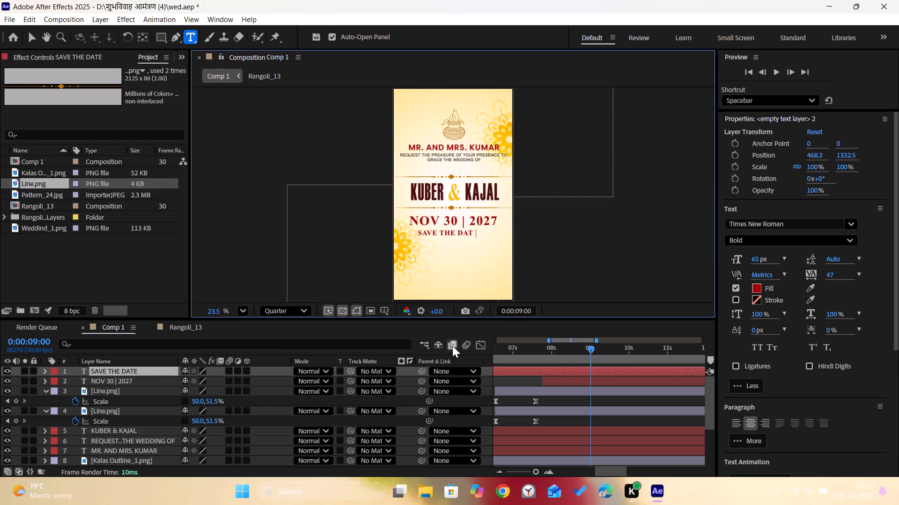
# Add 30-NOV-2027 as the second line of the new text layer.
pyautogui.press('Return')
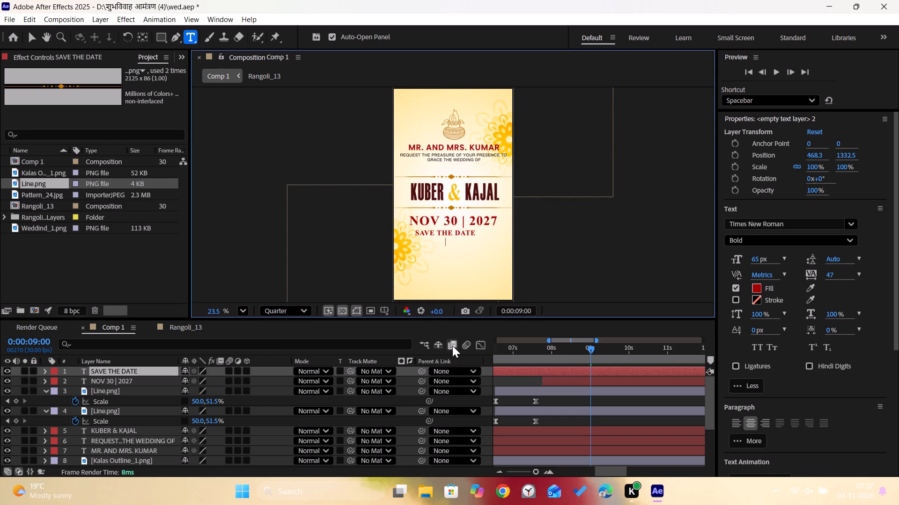
pyautogui.write('30')
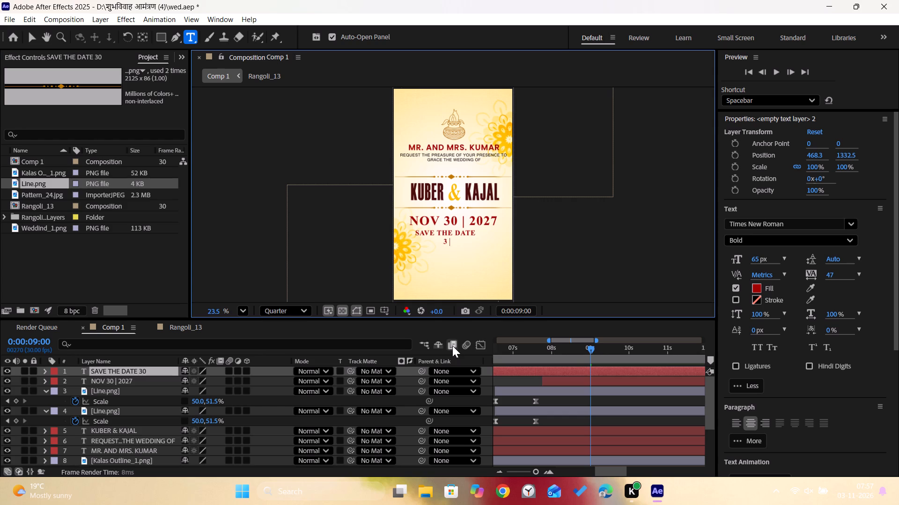
pyautogui.press('-')
pyautogui.write('NOV-')
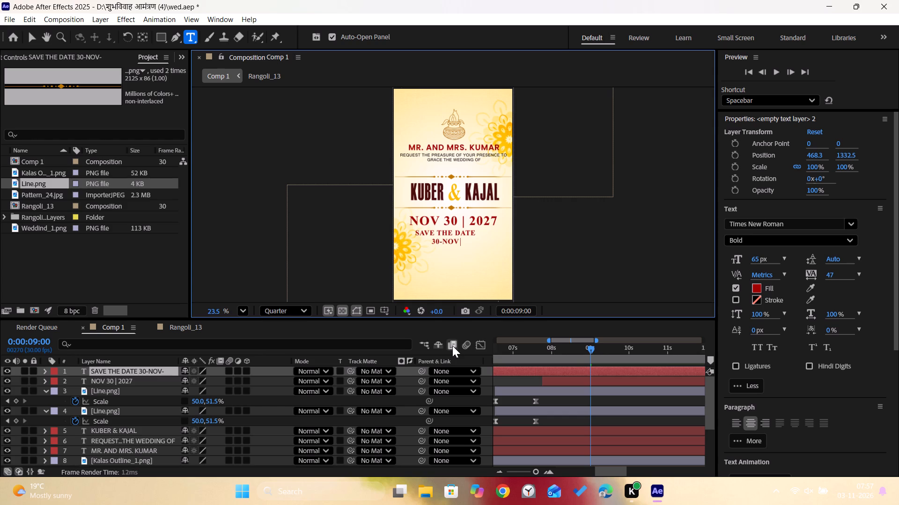
pyautogui.write('2027')
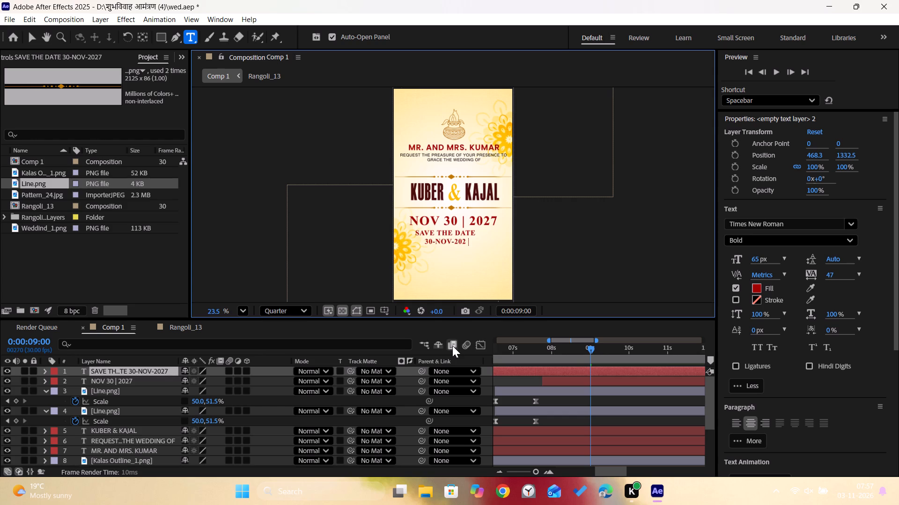
# Add ADD YOUR VENUE HERE as the third line and finish editing the text.
pyautogui.press('Return')
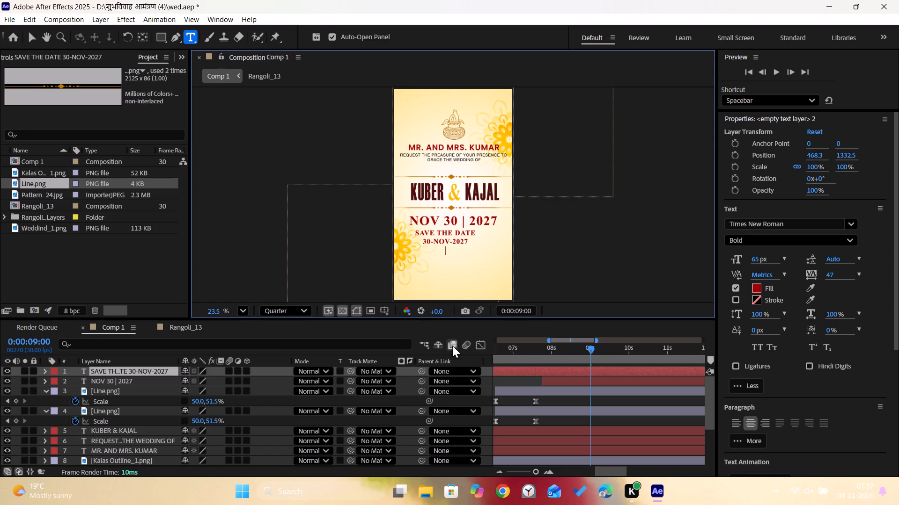
pyautogui.write('ADD Y')
pyautogui.write('OUR')
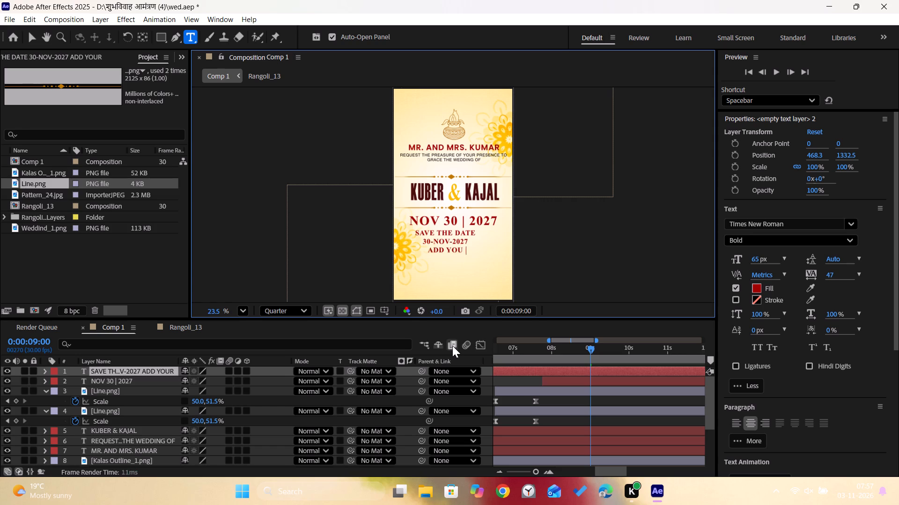
pyautogui.press('space')
pyautogui.press('v')
pyautogui.write('ENUE')
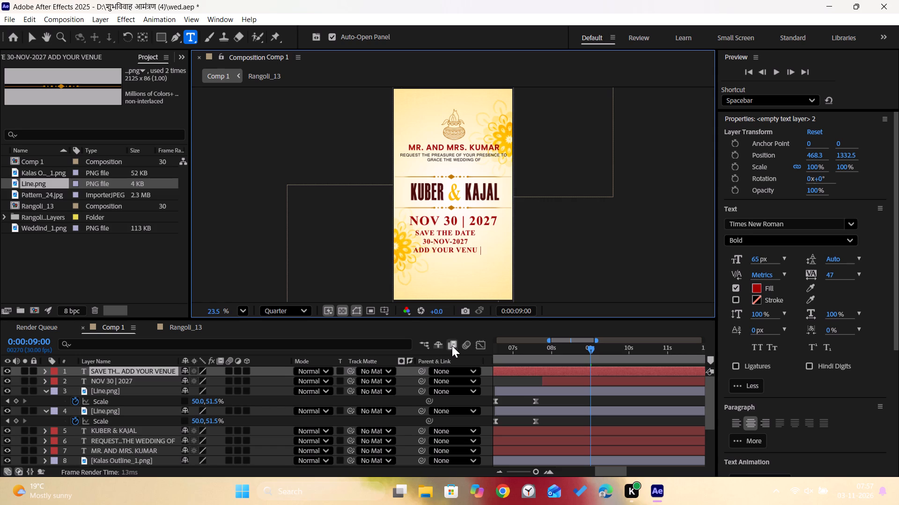
pyautogui.press('space')
pyautogui.write('HERE')
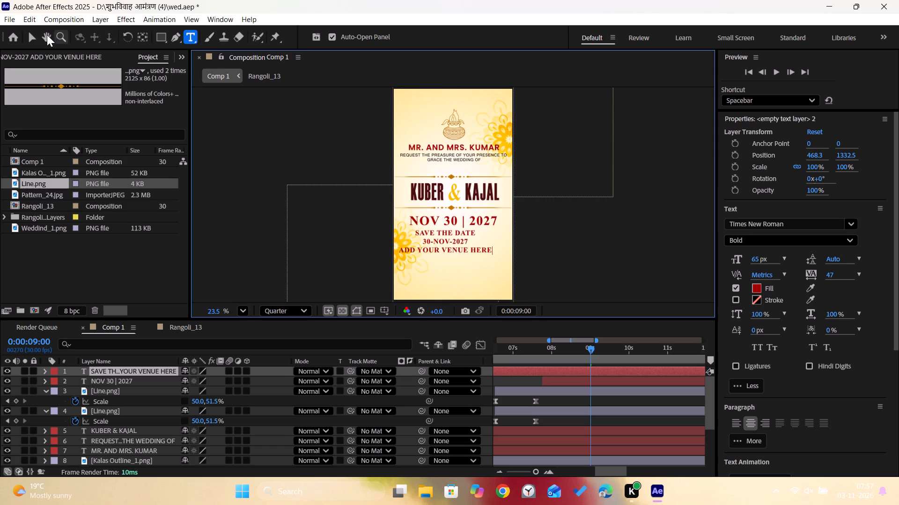
pyautogui.click(25, 39)
# Centre the three-line save-the-date text horizontally in the composition.
pyautogui.scroll(-1, 821, 381)
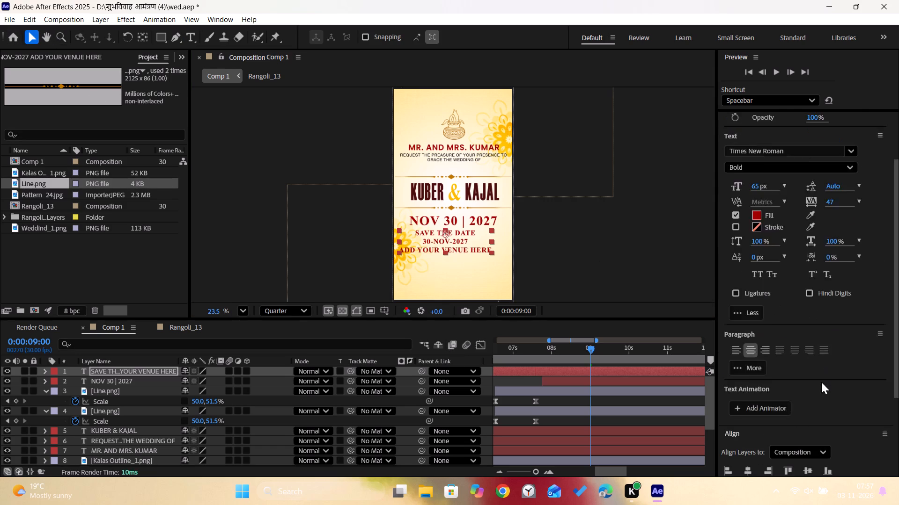
pyautogui.scroll(-1, 821, 382)
pyautogui.click(752, 397)
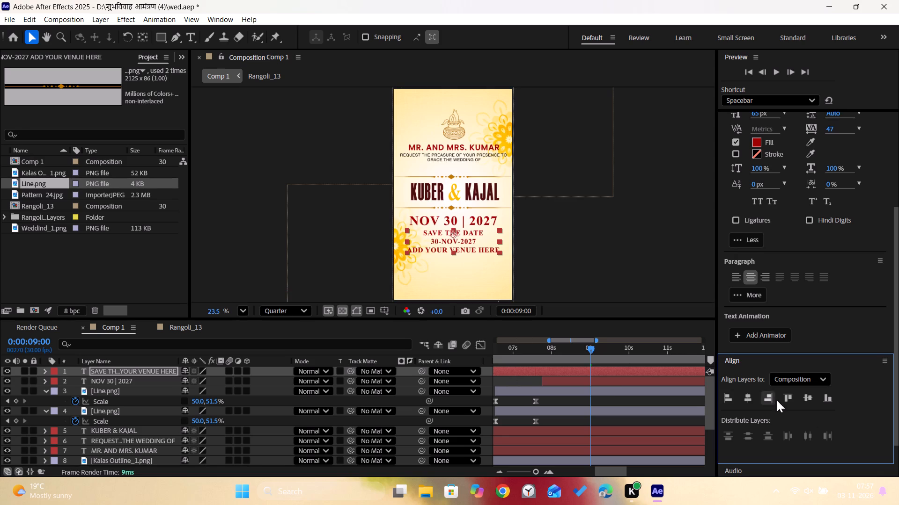
# Set the font size of the whole three-line save-the-date text to 36 px.
pyautogui.click(746, 400)
pyautogui.click(898, 239)
pyautogui.moveTo(895, 239); pyautogui.dragTo(890, 185)
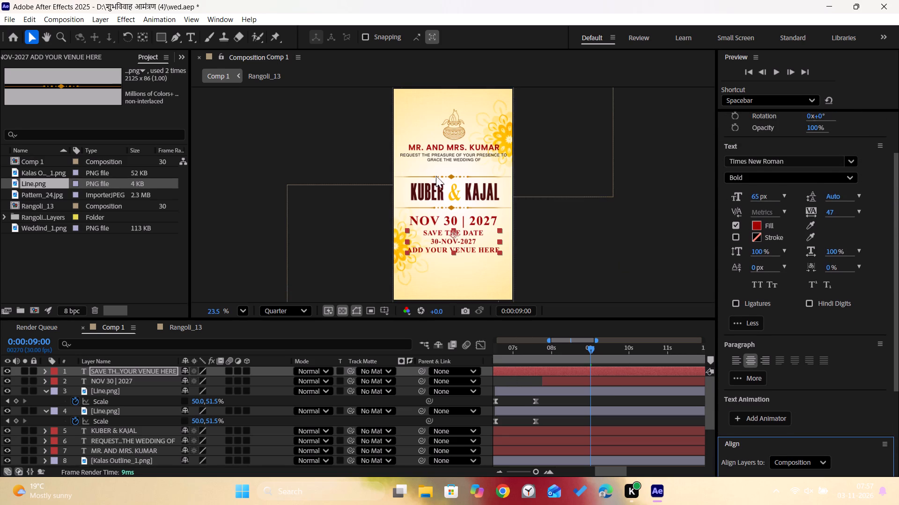
pyautogui.click(446, 154)
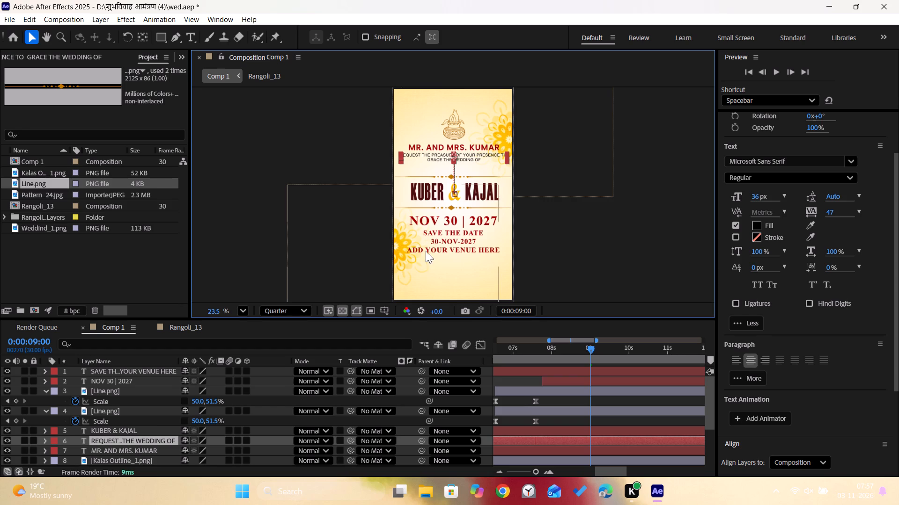
pyautogui.click(445, 247)
pyautogui.click(783, 193)
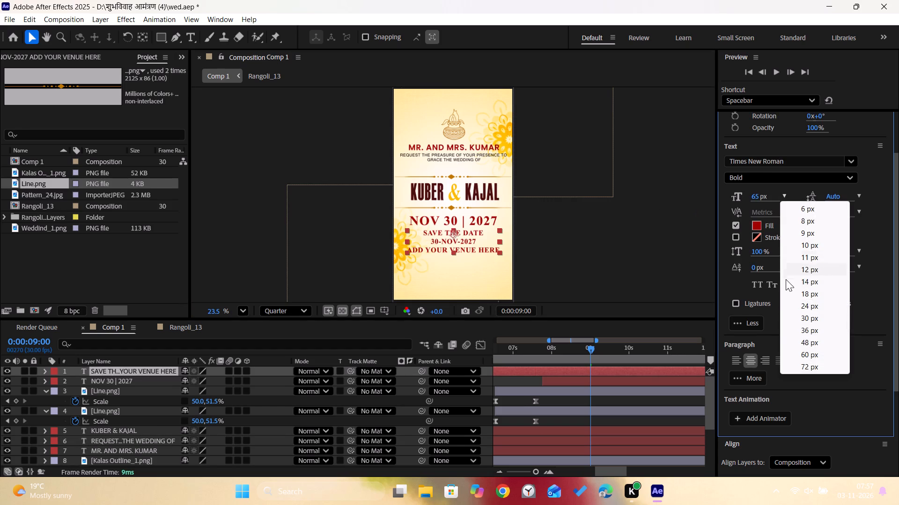
pyautogui.click(807, 335)
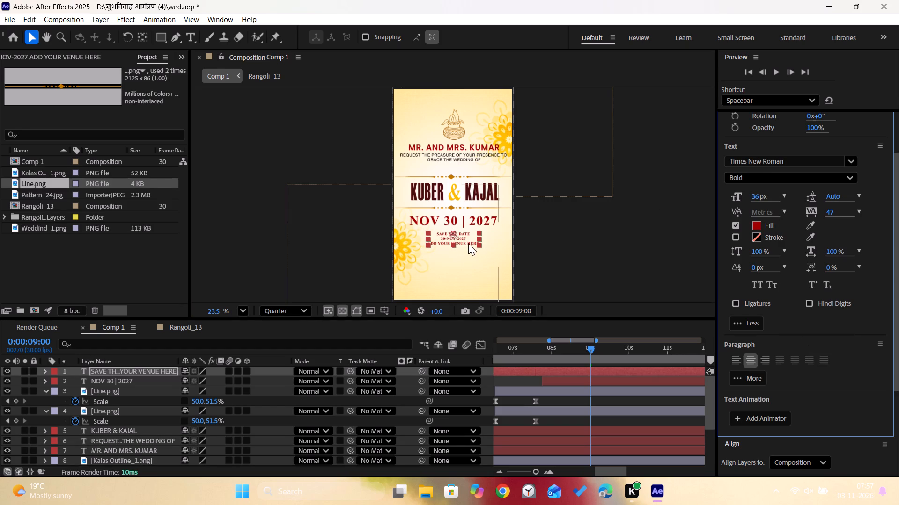
# Set the font size of only the SAVE THE DATE line to 60 px.
pyautogui.click(461, 231)
pyautogui.scroll(-1, 244, 312)
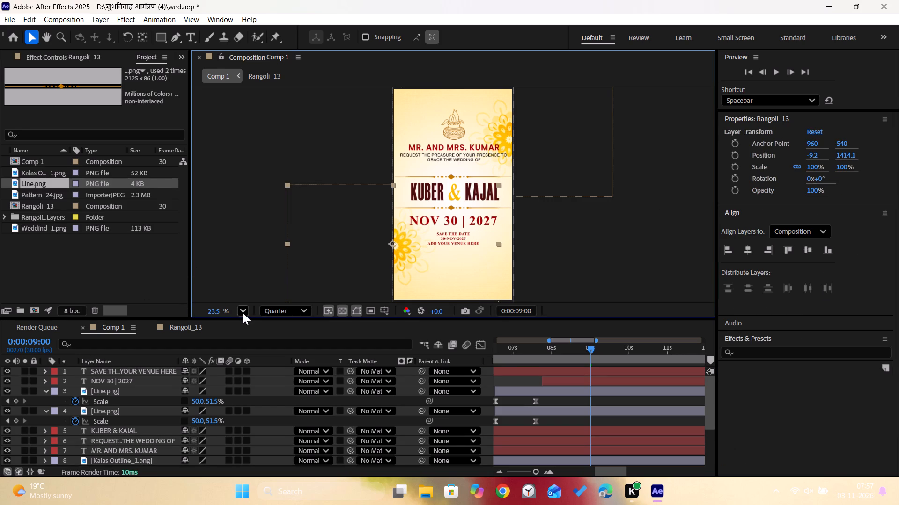
pyautogui.click(243, 312)
pyautogui.click(241, 309)
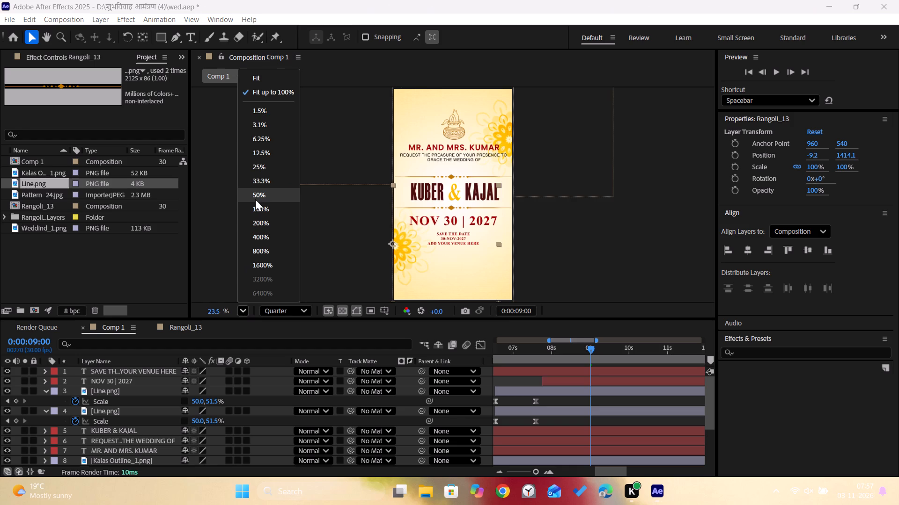
pyautogui.click(255, 197)
pyautogui.moveTo(486, 256); pyautogui.dragTo(496, 193, button='middle')
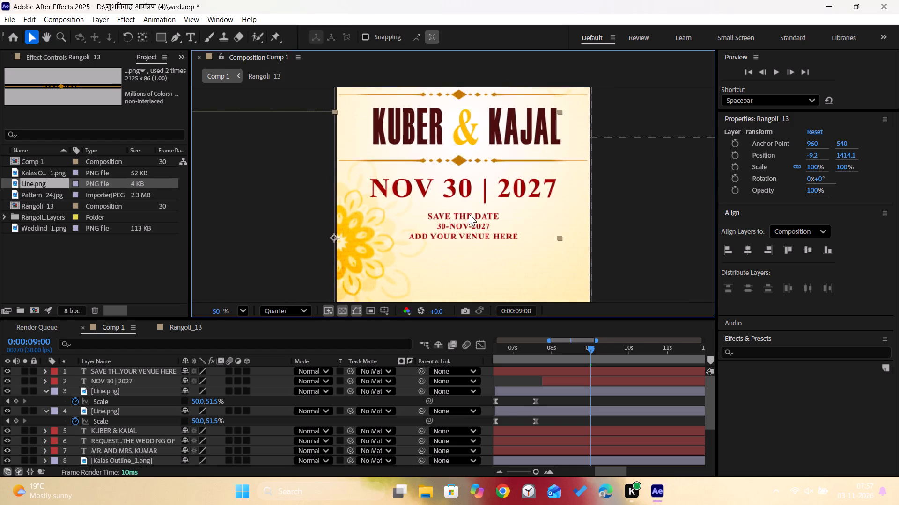
pyautogui.tripleClick(469, 213)
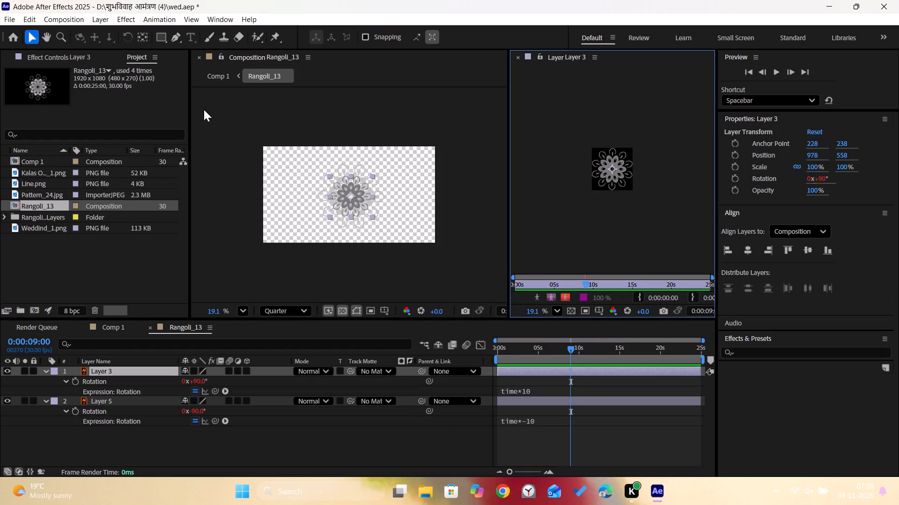
pyautogui.click(119, 325)
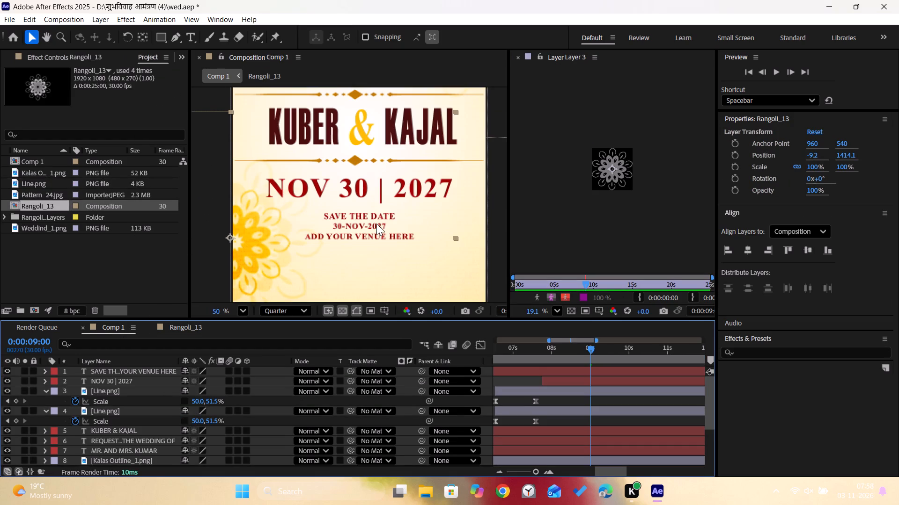
pyautogui.click(376, 224)
pyautogui.click(397, 236)
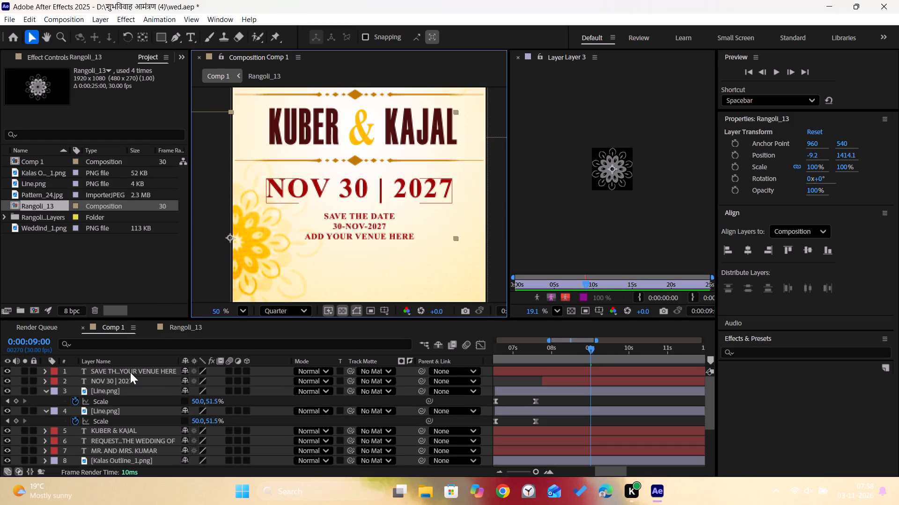
pyautogui.click(132, 369)
pyautogui.doubleClick(380, 215)
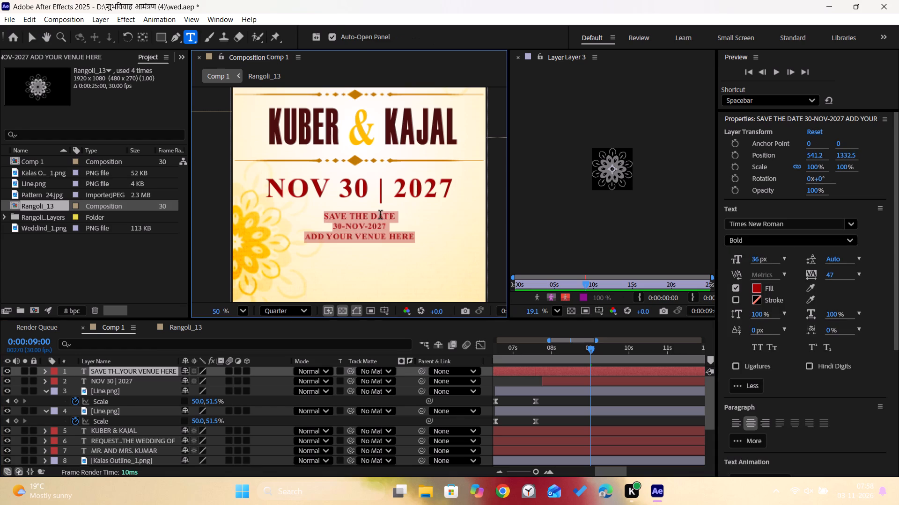
pyautogui.moveTo(322, 216); pyautogui.dragTo(410, 218)
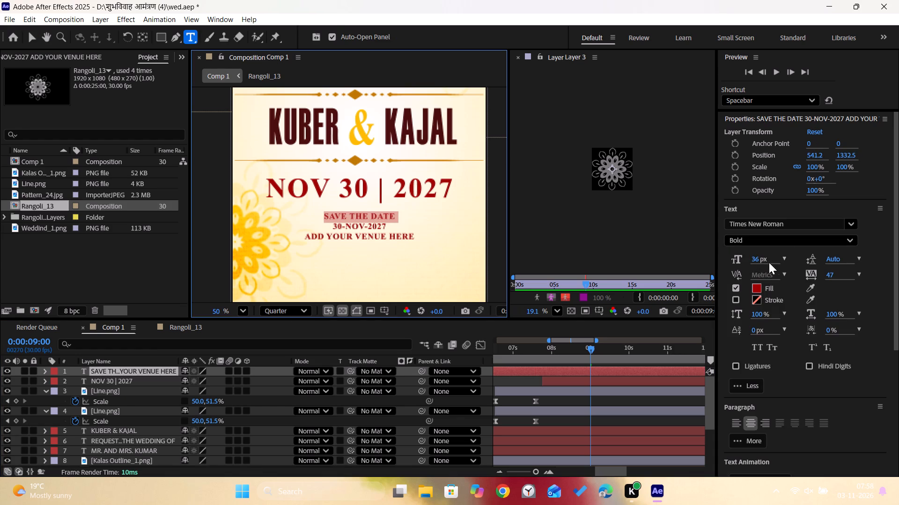
pyautogui.click(778, 258)
pyautogui.click(782, 257)
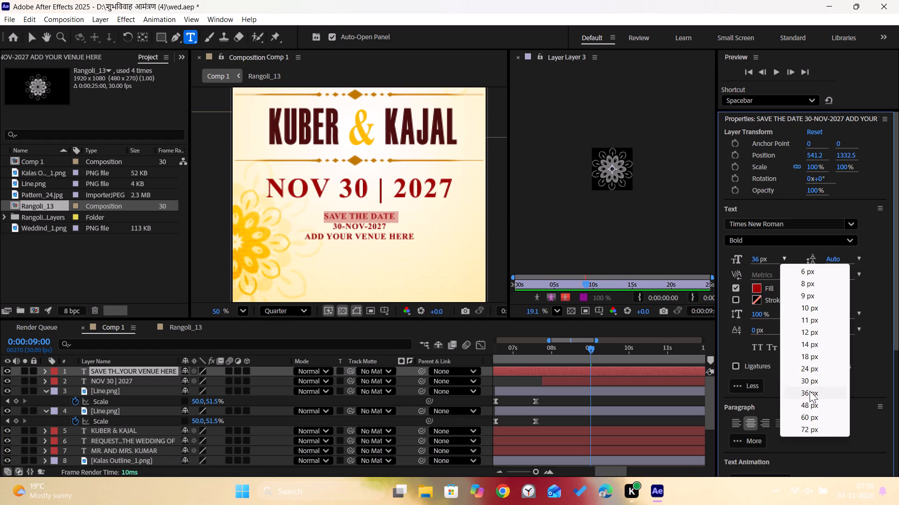
pyautogui.click(809, 414)
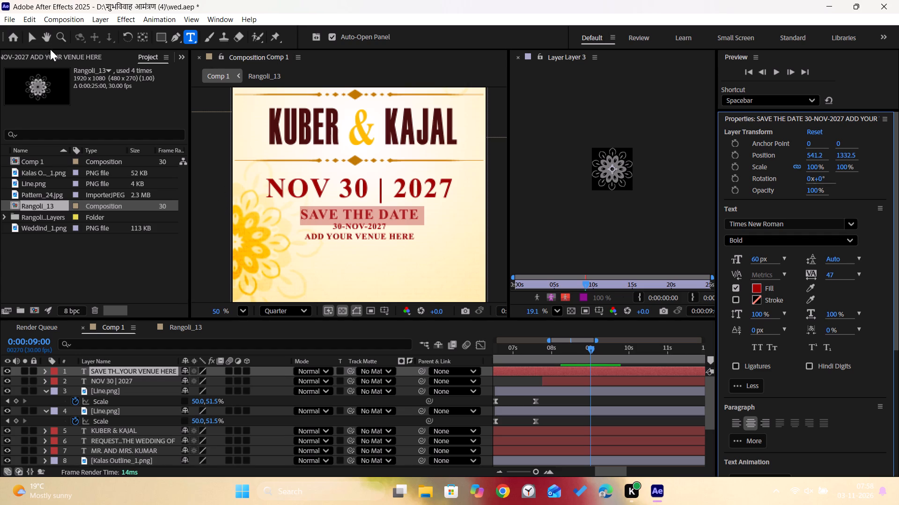
pyautogui.click(29, 39)
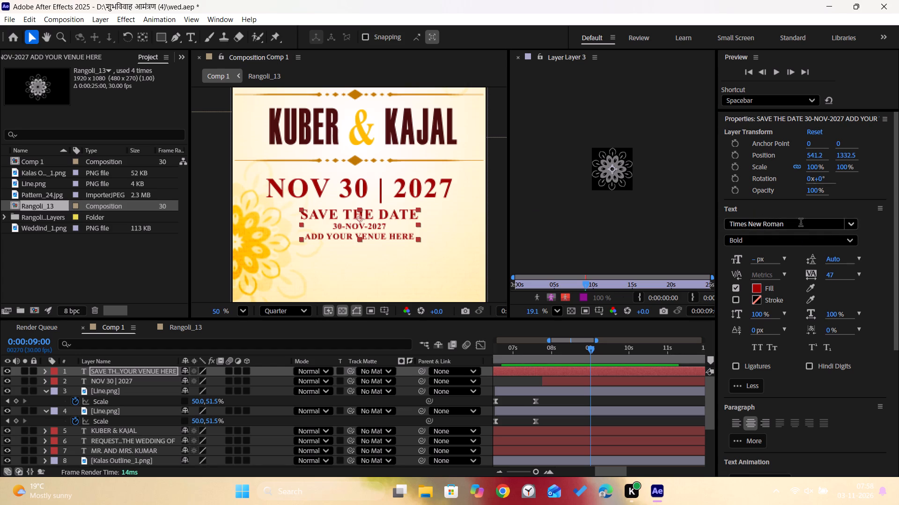
# Change the font of the three-line save-the-date text to Times New Roman Regular.
pyautogui.click(801, 223)
pyautogui.press('c')
pyautogui.press('o')
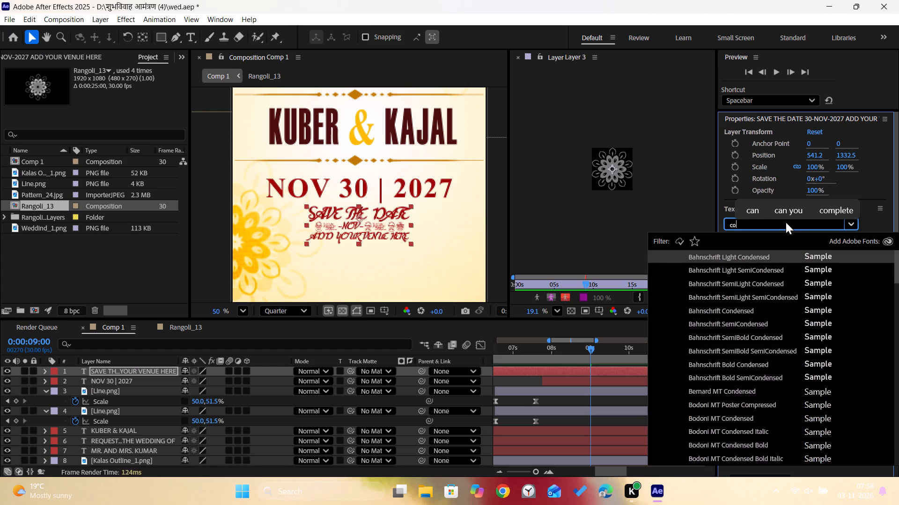
pyautogui.press('m')
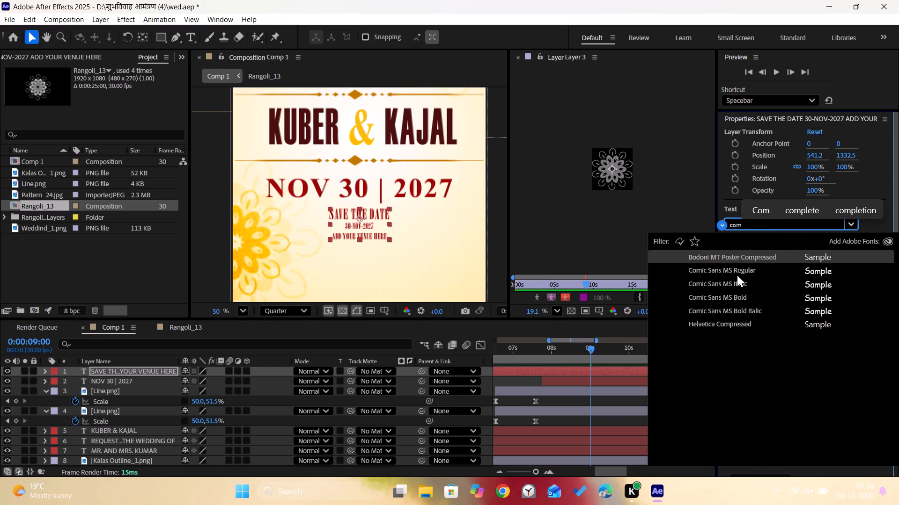
pyautogui.press('b')
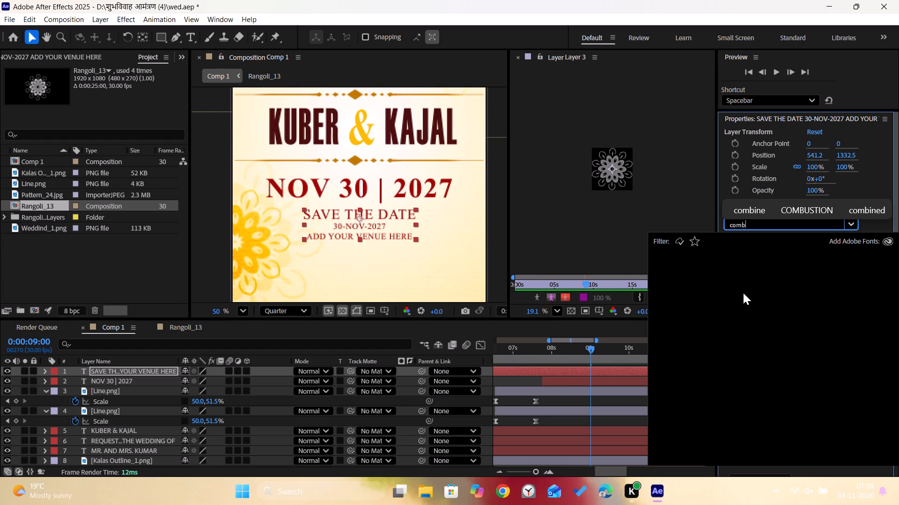
pyautogui.press('BackSpace')
pyautogui.press('BackSpace')
pyautogui.press('BackSpace')
pyautogui.press('BackSpace')
pyautogui.press('BackSpace')
pyautogui.write('tim')
pyautogui.press('e')
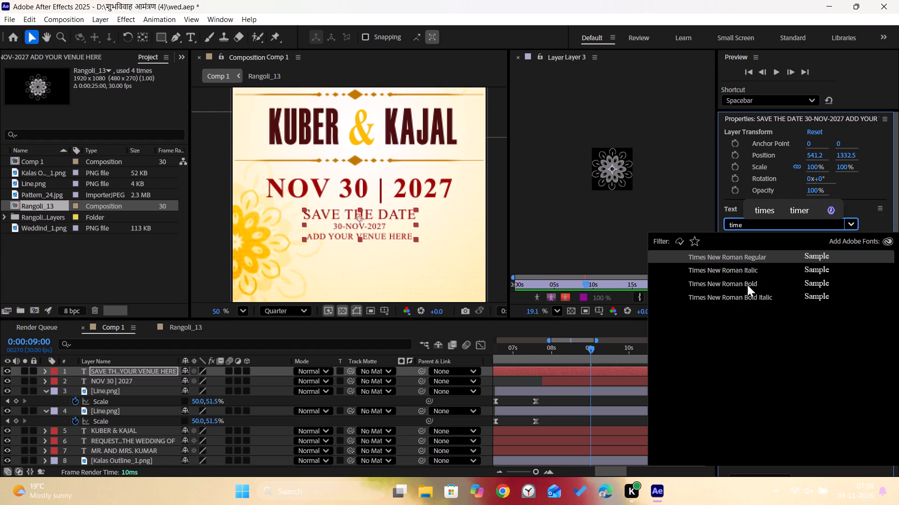
pyautogui.click(752, 262)
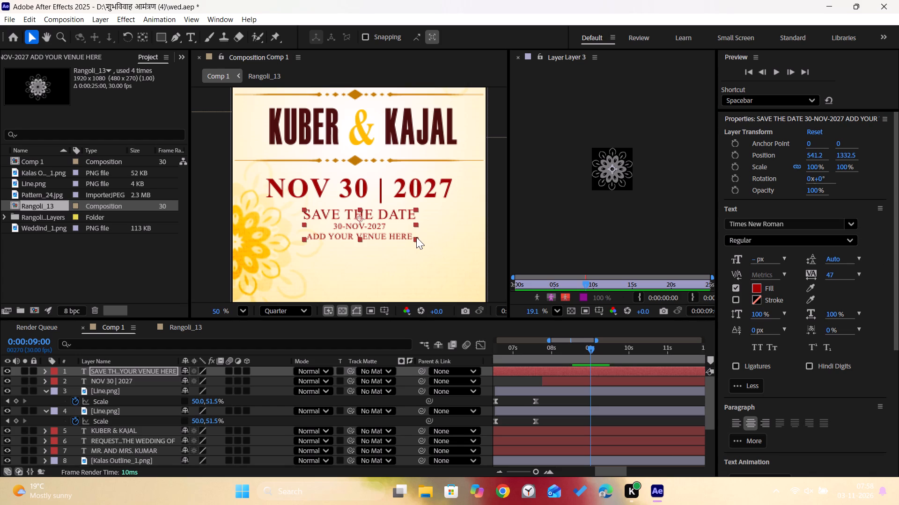
# Enlarge the 30-NOV-2027 line of the save-the-date text to 80 px.
pyautogui.click(378, 226)
pyautogui.doubleClick(378, 226)
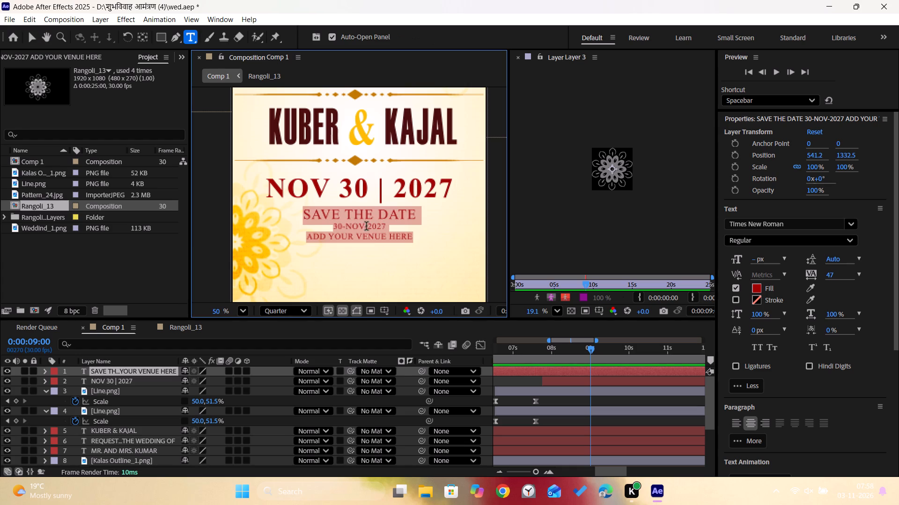
pyautogui.moveTo(334, 229); pyautogui.dragTo(405, 229)
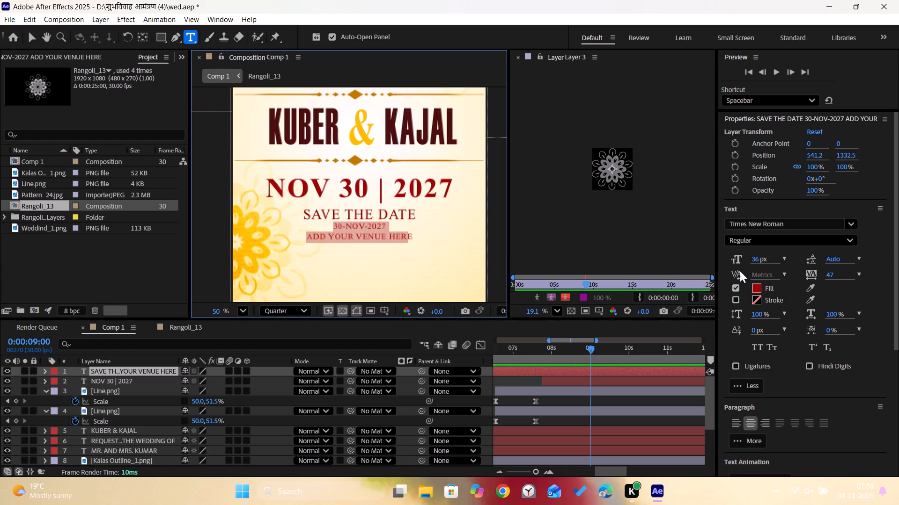
pyautogui.click(759, 257)
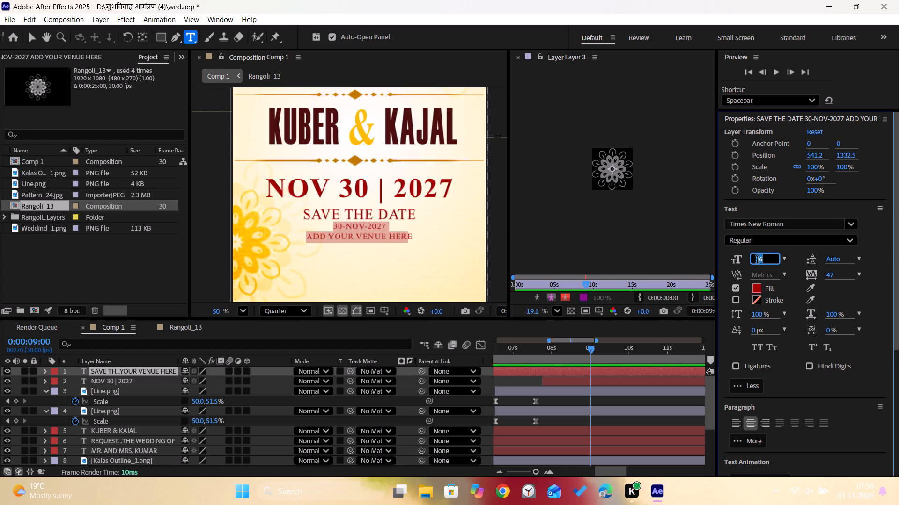
pyautogui.press('8')
pyautogui.press('0')
pyautogui.press('Return')
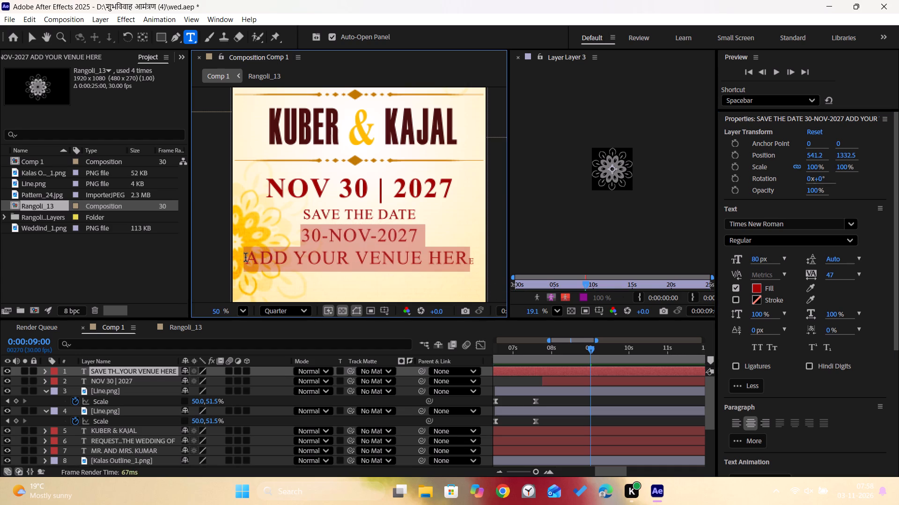
# Set the ADD YOUR VENUE HERE line to 36 px and finish editing the text.
pyautogui.moveTo(245, 257); pyautogui.dragTo(485, 254)
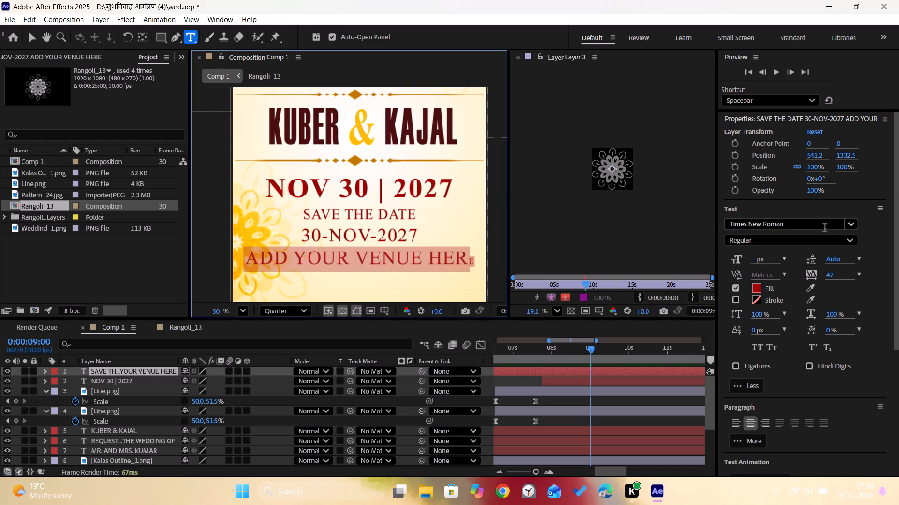
pyautogui.click(783, 258)
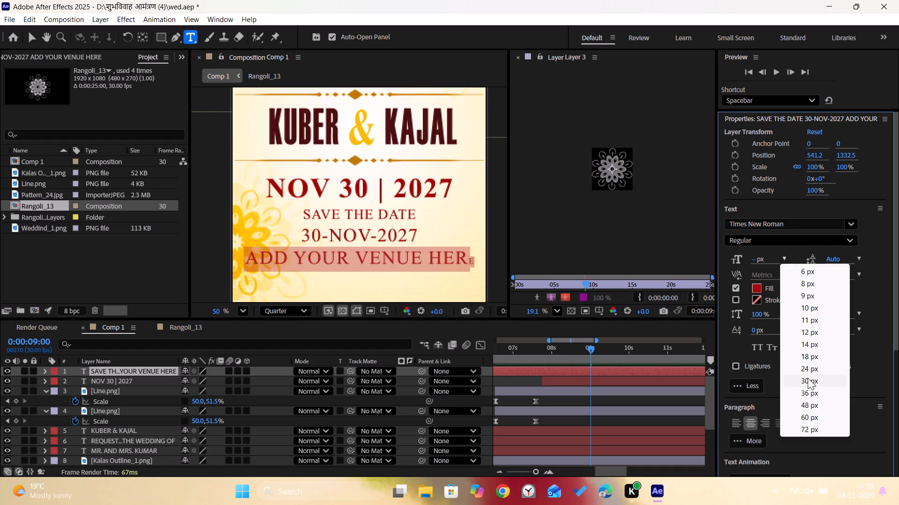
pyautogui.click(811, 391)
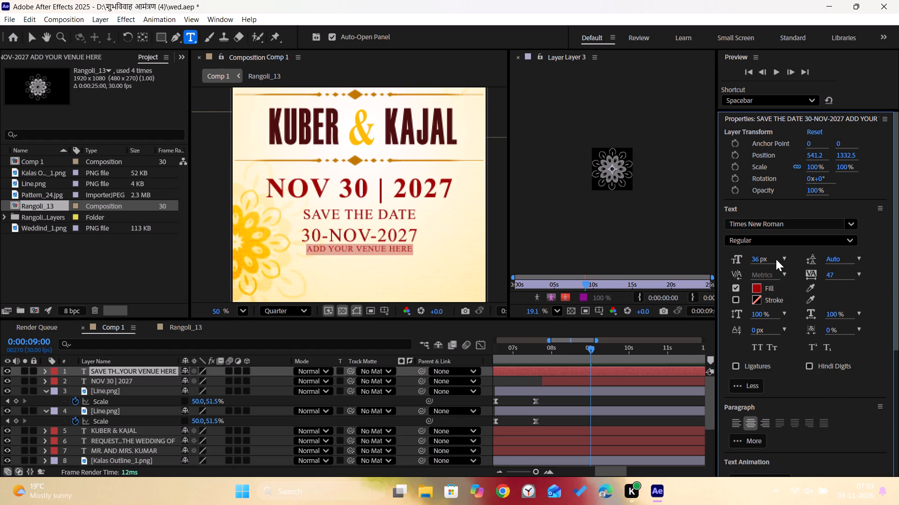
pyautogui.click(30, 42)
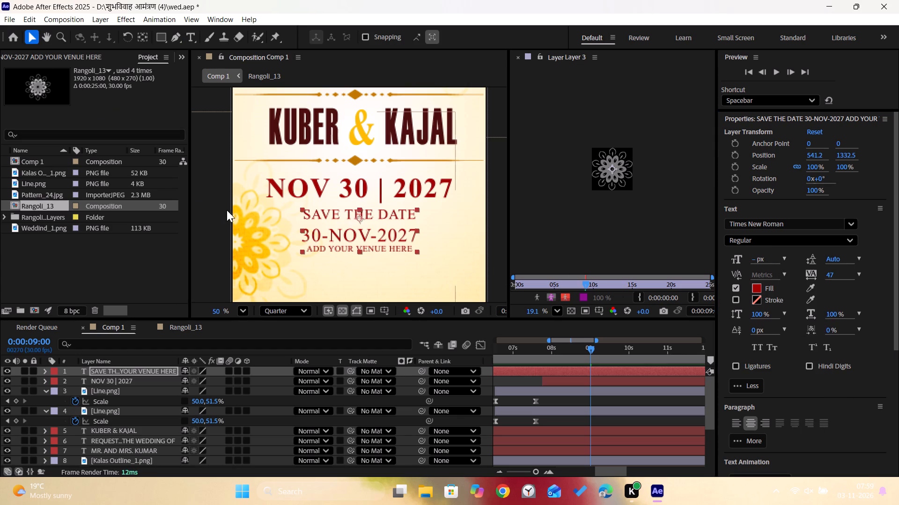
pyautogui.click(451, 257)
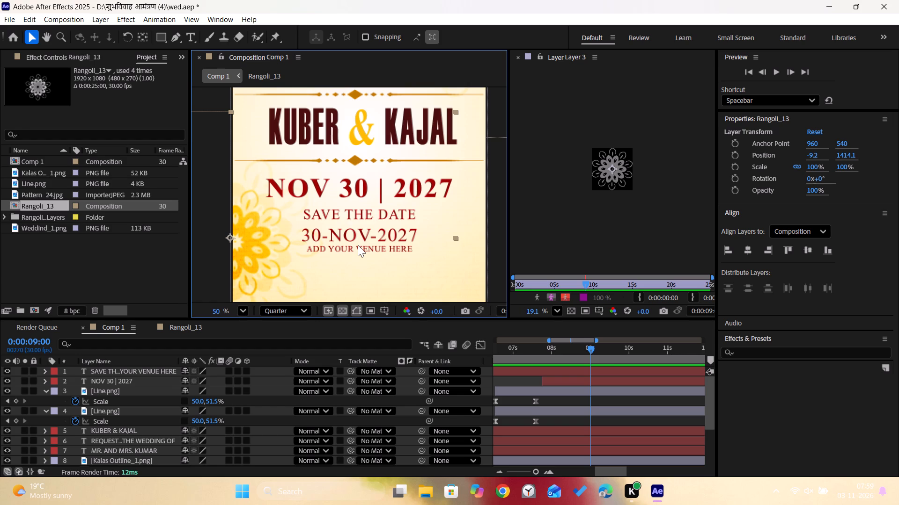
# Fill the NOV 30 | 2027 text with golden yellow sampled from the rangoli flower and darken the shade slightly.
pyautogui.click(320, 182)
pyautogui.click(144, 381)
pyautogui.click(755, 288)
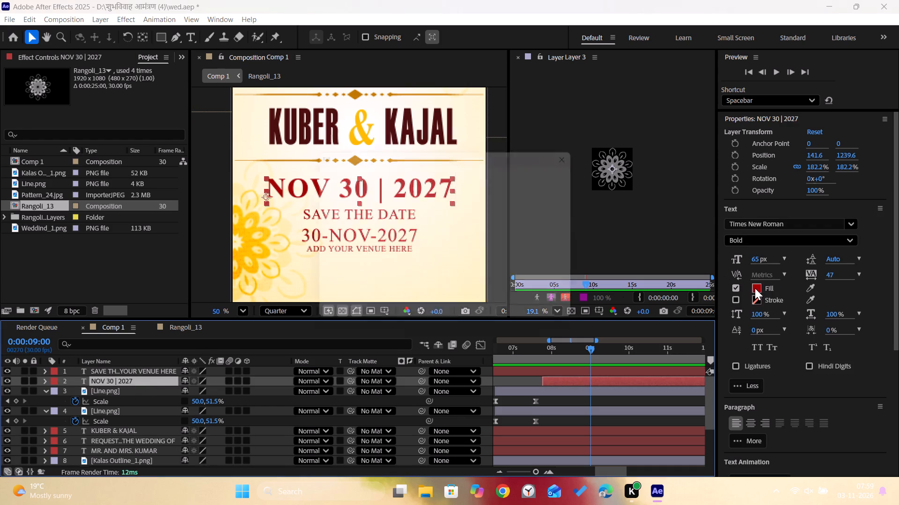
pyautogui.click(555, 231)
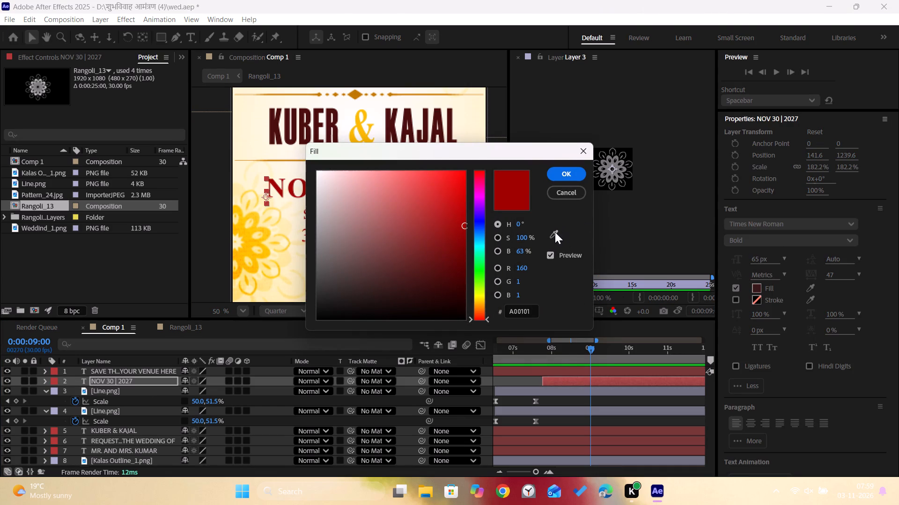
pyautogui.click(253, 246)
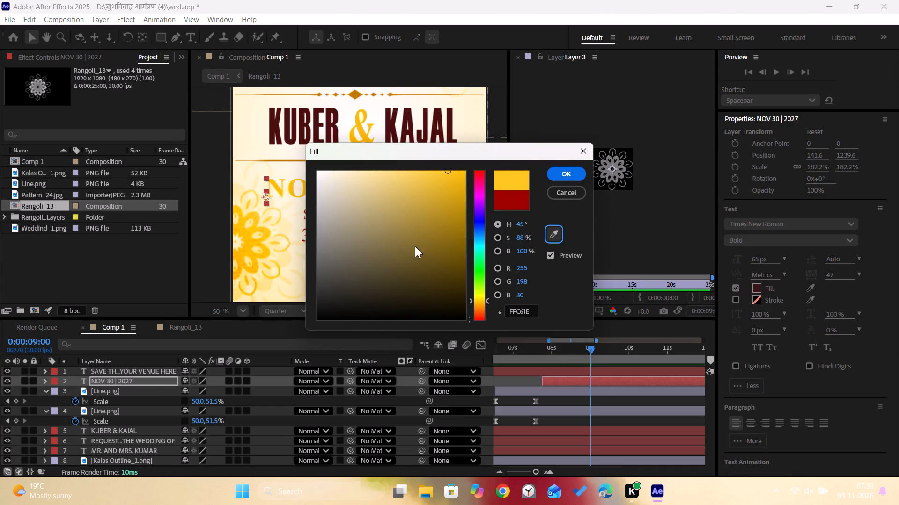
pyautogui.moveTo(449, 173); pyautogui.dragTo(458, 184)
pyautogui.click(570, 179)
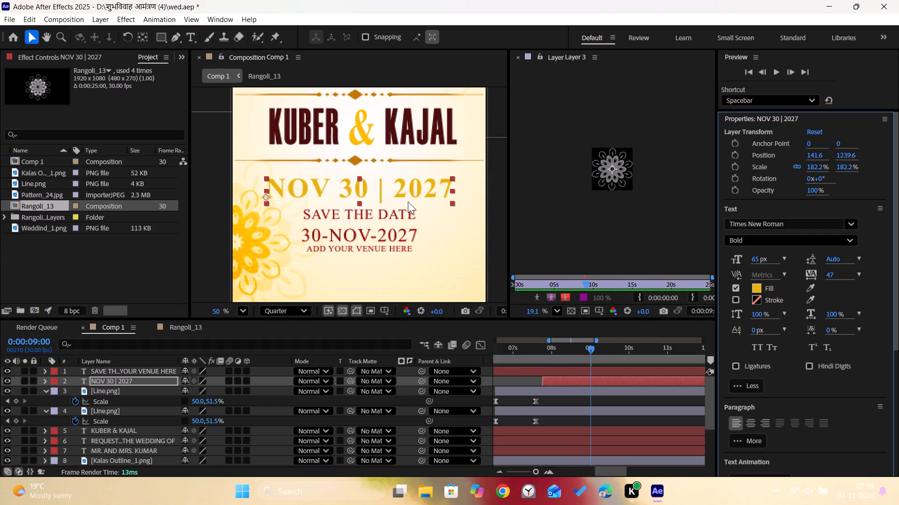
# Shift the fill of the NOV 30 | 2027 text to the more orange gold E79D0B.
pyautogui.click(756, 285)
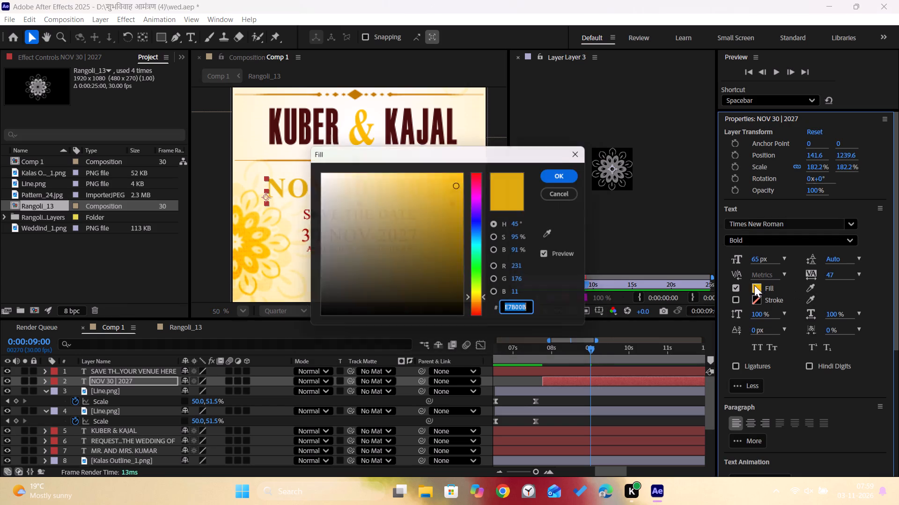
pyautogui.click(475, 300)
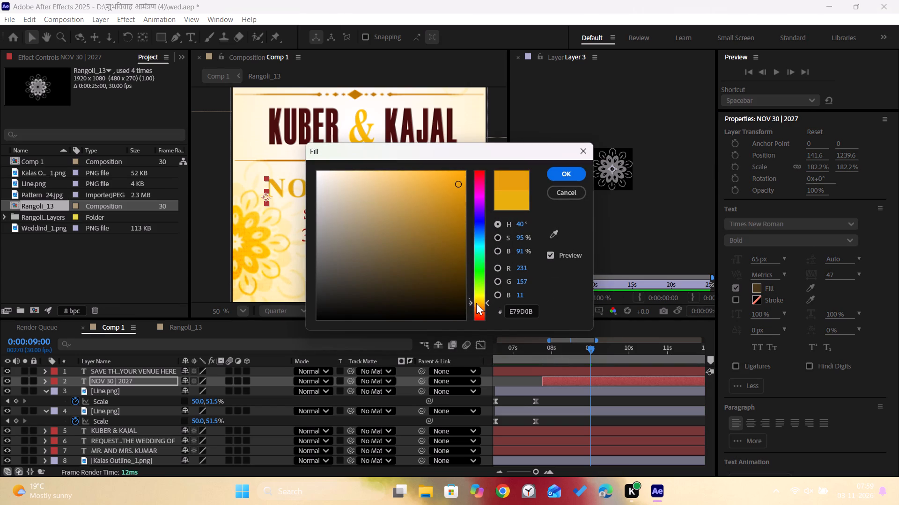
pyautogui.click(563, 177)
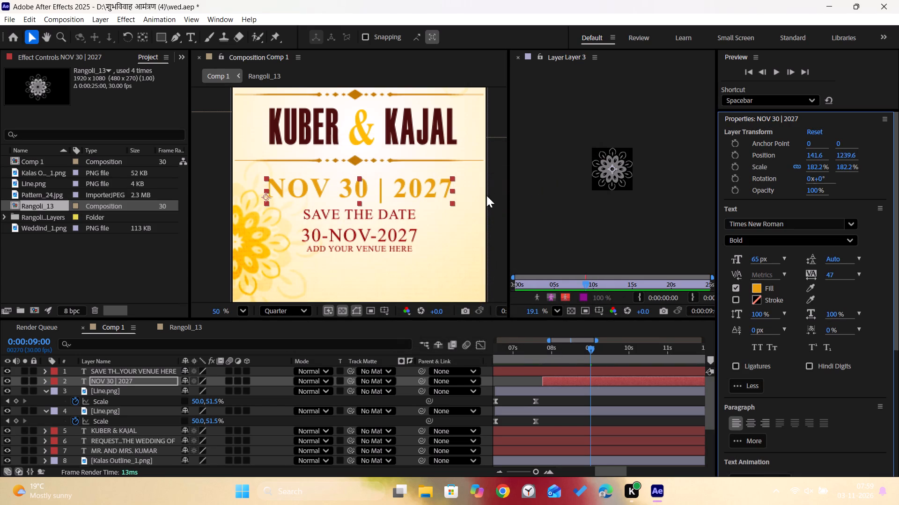
# Fill only the 30-NOV-2027 line of the save-the-date text with bright orange FF8800.
pyautogui.doubleClick(382, 233)
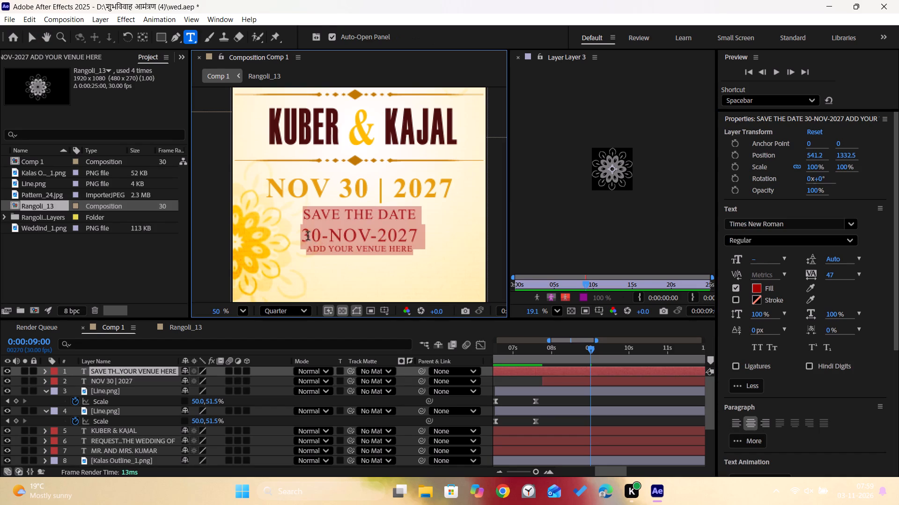
pyautogui.moveTo(308, 236); pyautogui.dragTo(419, 236)
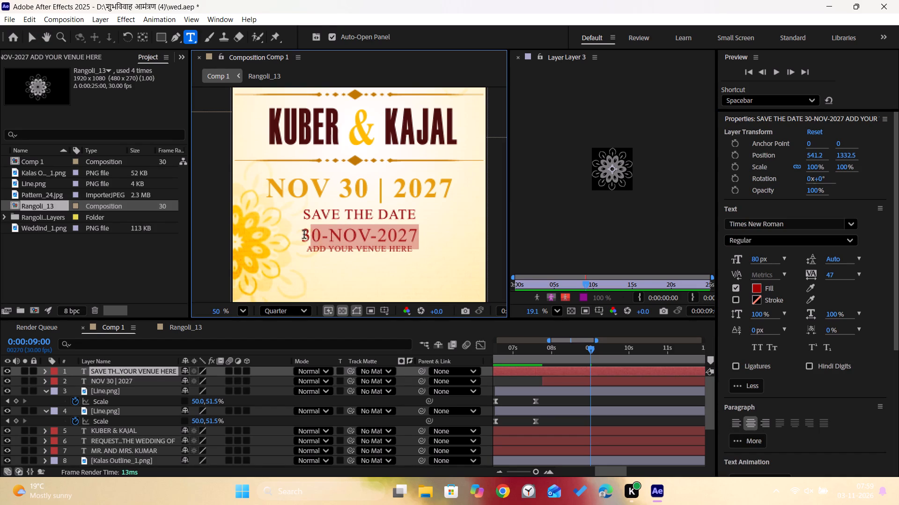
pyautogui.moveTo(304, 234); pyautogui.dragTo(428, 234)
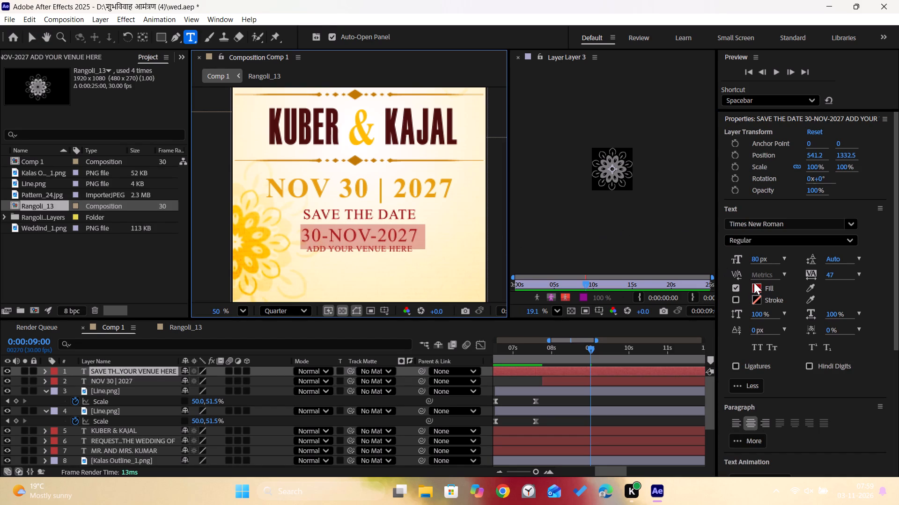
pyautogui.click(756, 286)
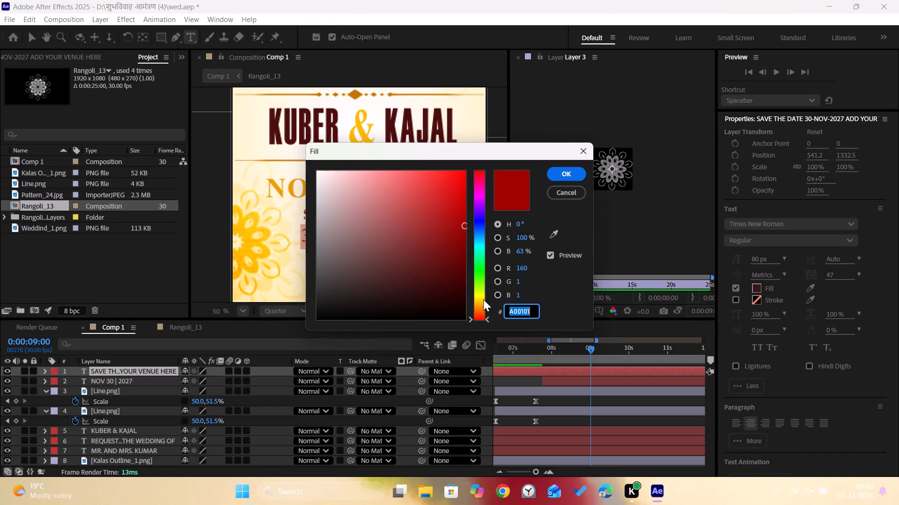
pyautogui.moveTo(481, 302); pyautogui.dragTo(481, 306)
pyautogui.moveTo(451, 234); pyautogui.dragTo(529, 159)
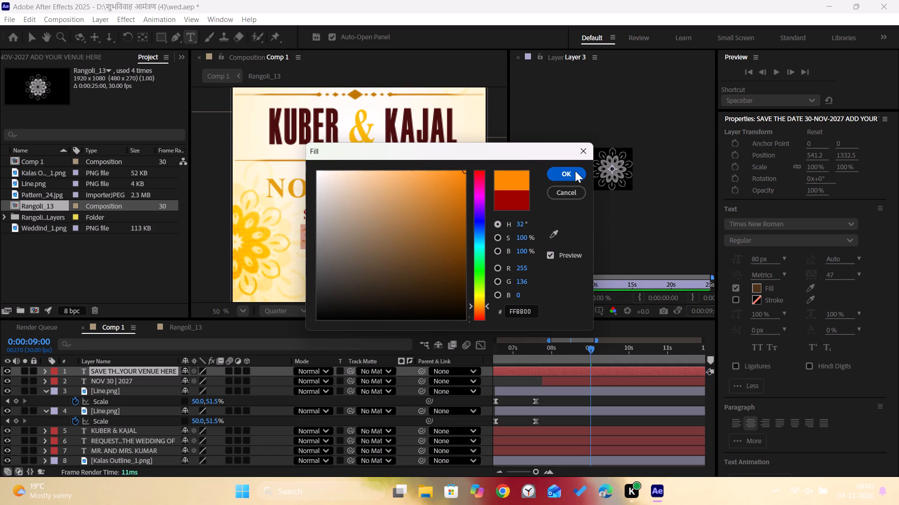
pyautogui.click(575, 171)
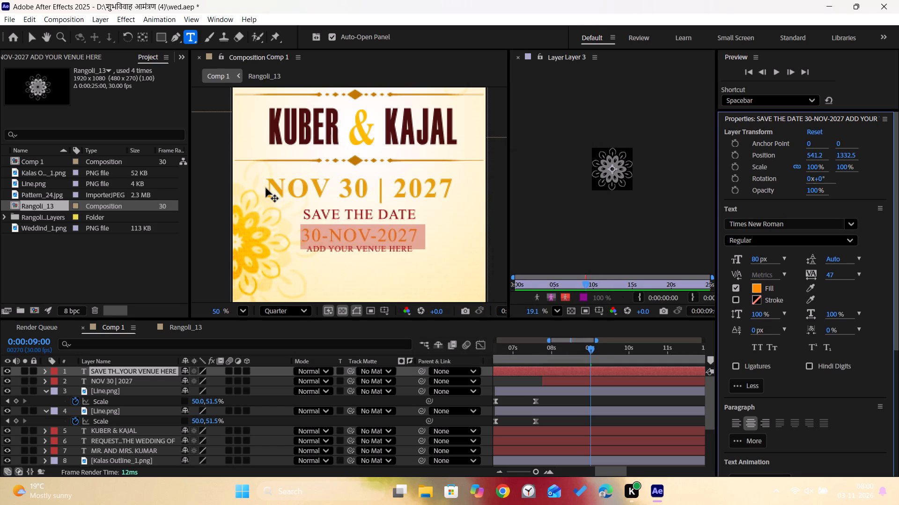
# Change the fill of the NOV 30 | 2027 text to orange gold E7950B.
pyautogui.click(273, 190)
pyautogui.doubleClick(273, 190)
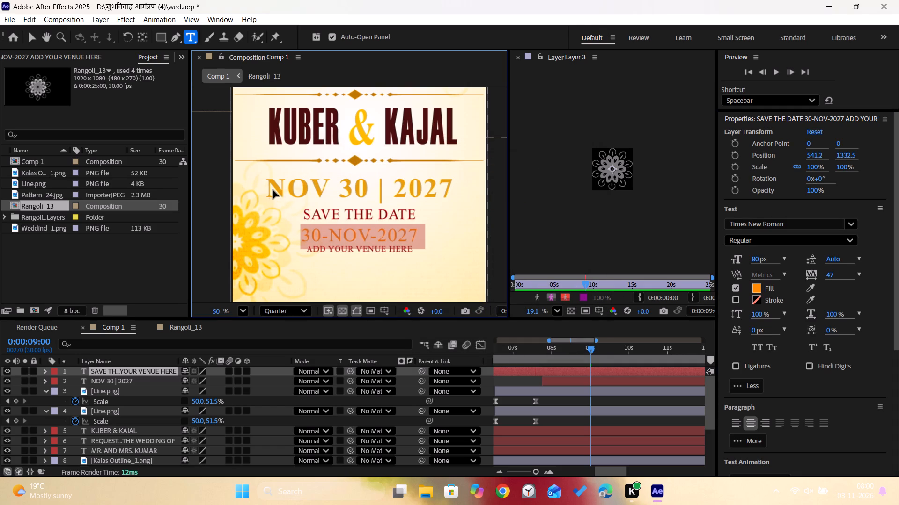
pyautogui.click(175, 381)
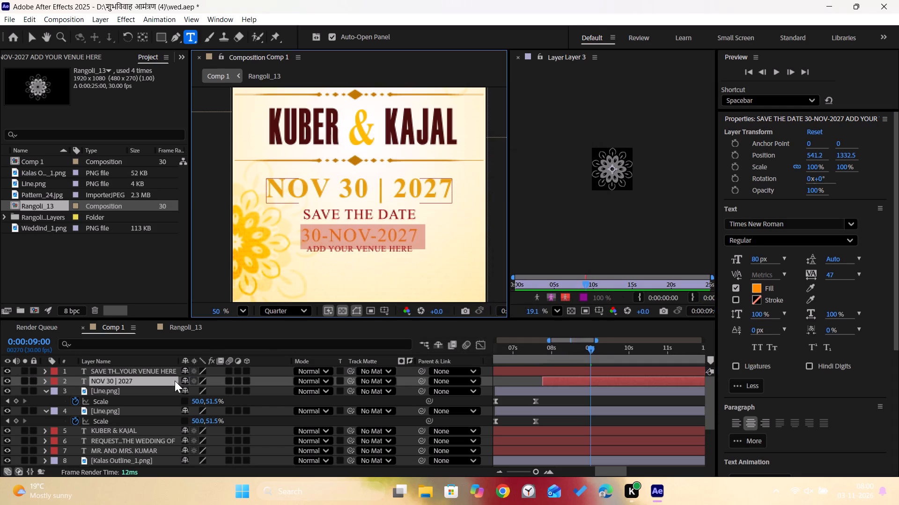
pyautogui.click(758, 285)
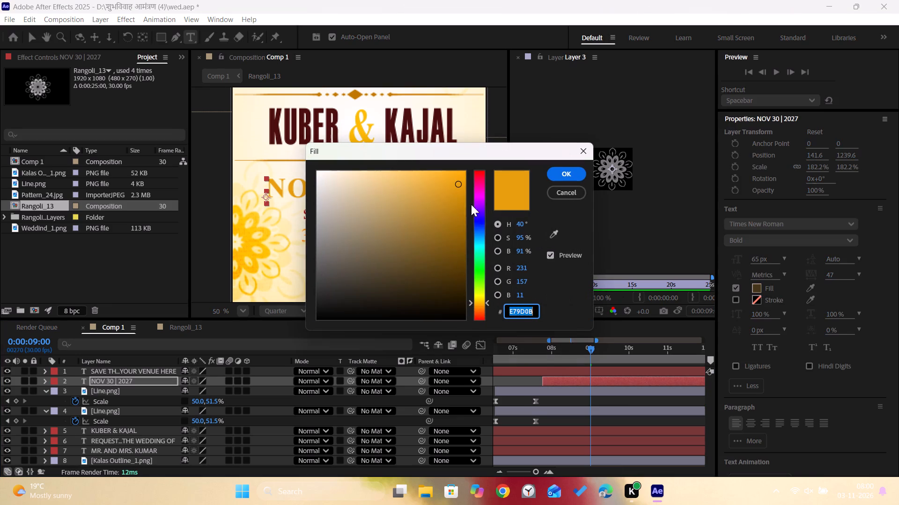
pyautogui.click(479, 304)
pyautogui.click(569, 173)
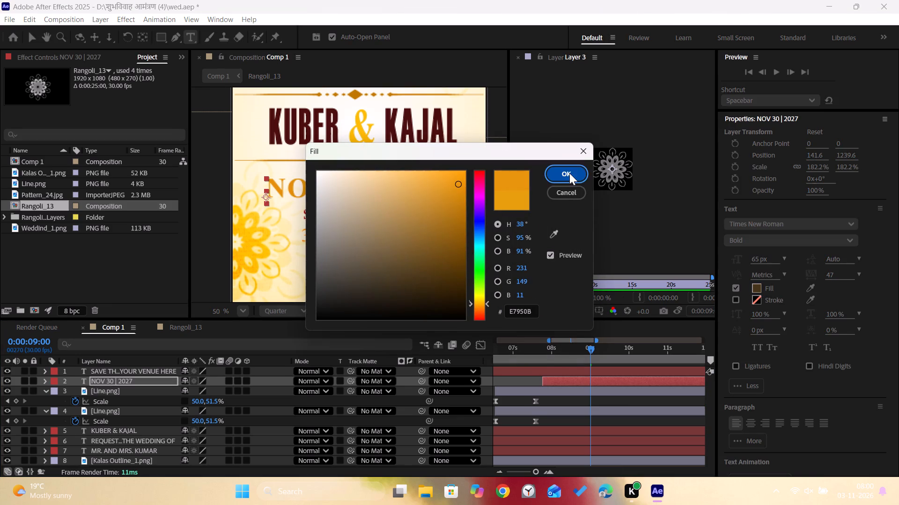
# Return to Comp 1 and close the Layer 3 viewer.
pyautogui.click(536, 228)
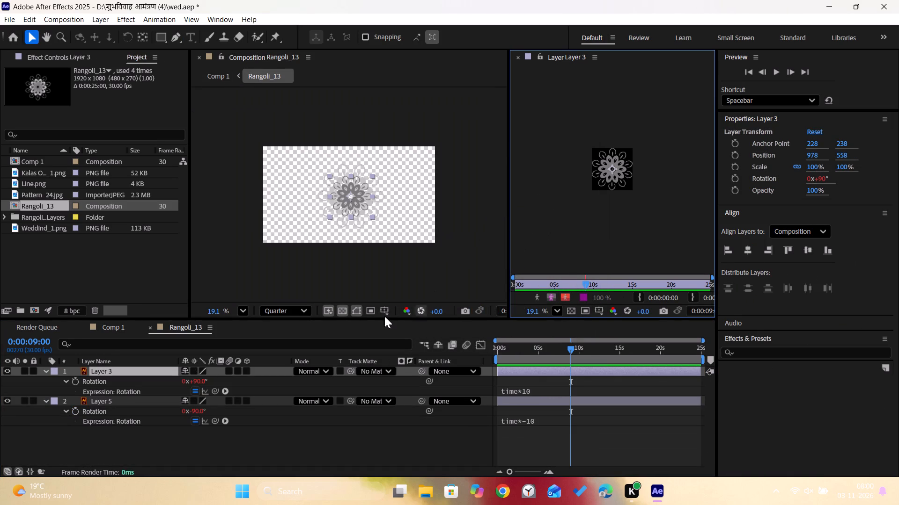
pyautogui.click(110, 325)
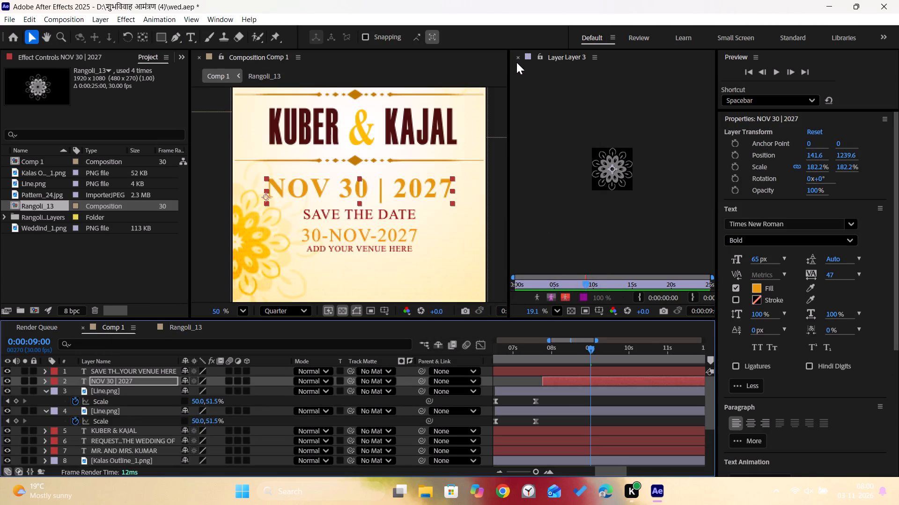
pyautogui.click(516, 59)
# Recolour the MR. AND MRS. KUMAR text from orange to a golden yellow fill, FFB800.
pyautogui.moveTo(518, 160); pyautogui.dragTo(518, 196, button='middle')
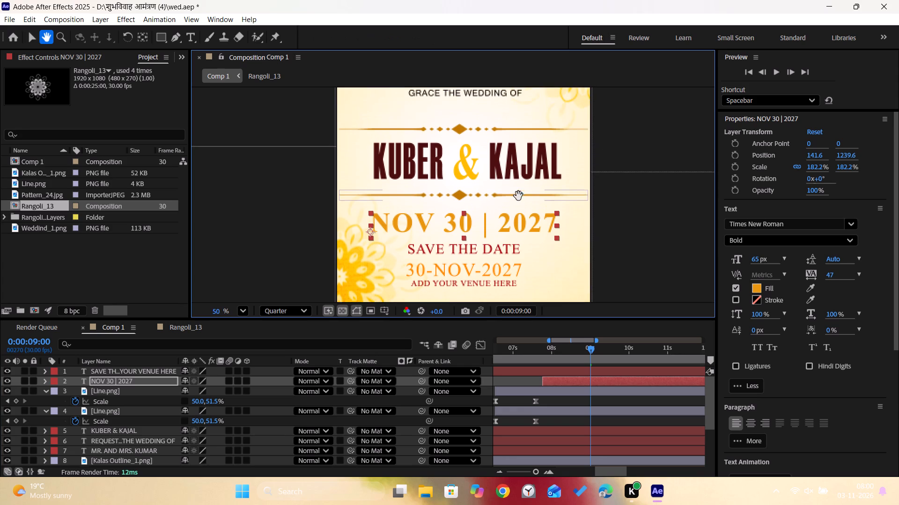
pyautogui.moveTo(518, 196); pyautogui.dragTo(517, 196, button='middle')
pyautogui.moveTo(502, 162); pyautogui.dragTo(511, 279, button='middle')
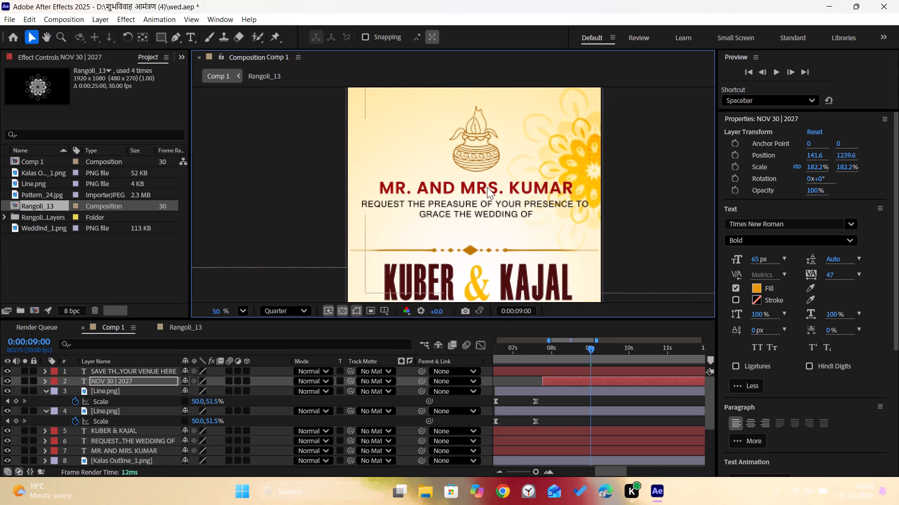
pyautogui.click(486, 185)
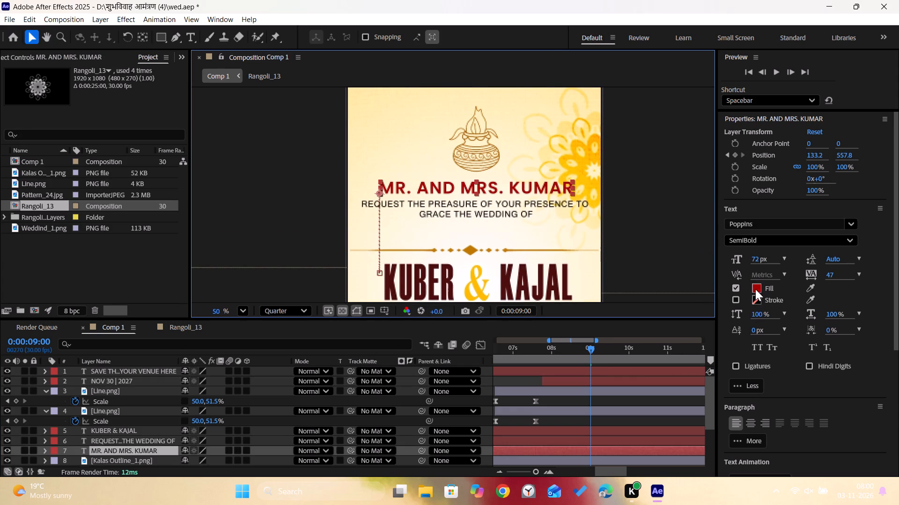
pyautogui.click(755, 289)
pyautogui.moveTo(476, 301); pyautogui.dragTo(480, 309)
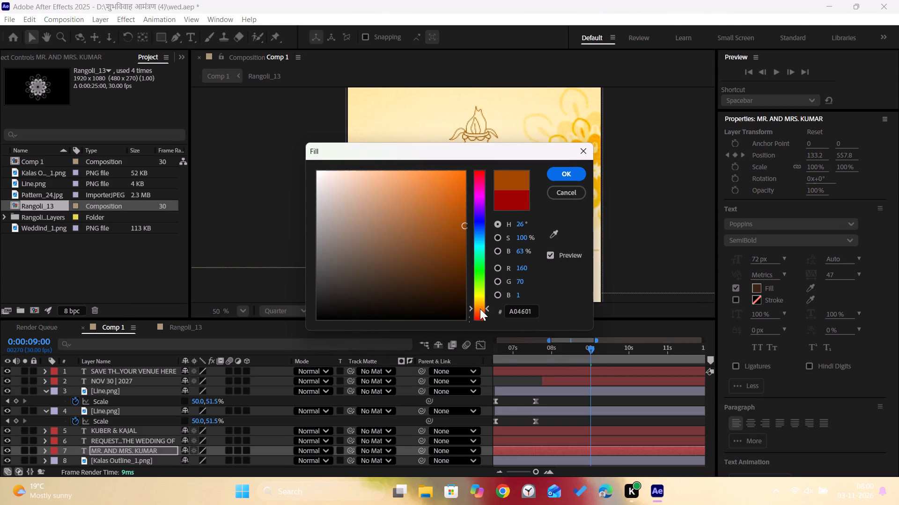
pyautogui.moveTo(456, 207); pyautogui.dragTo(504, 156)
pyautogui.click(562, 173)
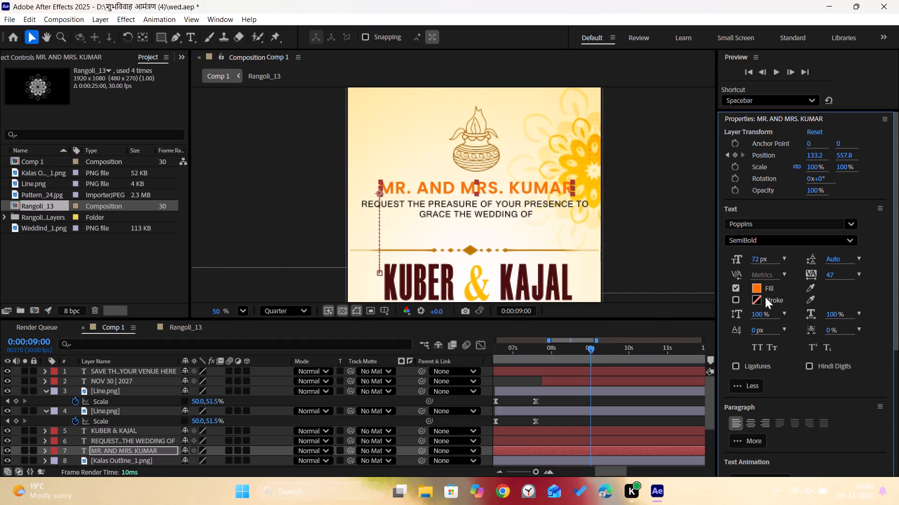
pyautogui.click(755, 284)
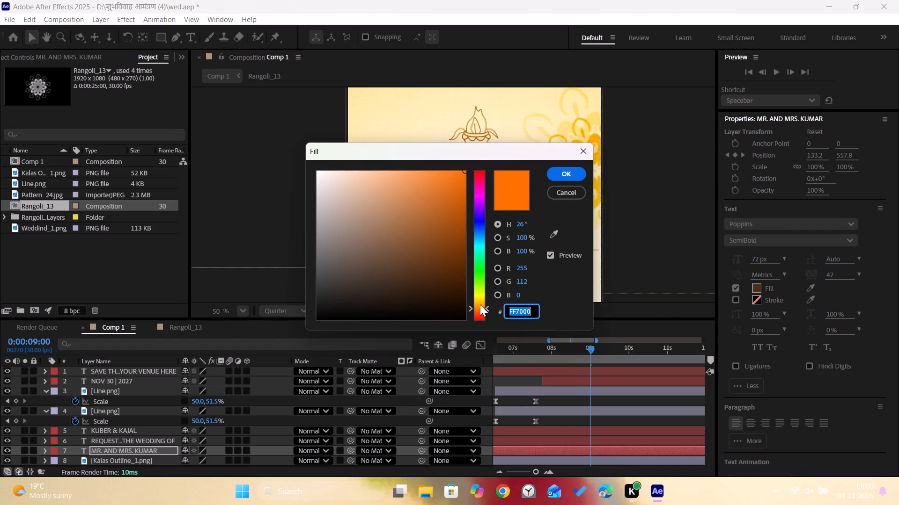
pyautogui.click(480, 304)
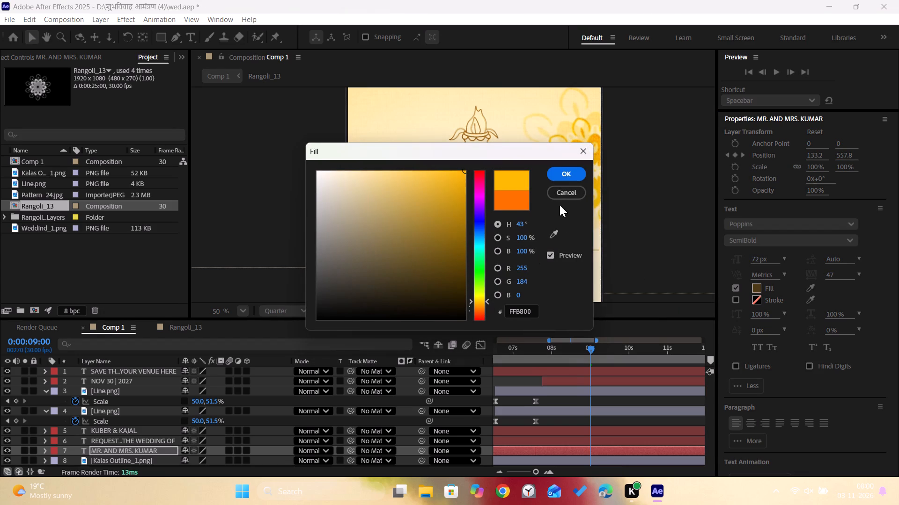
pyautogui.click(561, 175)
pyautogui.click(636, 247)
# Enlarge the ADD YOUR VENUE HERE line to 60 px and finish editing the text.
pyautogui.moveTo(592, 249); pyautogui.dragTo(584, 229, button='middle')
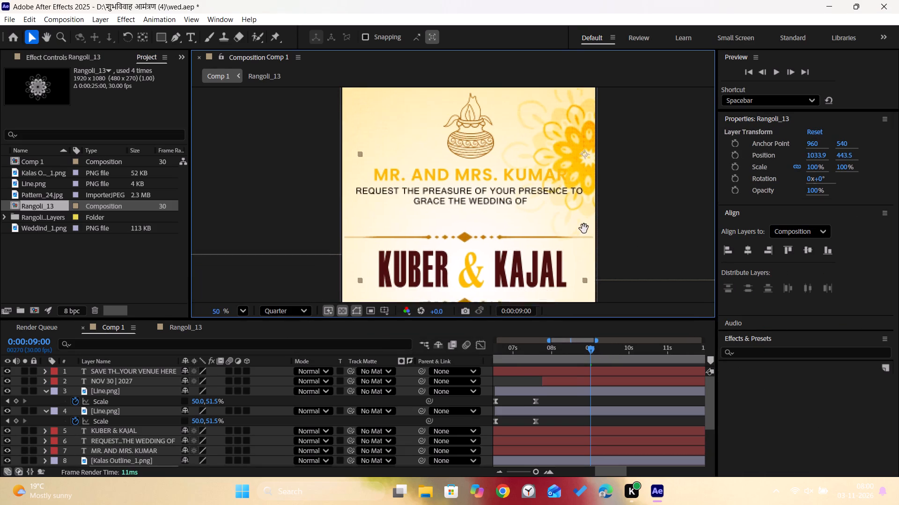
pyautogui.moveTo(584, 229); pyautogui.dragTo(546, 133, button='middle')
pyautogui.moveTo(568, 213); pyautogui.dragTo(566, 213, button='middle')
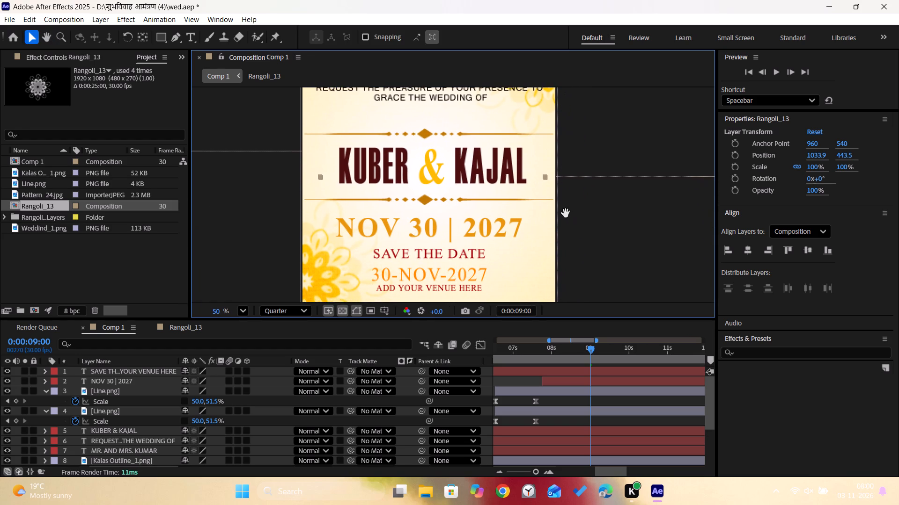
pyautogui.moveTo(566, 213); pyautogui.dragTo(559, 145, button='middle')
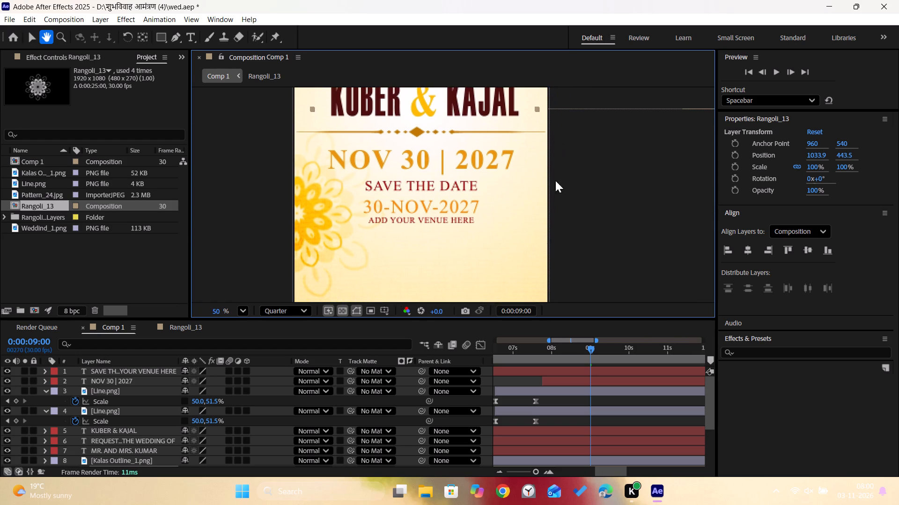
pyautogui.moveTo(558, 216); pyautogui.dragTo(560, 194, button='middle')
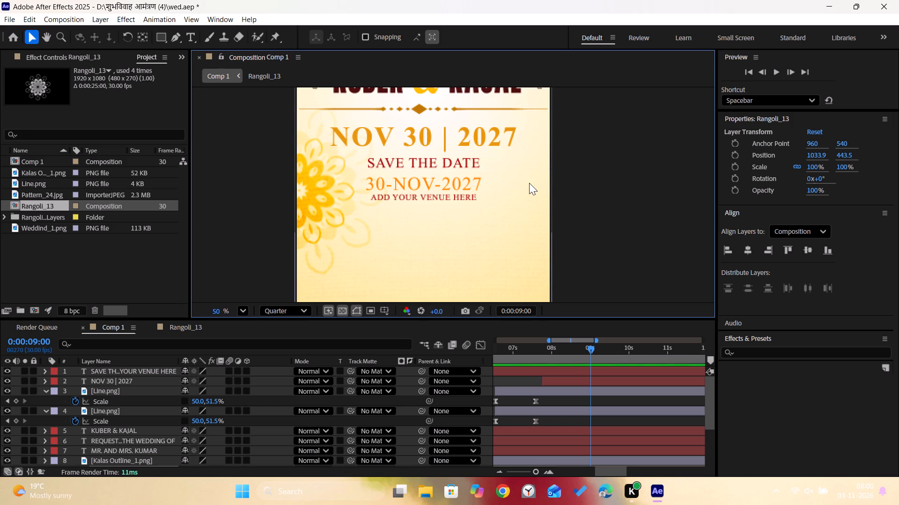
pyautogui.click(448, 198)
pyautogui.click(448, 198)
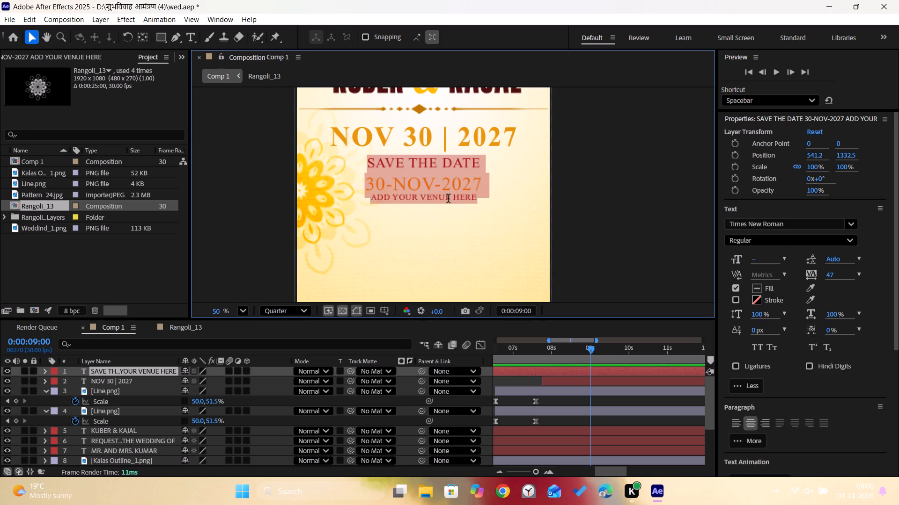
pyautogui.moveTo(372, 198); pyautogui.dragTo(477, 205)
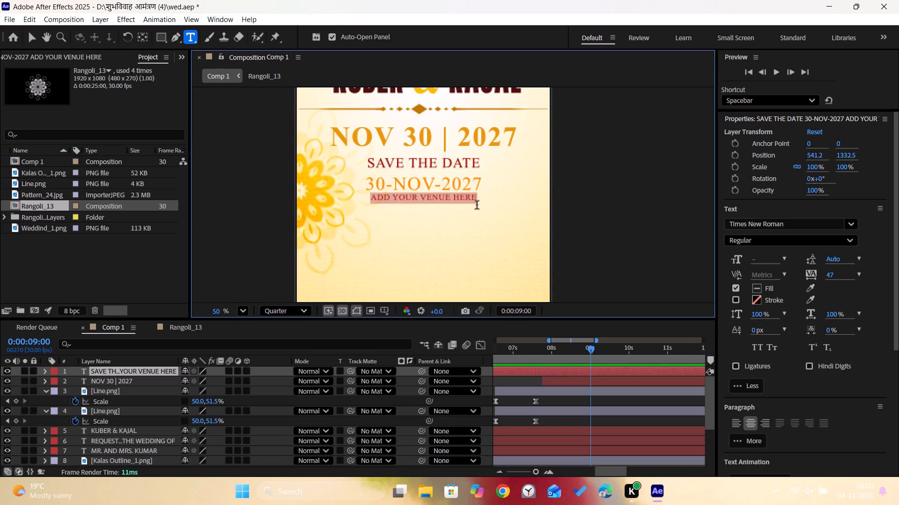
pyautogui.moveTo(477, 205); pyautogui.dragTo(480, 206)
pyautogui.click(753, 259)
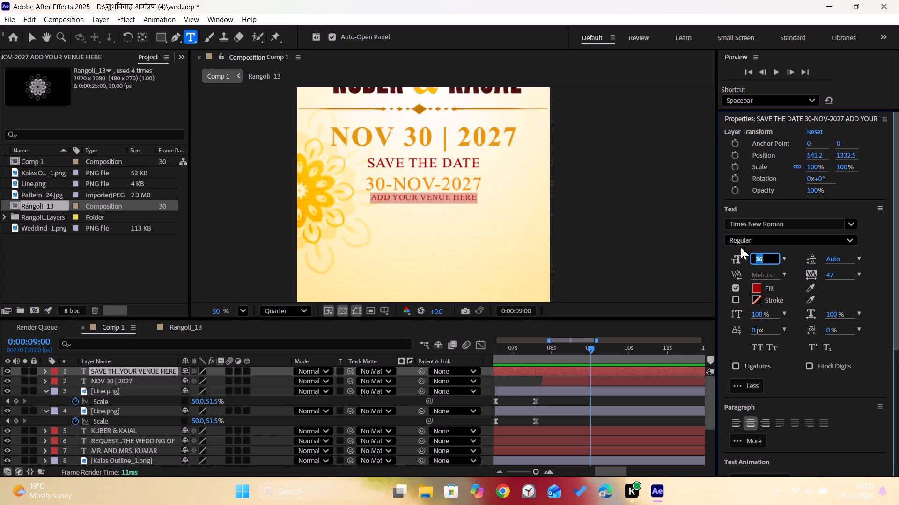
pyautogui.press('6')
pyautogui.press('0')
pyautogui.press('Return')
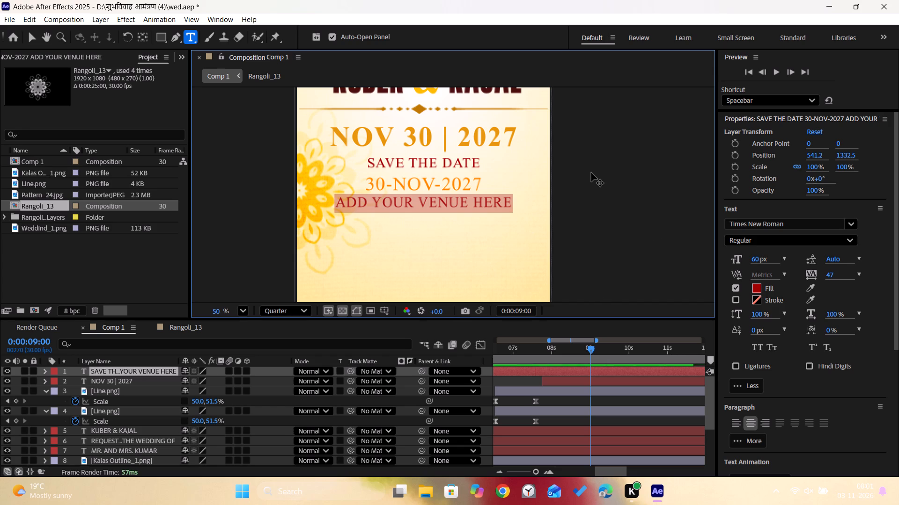
pyautogui.click(33, 38)
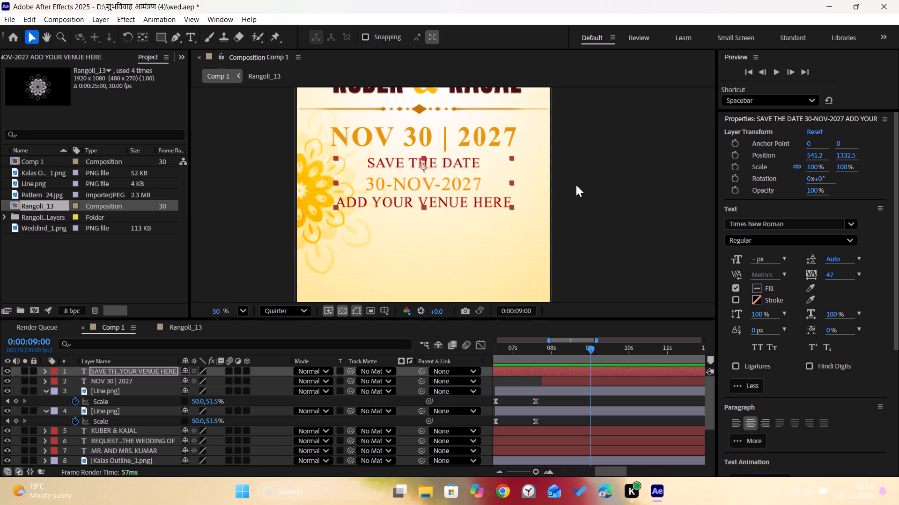
# Add the Weddind_1.png artwork to Comp 1 as the top layer, above the save-the-date text.
pyautogui.moveTo(243, 307); pyautogui.dragTo(236, 305)
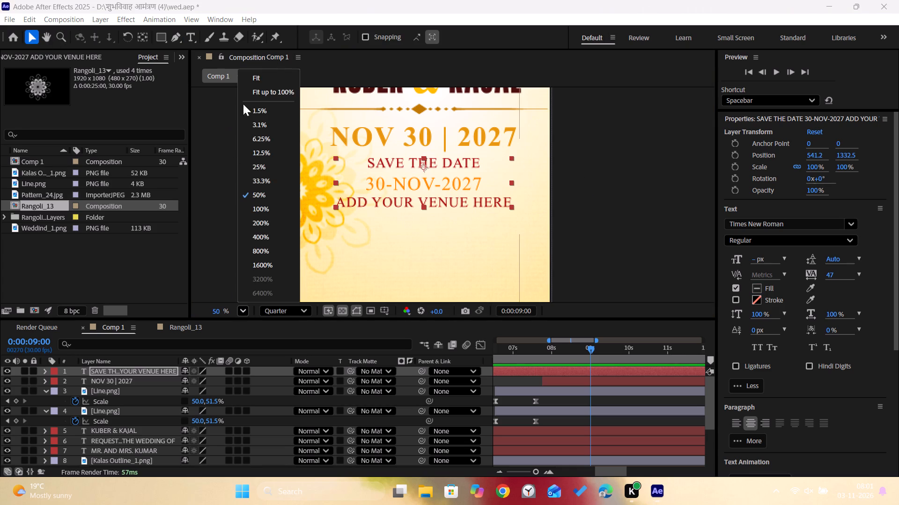
pyautogui.click(258, 82)
pyautogui.click(617, 237)
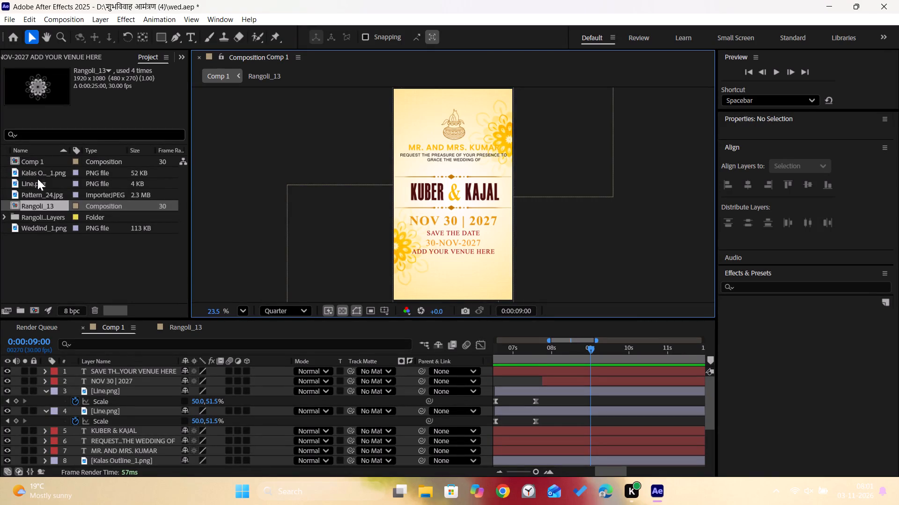
pyautogui.click(46, 225)
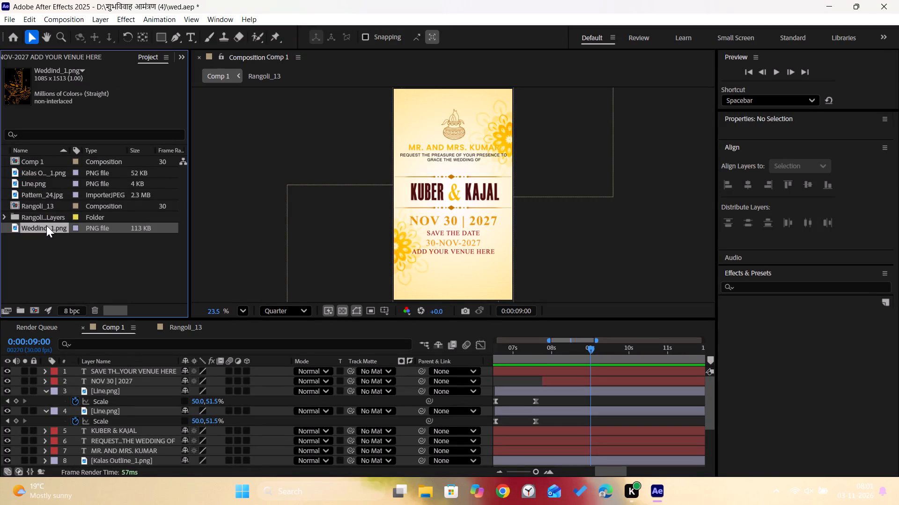
pyautogui.moveTo(46, 225); pyautogui.dragTo(81, 365)
pyautogui.moveTo(81, 365); pyautogui.dragTo(88, 368)
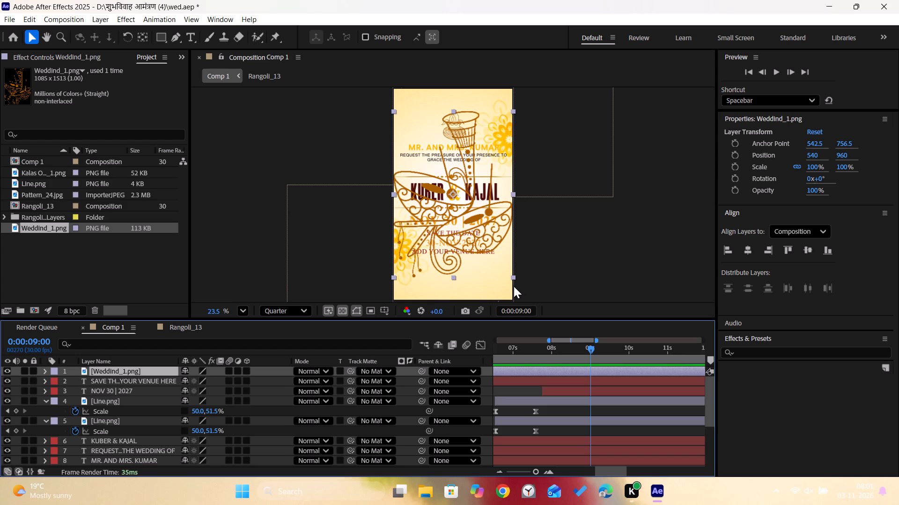
# Scale the wedding artwork down to about 18.4% and place it centred below the venue line, at about 540, 1713.5.
pyautogui.moveTo(511, 279); pyautogui.dragTo(500, 247)
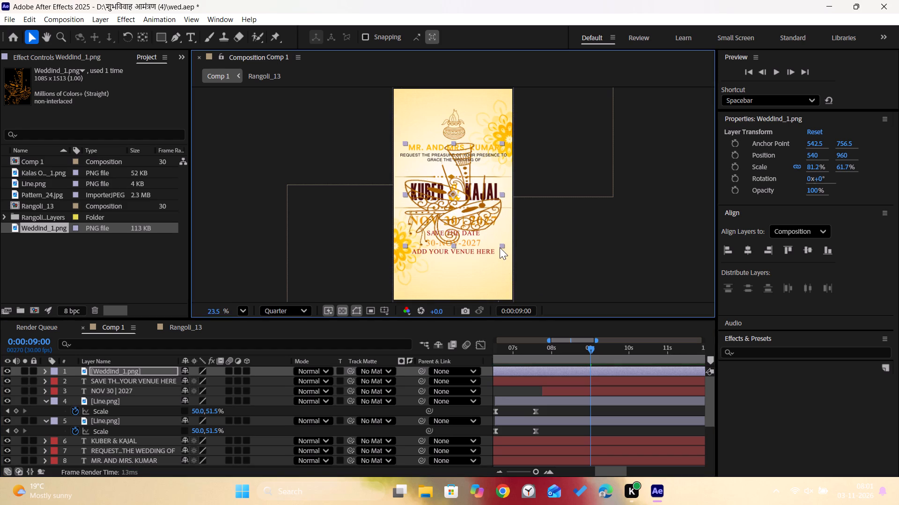
pyautogui.moveTo(500, 247); pyautogui.dragTo(466, 201)
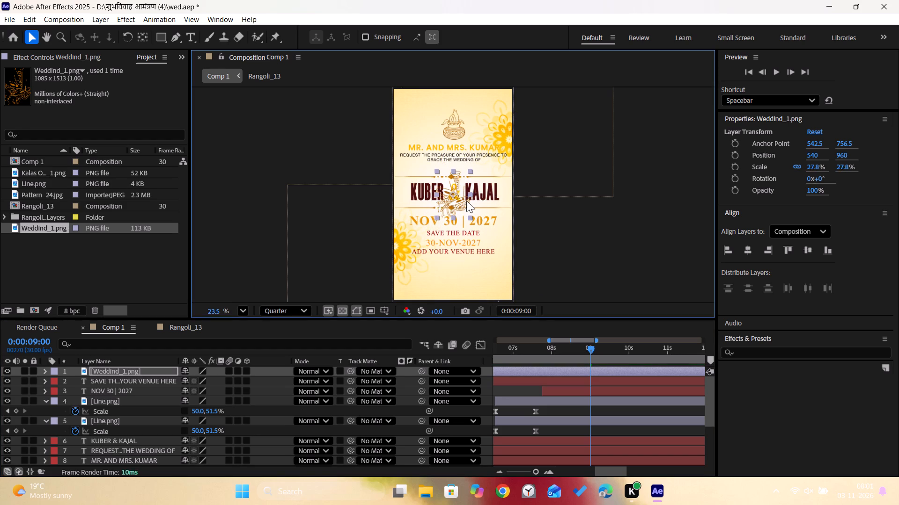
pyautogui.moveTo(466, 201); pyautogui.dragTo(464, 199)
pyautogui.moveTo(456, 204); pyautogui.dragTo(447, 262)
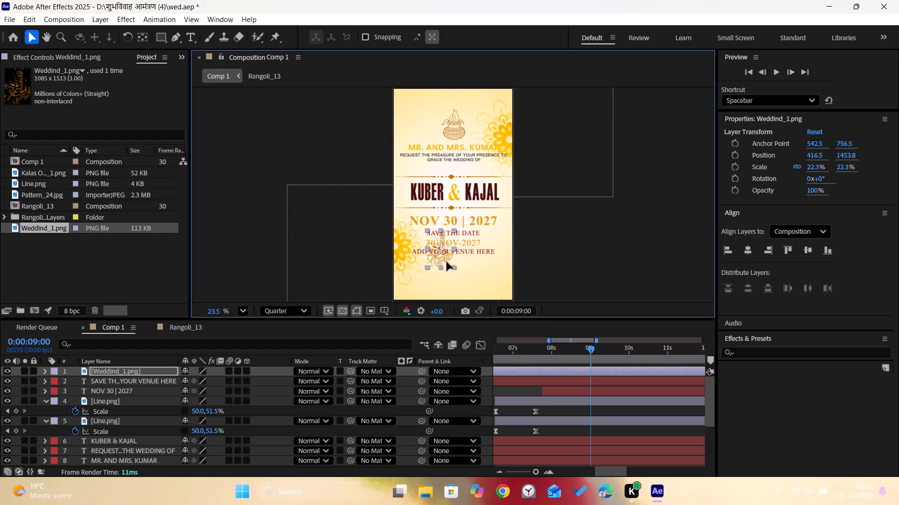
pyautogui.moveTo(447, 262); pyautogui.dragTo(453, 285)
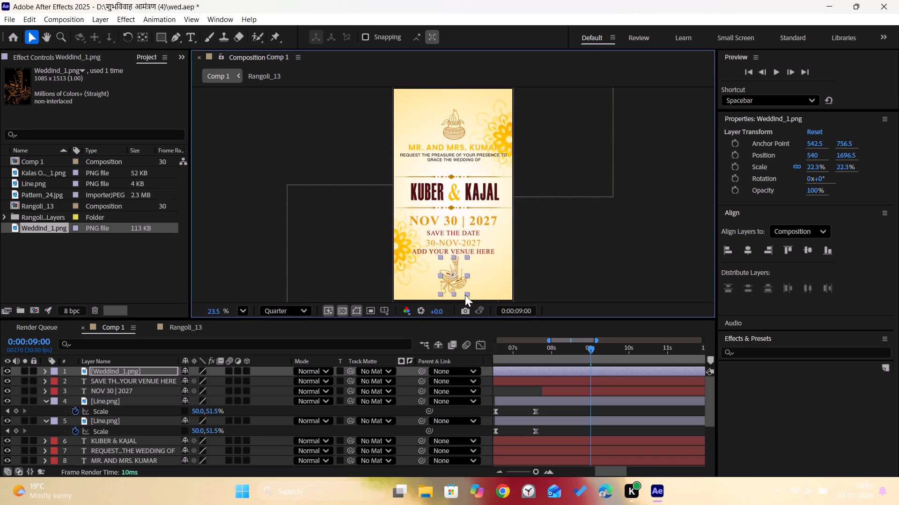
pyautogui.keyDown('shift'); pyautogui.moveTo(465, 295); pyautogui.dragTo(464, 288); pyautogui.keyUp('shift')
pyautogui.click(453, 280)
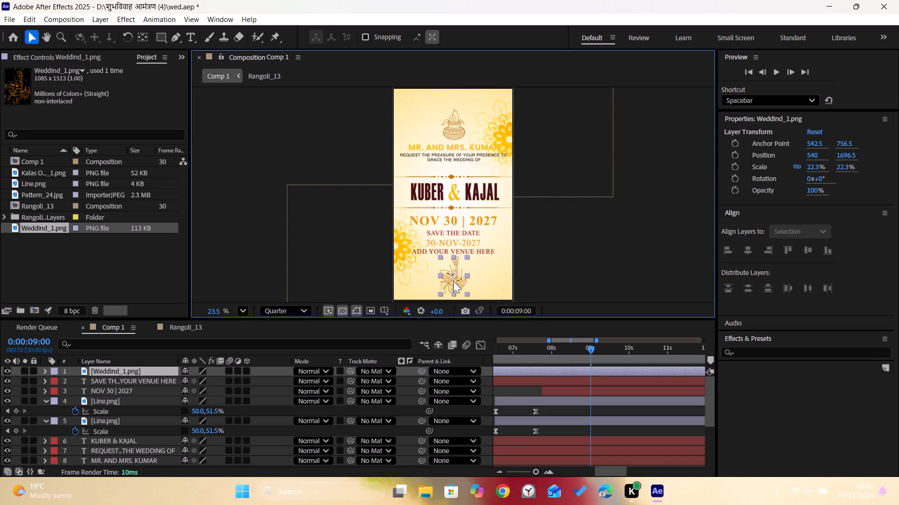
pyautogui.click(465, 292)
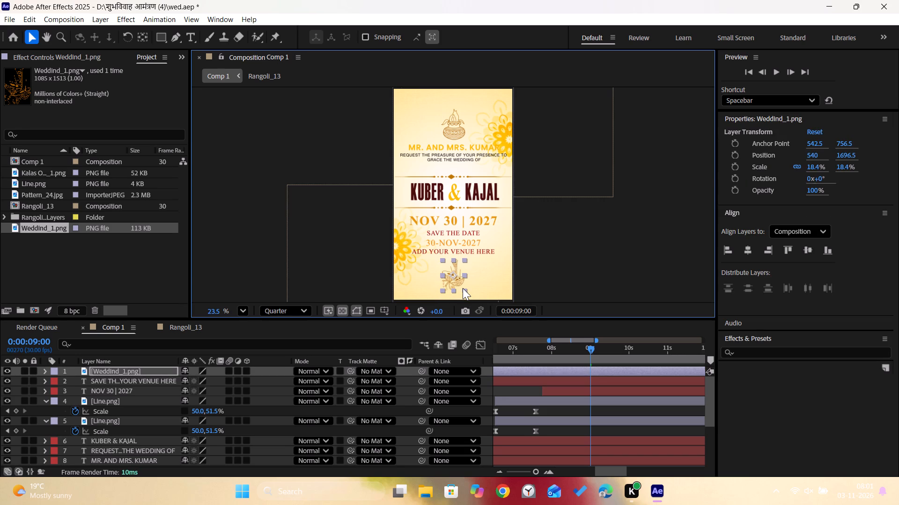
pyautogui.click(457, 278)
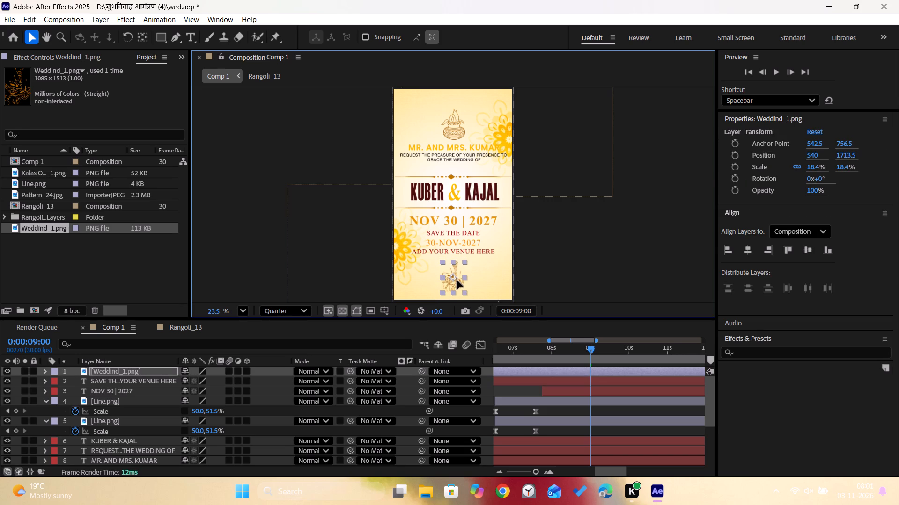
pyautogui.click(752, 256)
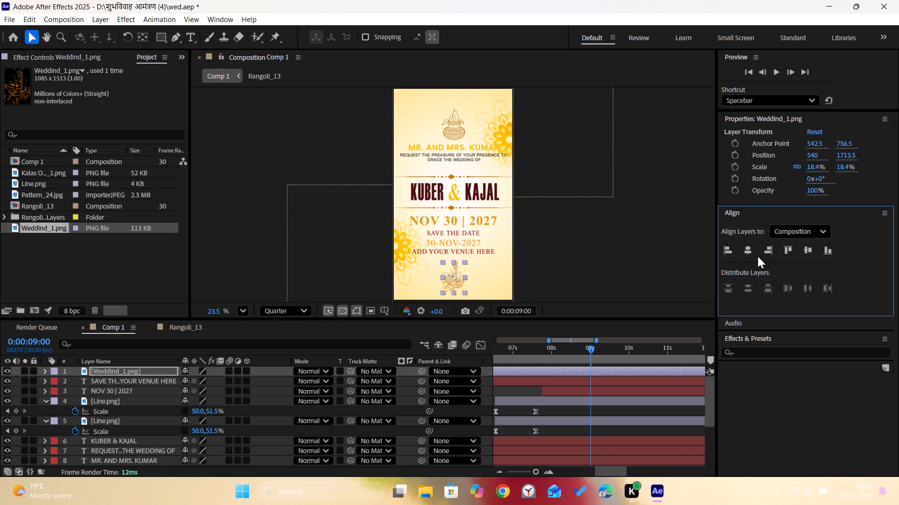
pyautogui.click(629, 243)
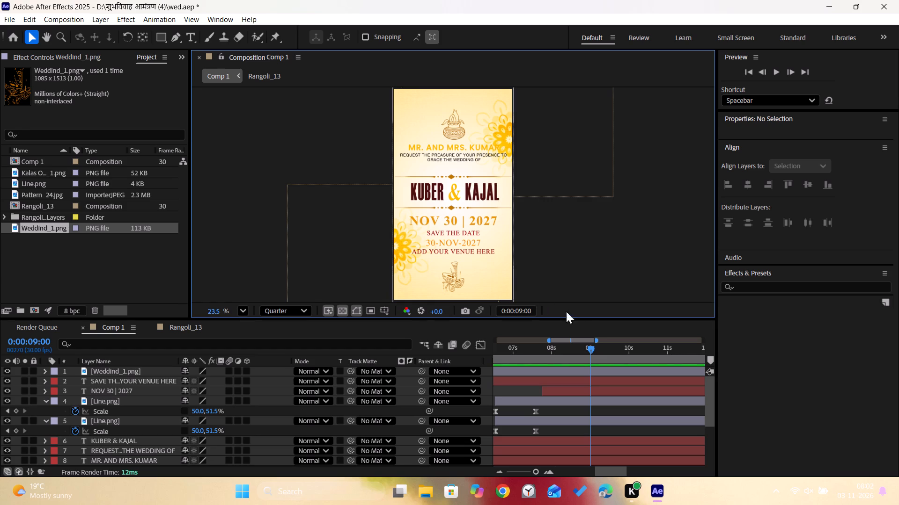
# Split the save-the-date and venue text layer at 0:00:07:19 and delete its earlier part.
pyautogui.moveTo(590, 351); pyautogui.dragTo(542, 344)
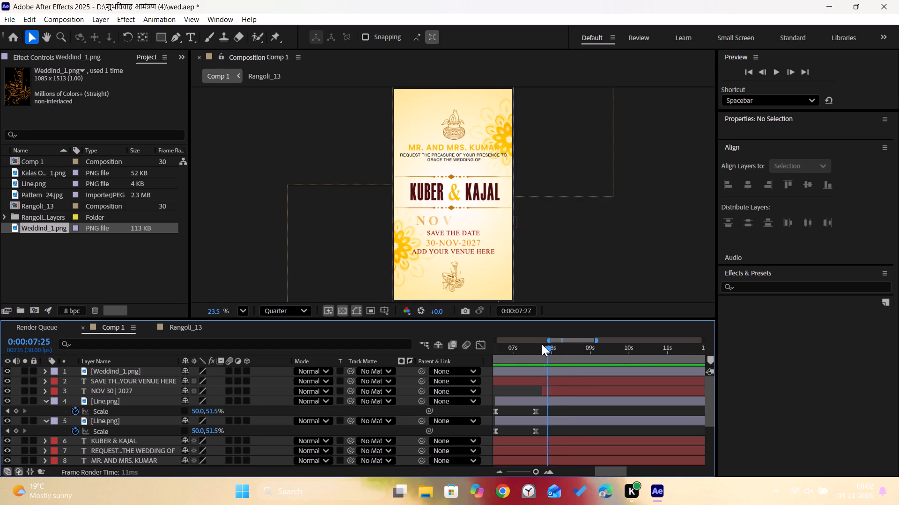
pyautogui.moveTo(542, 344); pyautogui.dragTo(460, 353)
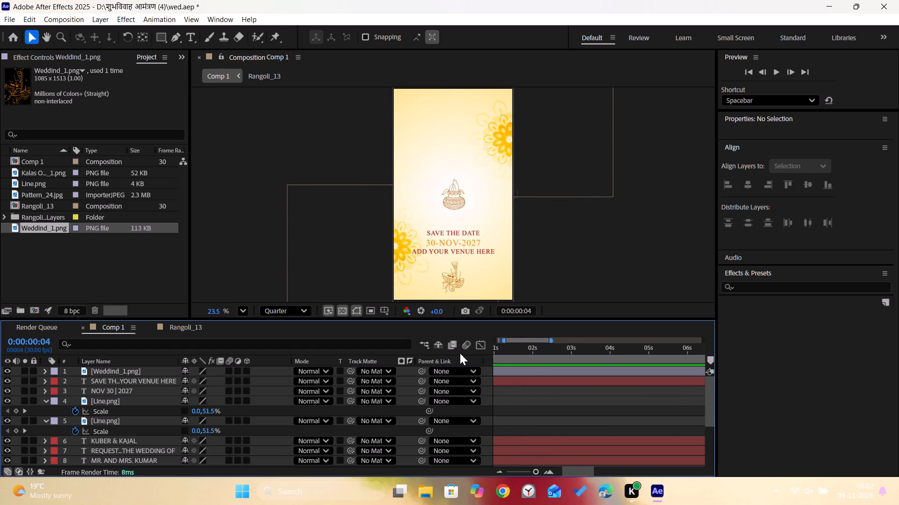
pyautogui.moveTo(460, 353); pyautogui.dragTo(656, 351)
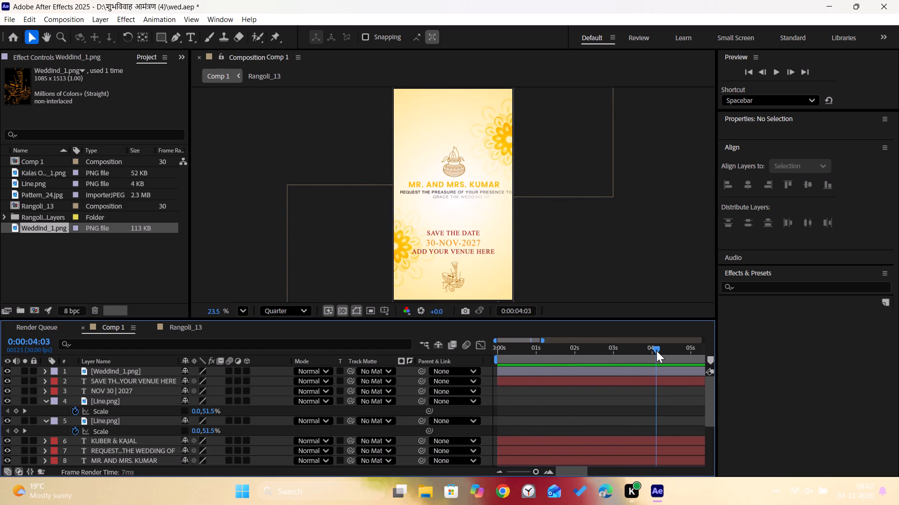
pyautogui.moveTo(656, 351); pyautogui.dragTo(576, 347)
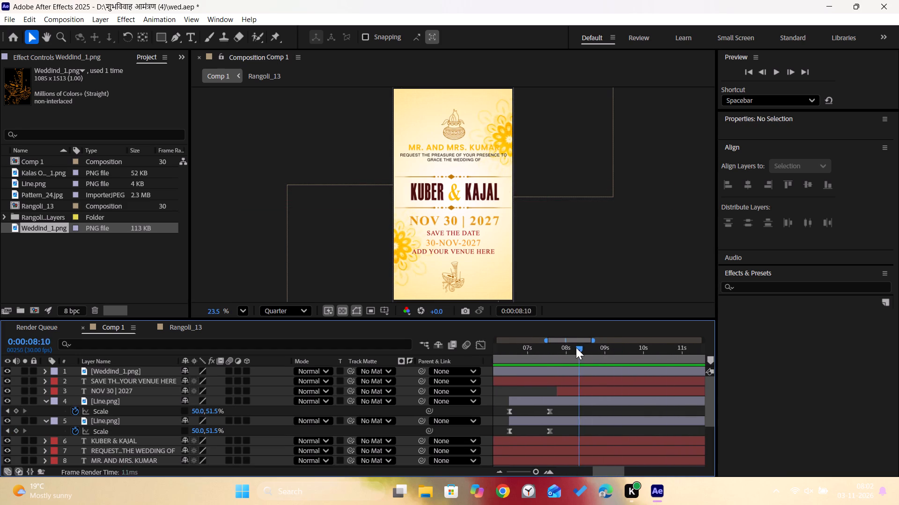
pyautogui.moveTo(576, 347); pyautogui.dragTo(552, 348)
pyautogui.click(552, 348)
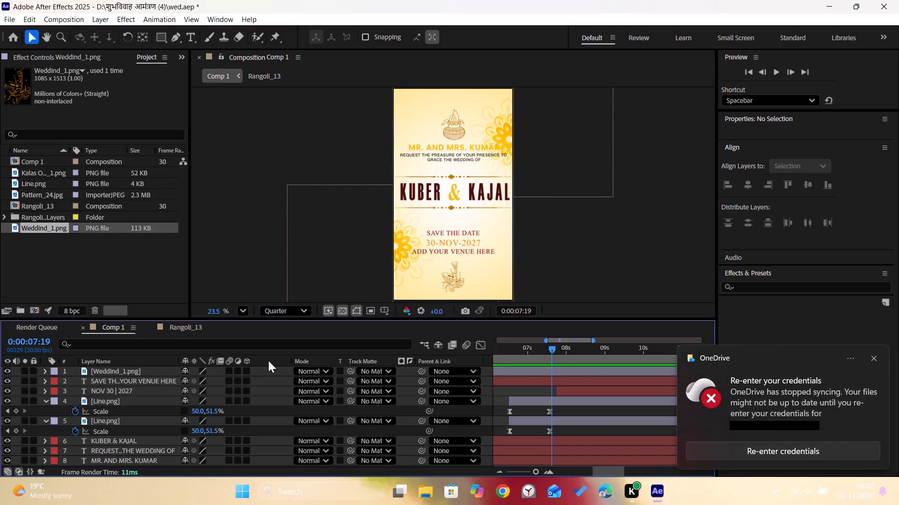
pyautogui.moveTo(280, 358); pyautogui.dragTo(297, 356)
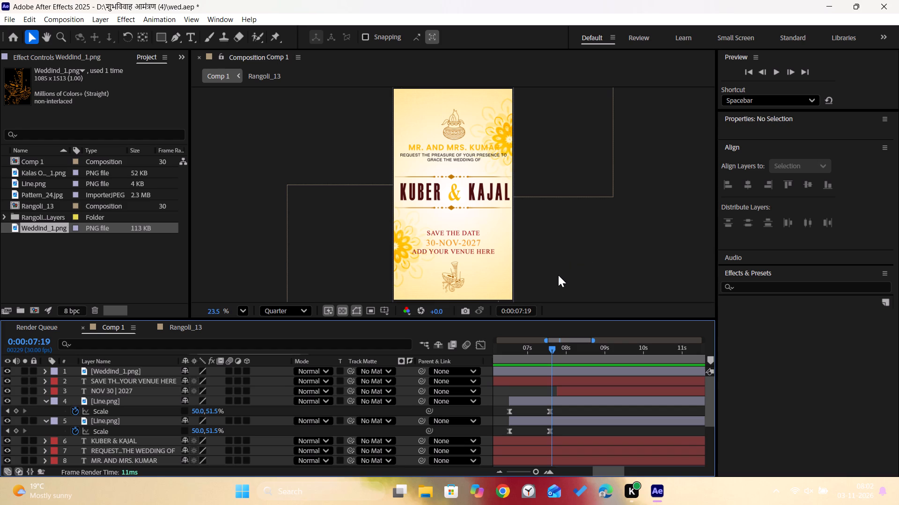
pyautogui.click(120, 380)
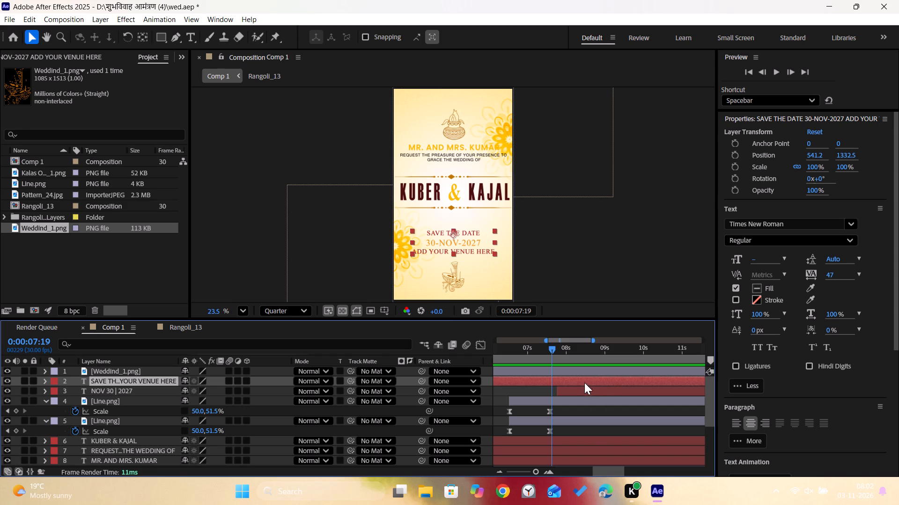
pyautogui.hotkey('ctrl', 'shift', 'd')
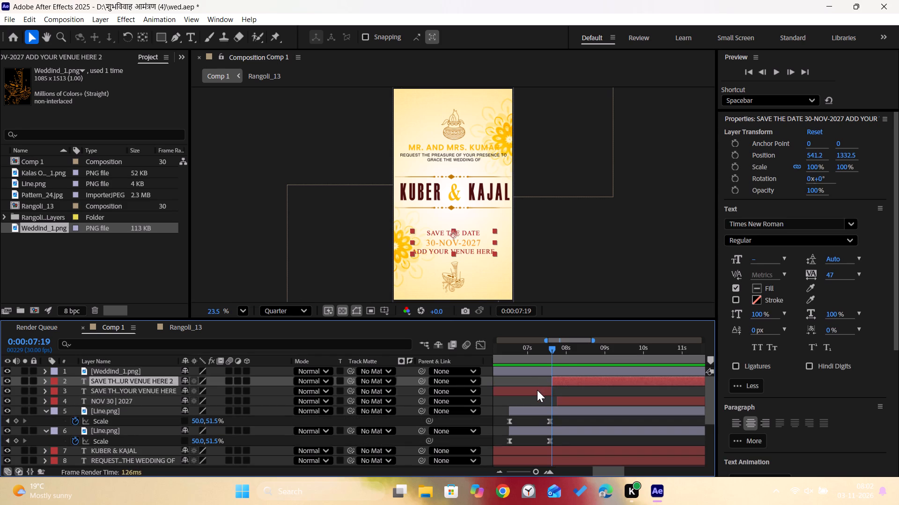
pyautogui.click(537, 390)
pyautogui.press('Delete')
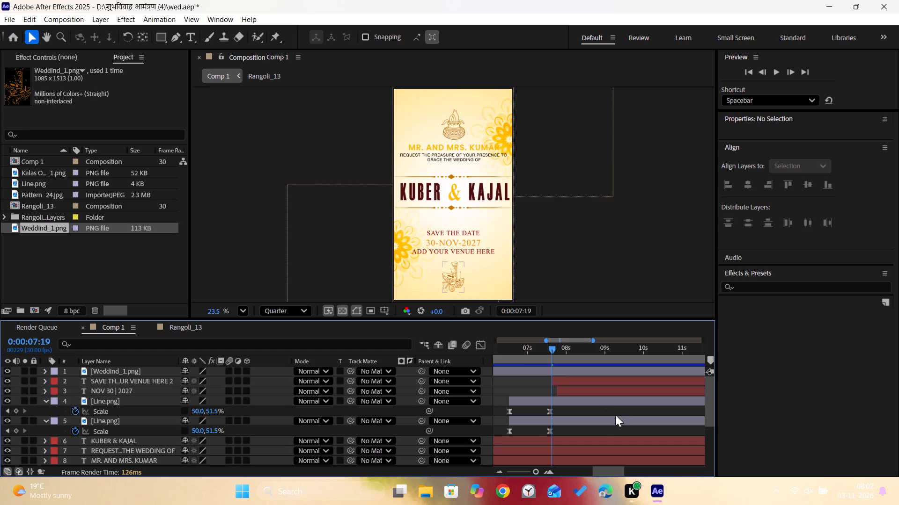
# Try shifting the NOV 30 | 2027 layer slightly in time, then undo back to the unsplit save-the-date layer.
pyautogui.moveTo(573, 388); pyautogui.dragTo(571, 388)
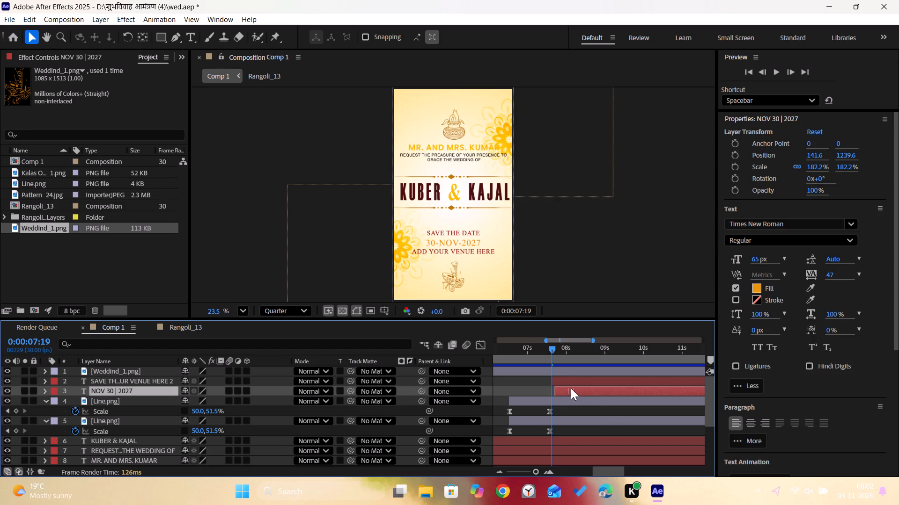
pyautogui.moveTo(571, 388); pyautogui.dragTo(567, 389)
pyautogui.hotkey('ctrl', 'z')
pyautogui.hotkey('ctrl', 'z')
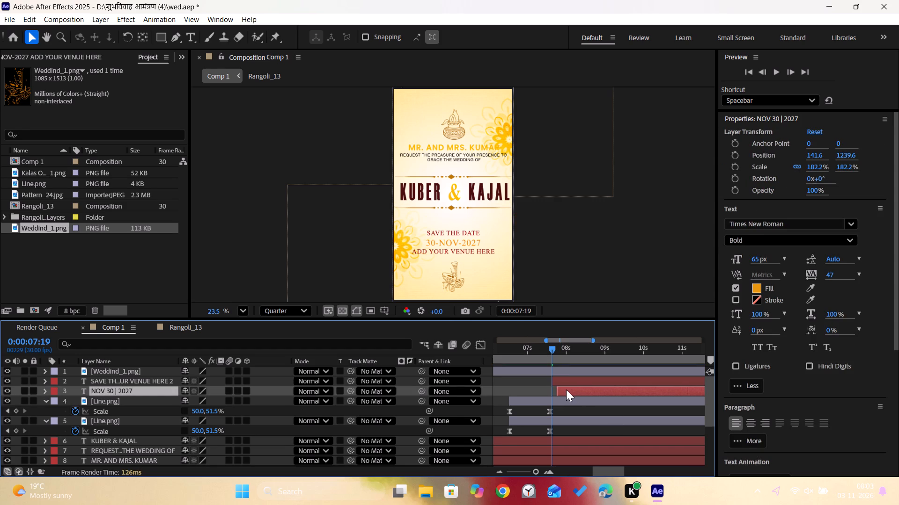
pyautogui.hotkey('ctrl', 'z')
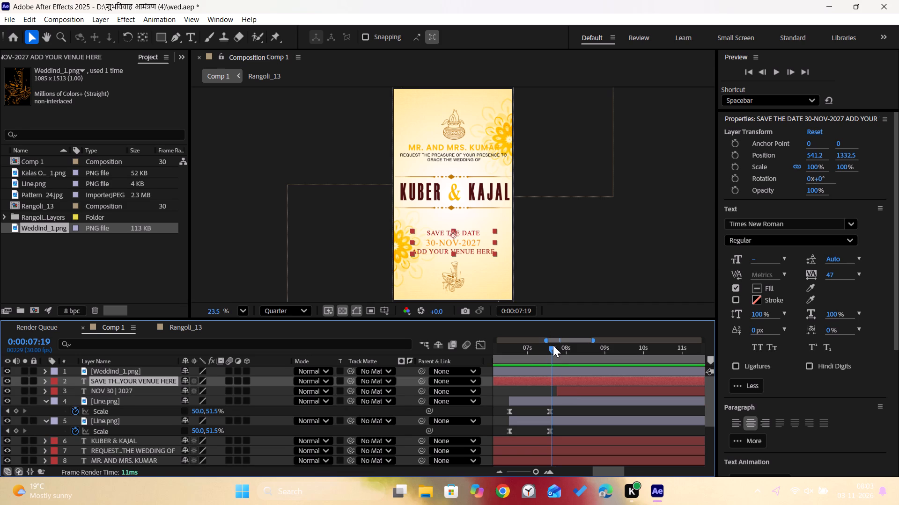
# Split the save-the-date and venue text layer at 0:00:08:23 and delete its earlier part.
pyautogui.moveTo(553, 345); pyautogui.dragTo(582, 362)
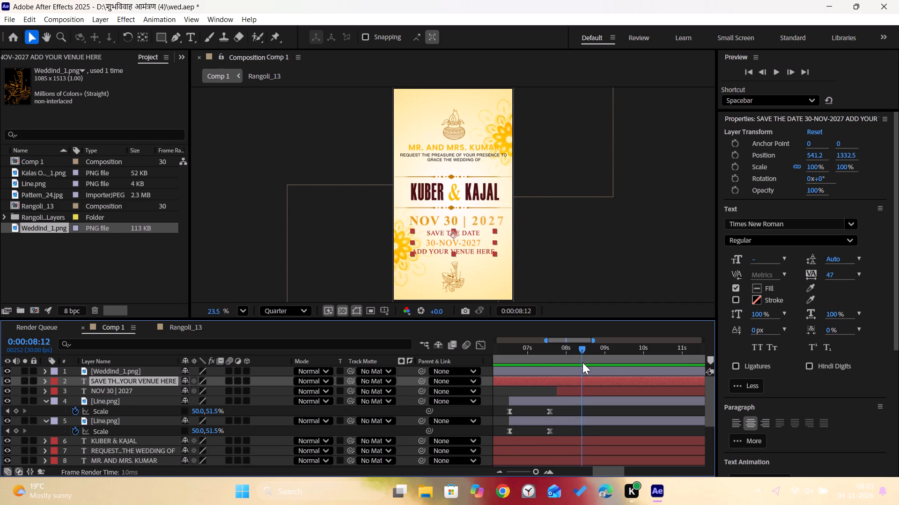
pyautogui.moveTo(582, 362); pyautogui.dragTo(599, 379)
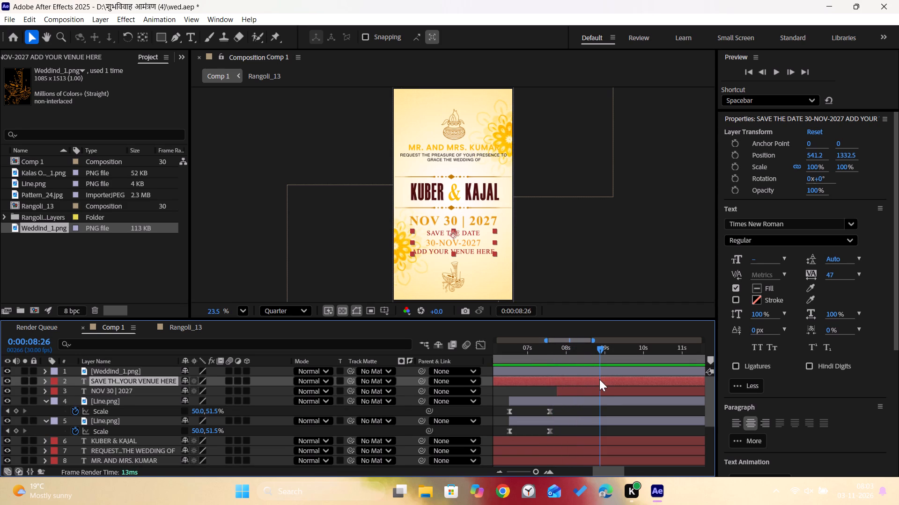
pyautogui.moveTo(599, 379); pyautogui.dragTo(600, 381)
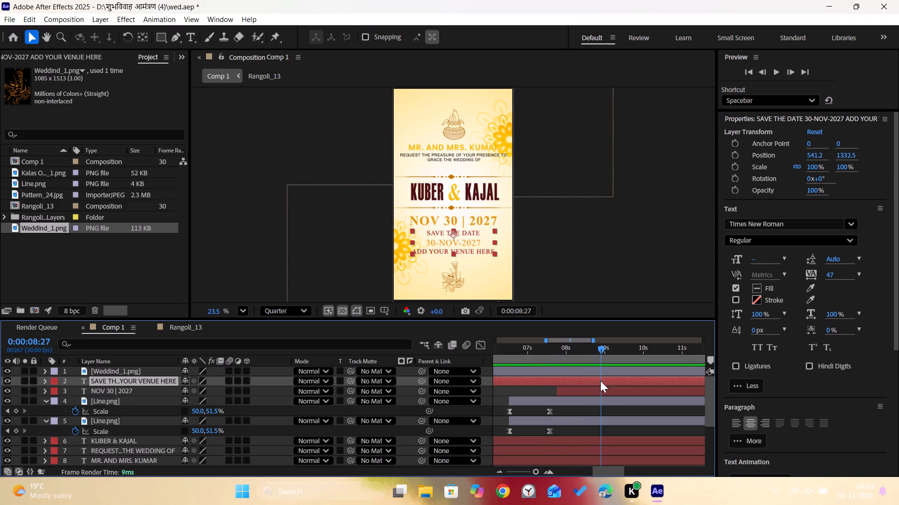
pyautogui.moveTo(600, 381); pyautogui.dragTo(594, 380)
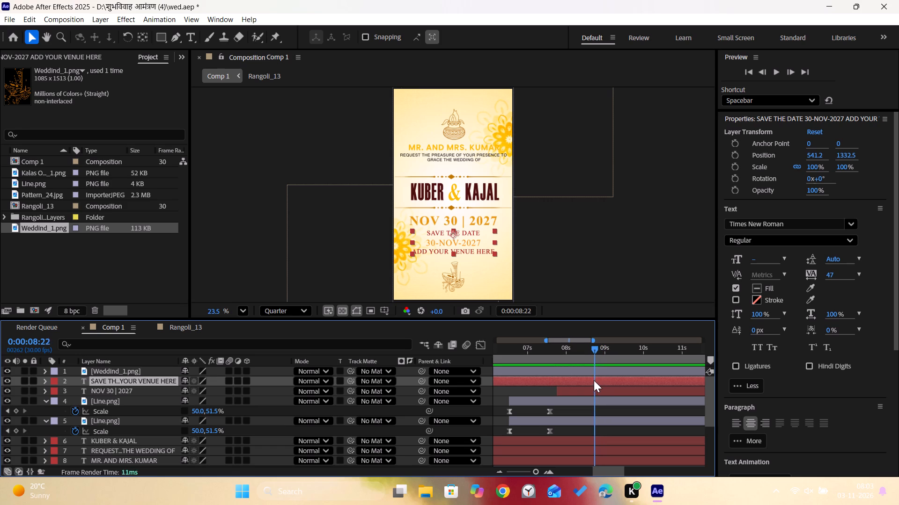
pyautogui.moveTo(594, 380); pyautogui.dragTo(579, 374)
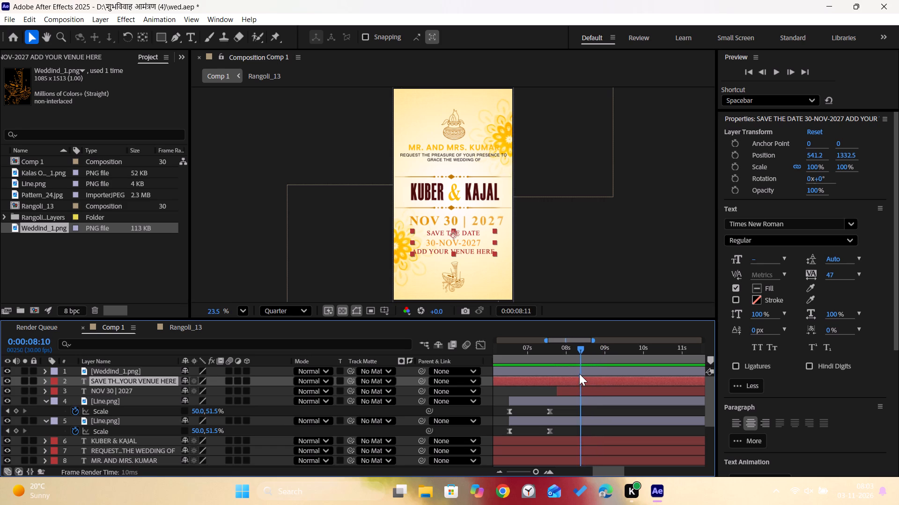
pyautogui.moveTo(579, 374); pyautogui.dragTo(592, 378)
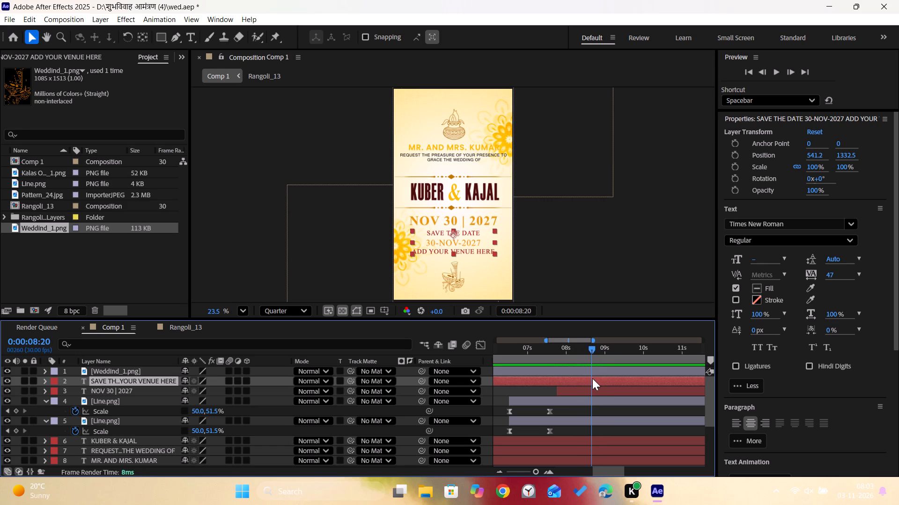
pyautogui.moveTo(592, 378); pyautogui.dragTo(595, 381)
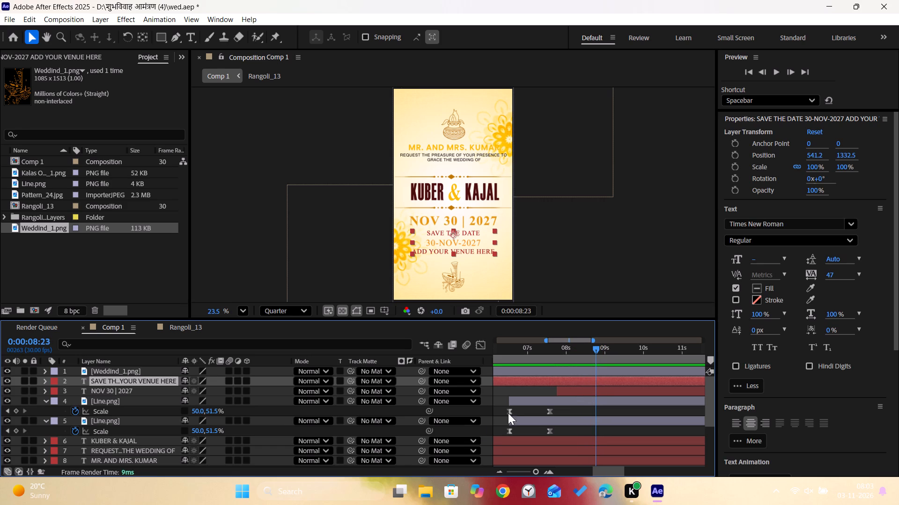
pyautogui.hotkey('ctrl', 'shift', 'd')
pyautogui.click(550, 390)
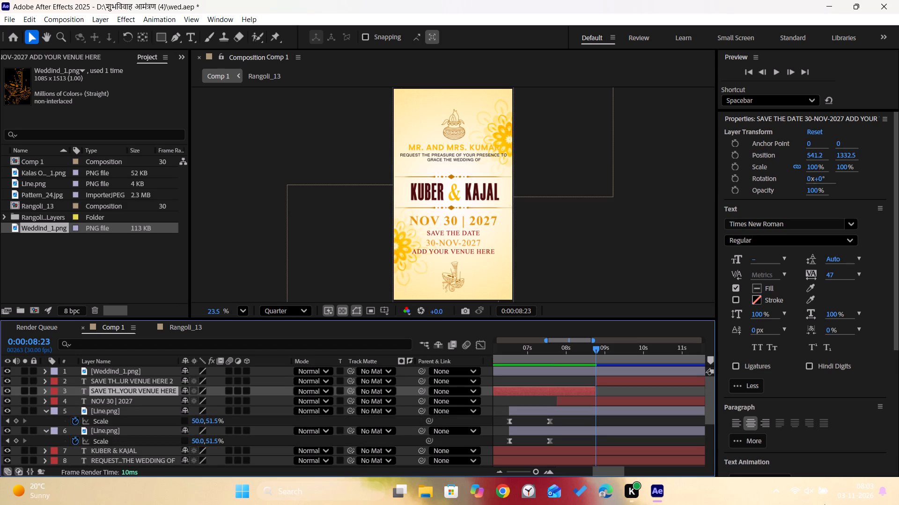
pyautogui.press('Print')
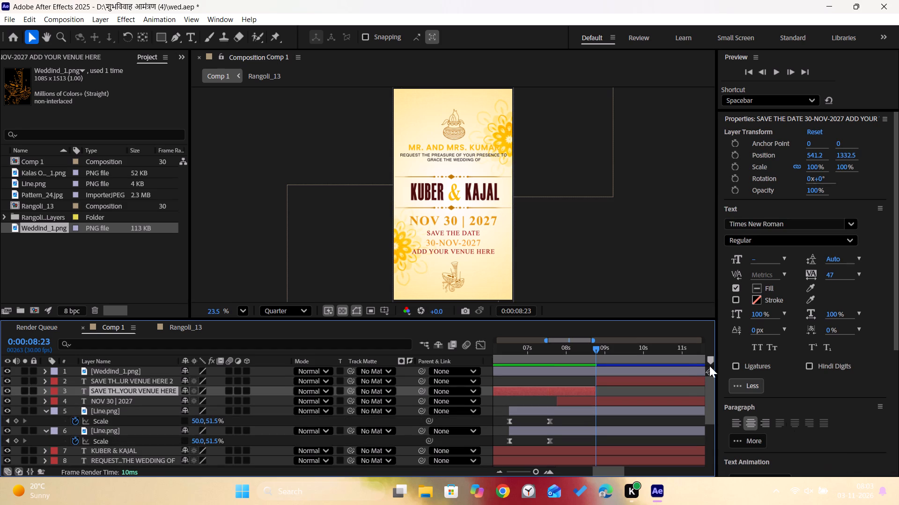
pyautogui.click(507, 20)
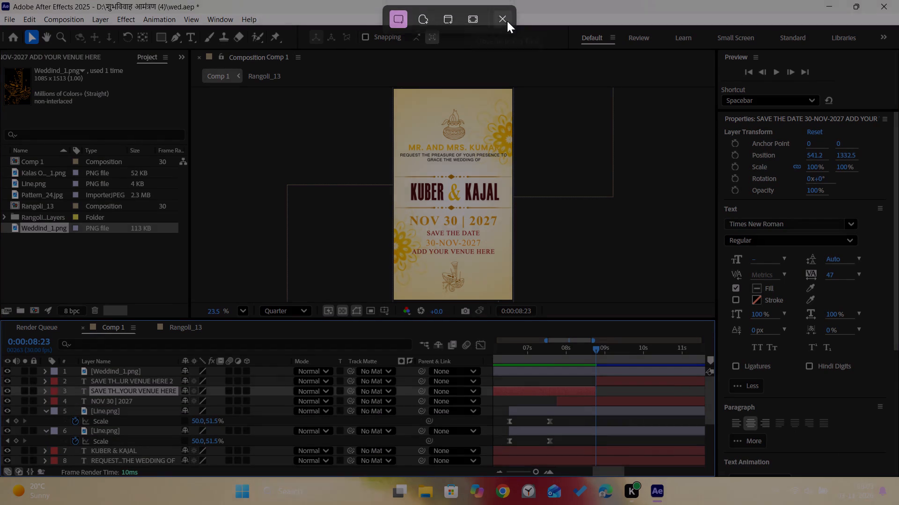
pyautogui.press('Delete')
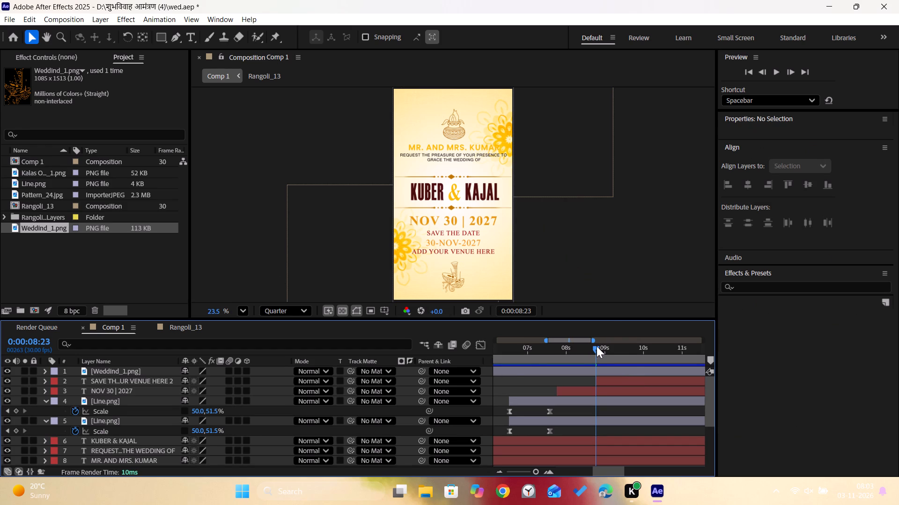
# Split the Weddind_1.png layer at 0:00:10:15 and delete its earlier part.
pyautogui.moveTo(597, 346); pyautogui.dragTo(621, 361)
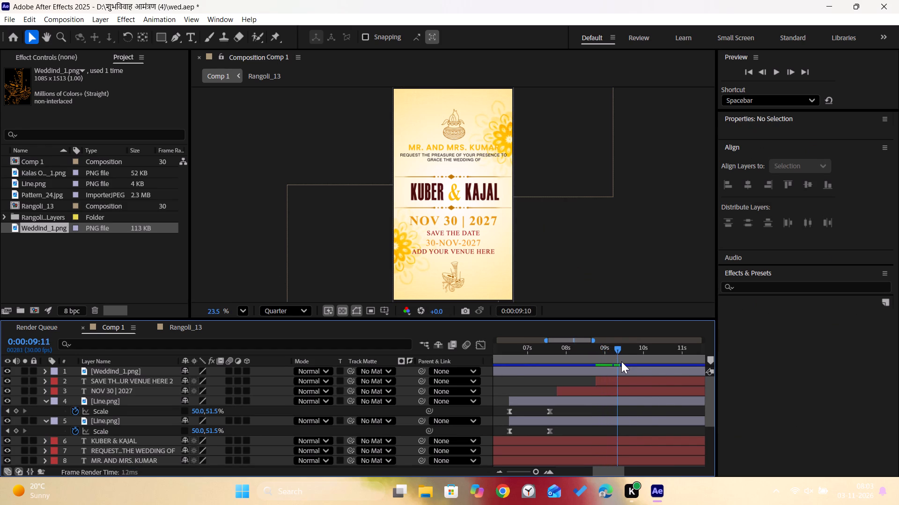
pyautogui.moveTo(621, 361); pyautogui.dragTo(648, 376)
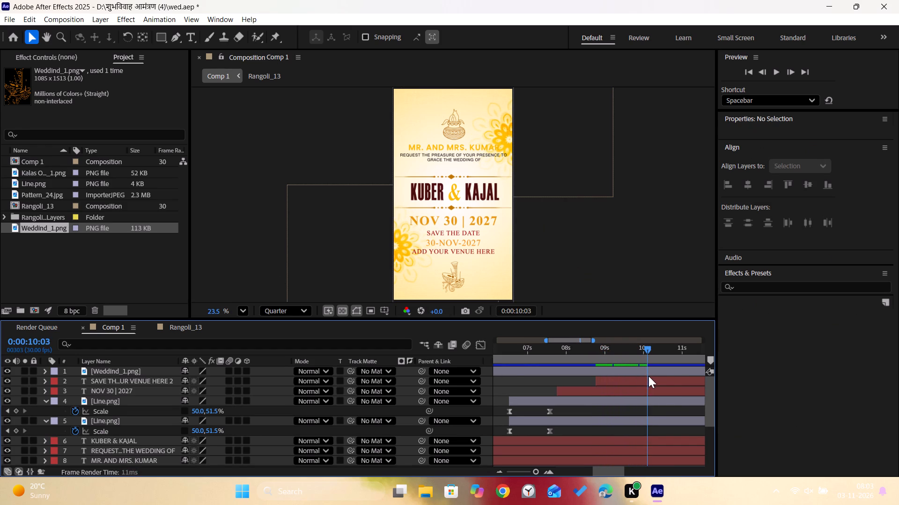
pyautogui.moveTo(648, 376); pyautogui.dragTo(646, 380)
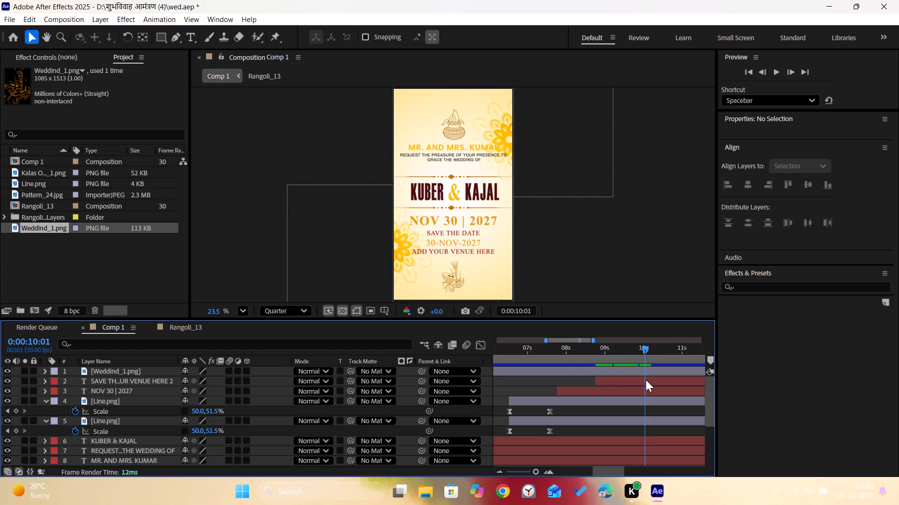
pyautogui.moveTo(646, 380); pyautogui.dragTo(597, 383)
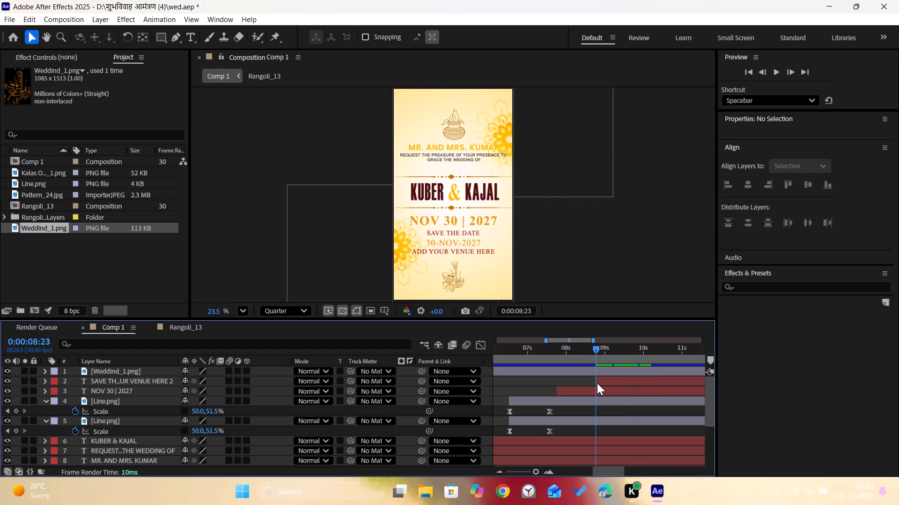
pyautogui.moveTo(597, 383); pyautogui.dragTo(668, 392)
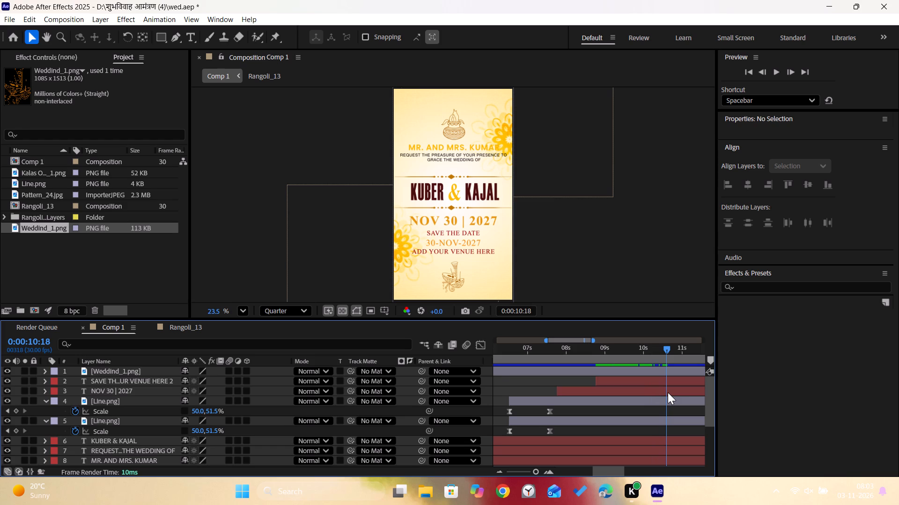
pyautogui.moveTo(668, 392); pyautogui.dragTo(661, 399)
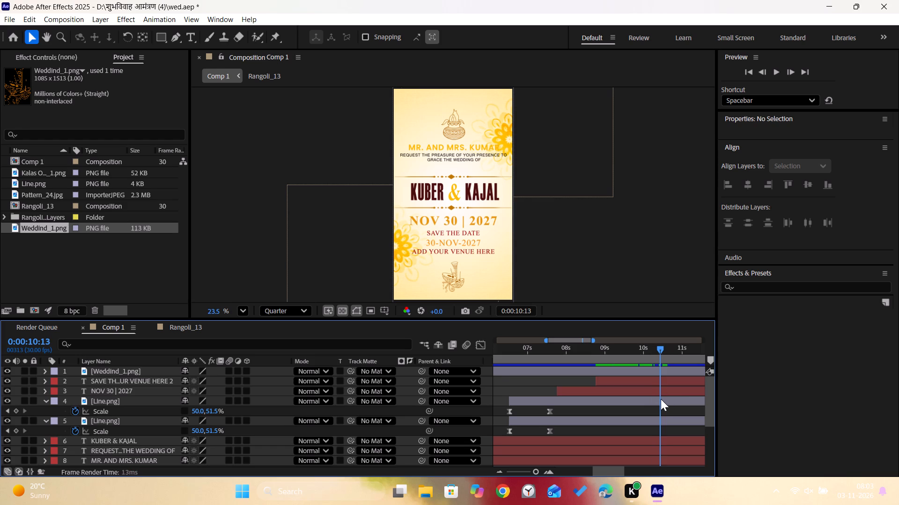
pyautogui.moveTo(661, 399); pyautogui.dragTo(663, 399)
pyautogui.click(571, 372)
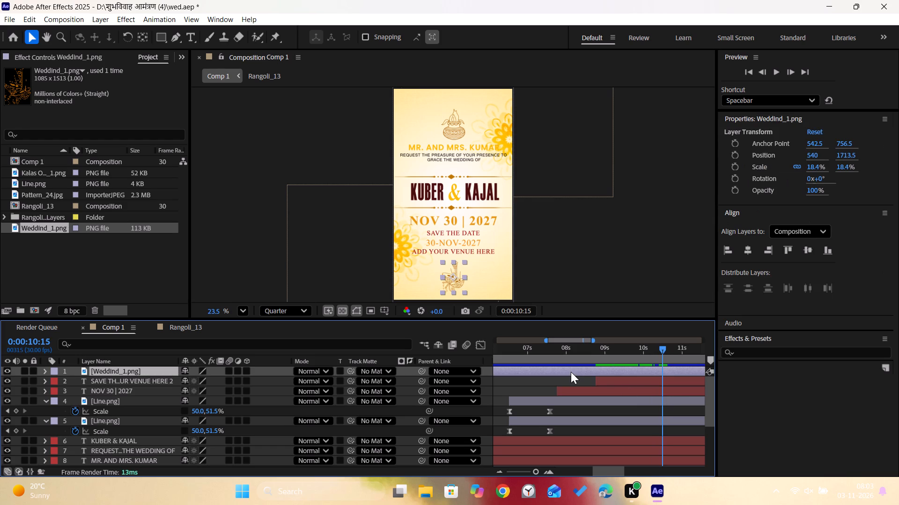
pyautogui.hotkey('ctrl', 'shift', 'd')
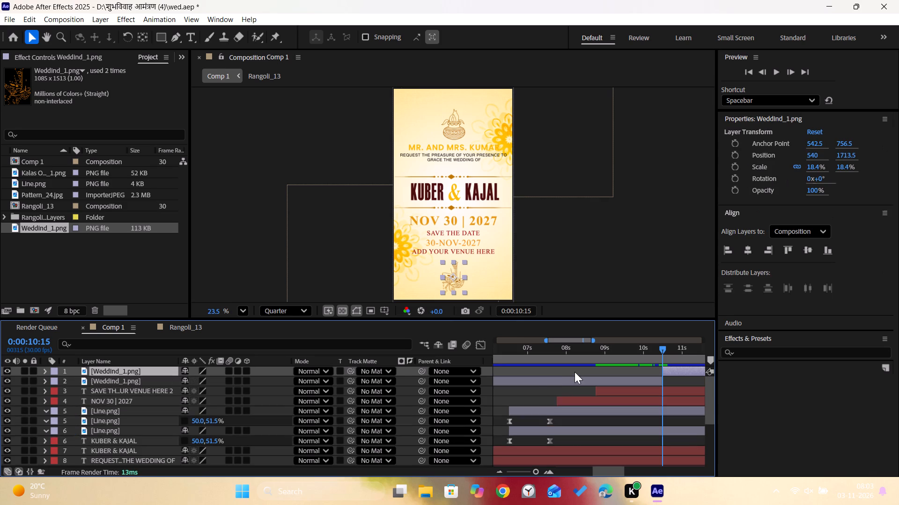
pyautogui.click(580, 383)
pyautogui.press('Delete')
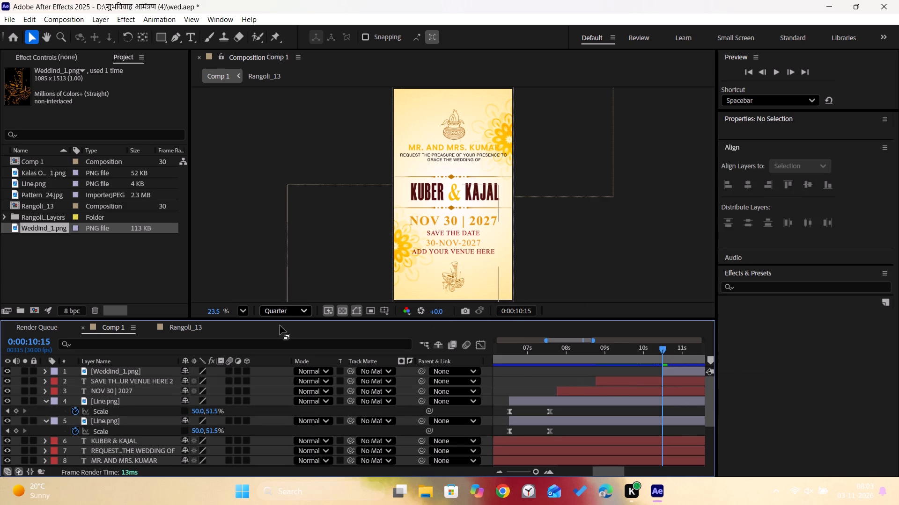
# Move the wedding artwork below the frame to 540, 2082.5 and set a starting Position keyframe at 0:00:10:15.
pyautogui.click(120, 369)
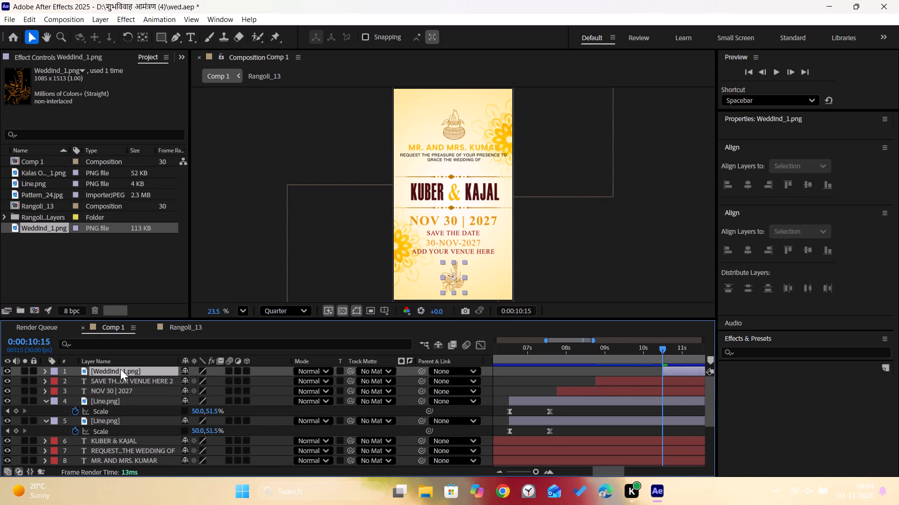
pyautogui.press('p')
pyautogui.moveTo(212, 379); pyautogui.dragTo(302, 504)
pyautogui.click(76, 381)
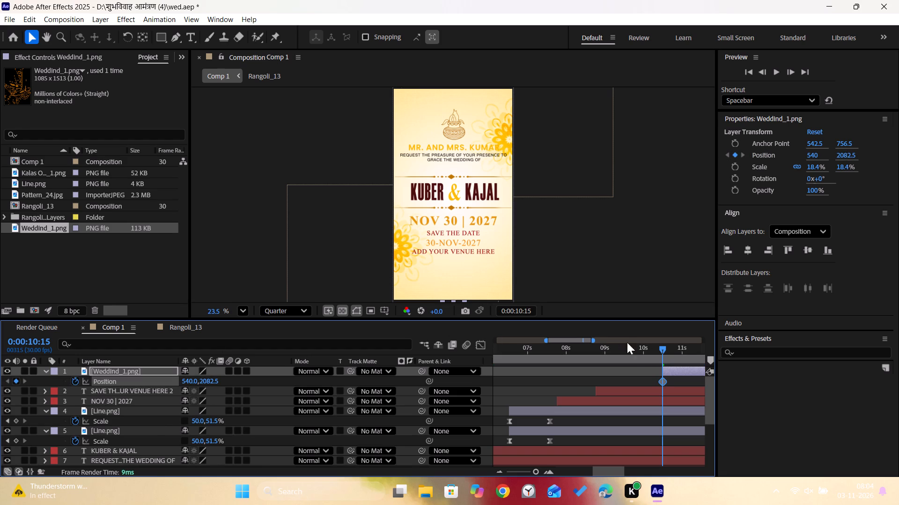
# Add a Position keyframe at 0:00:11:15 that brings the wedding artwork up below the venue line, at 540, 1718.5.
pyautogui.click(527, 307)
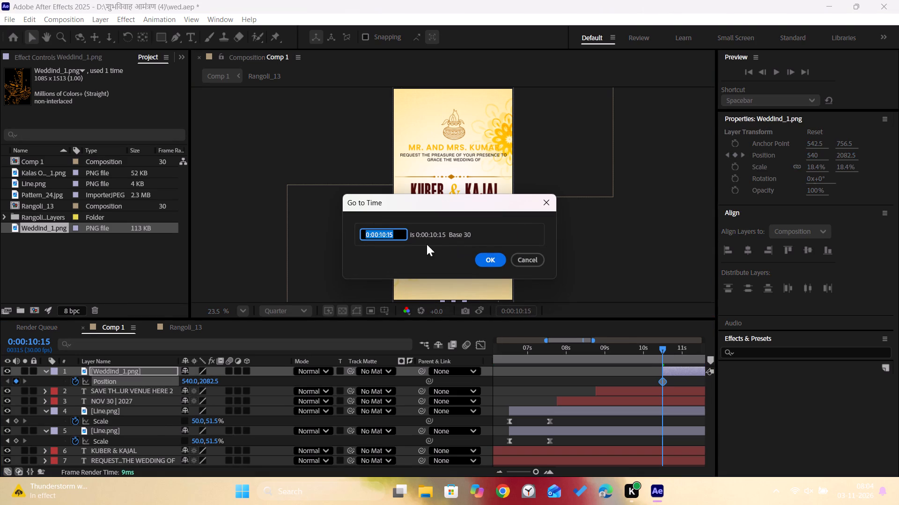
pyautogui.click(385, 234)
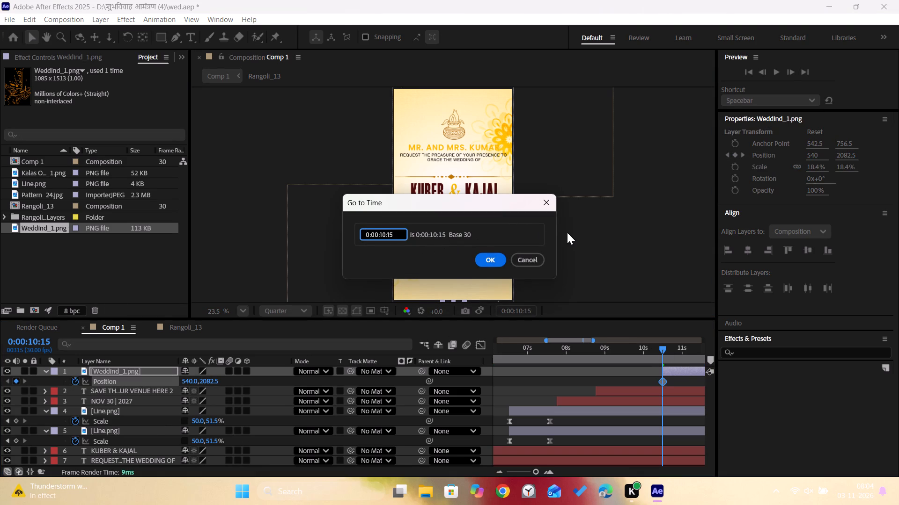
pyautogui.press('BackSpace')
pyautogui.press('1')
pyautogui.press('Return')
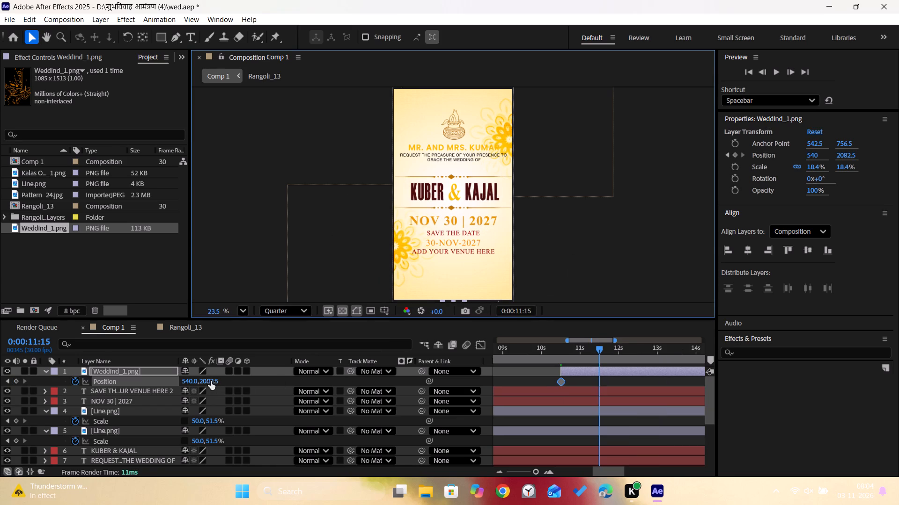
pyautogui.moveTo(210, 381); pyautogui.dragTo(194, 167)
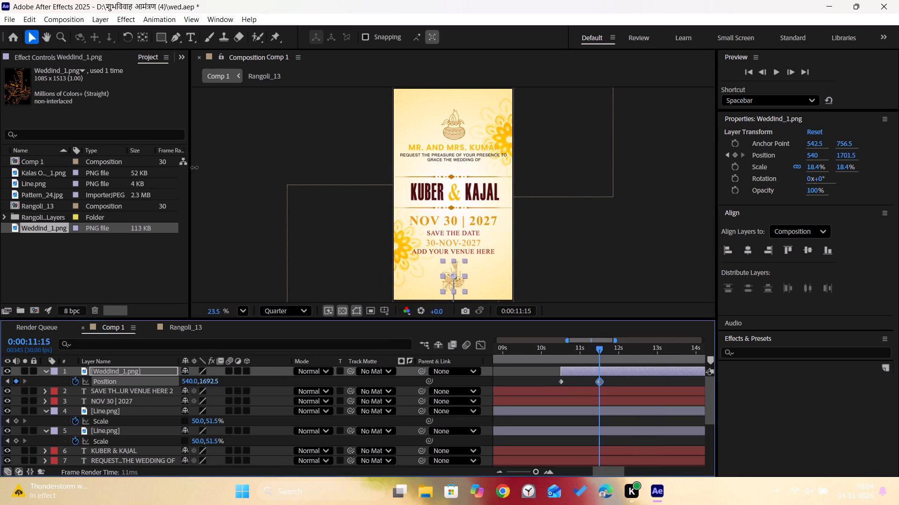
pyautogui.moveTo(194, 167); pyautogui.dragTo(199, 176)
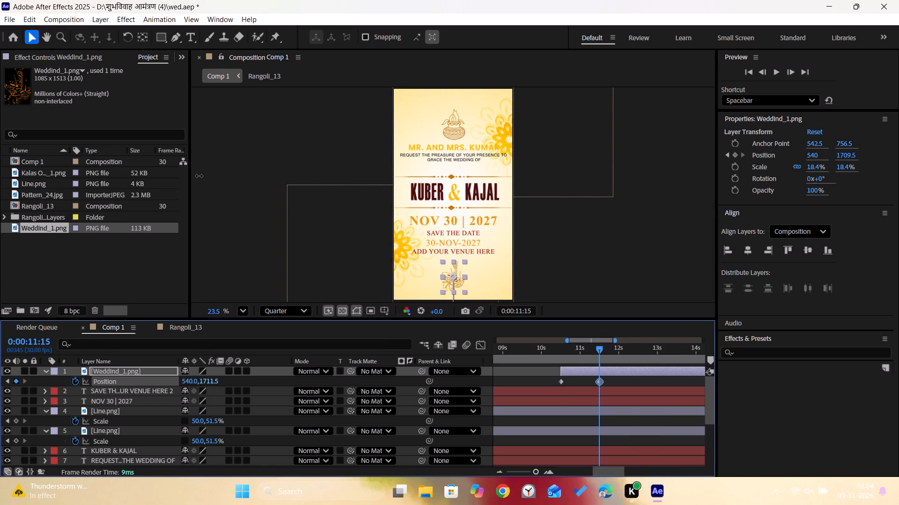
pyautogui.moveTo(199, 176); pyautogui.dragTo(200, 178)
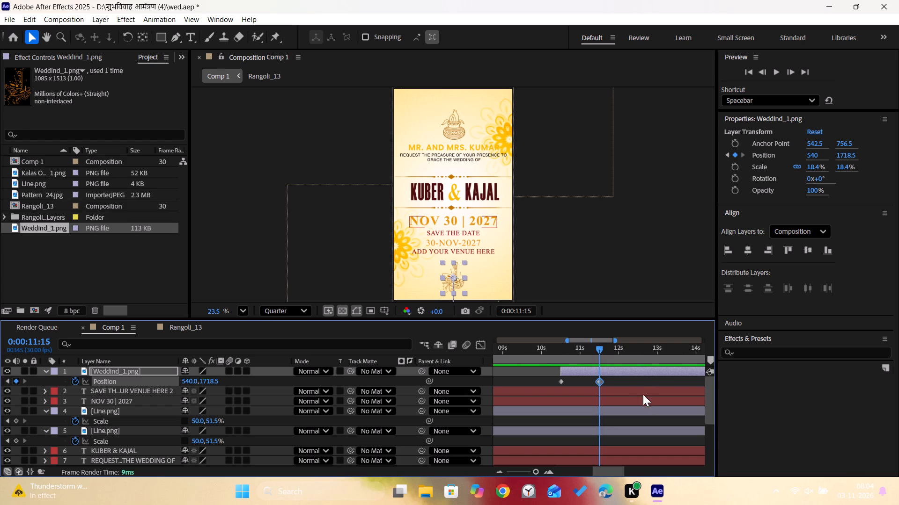
# Apply Easy Ease to both artwork Position keyframes and reshape their speed graph into an early peak with a long slow-down.
pyautogui.moveTo(625, 383); pyautogui.dragTo(537, 376)
pyautogui.press('F9')
pyautogui.click(482, 345)
pyautogui.moveTo(628, 439); pyautogui.dragTo(627, 440)
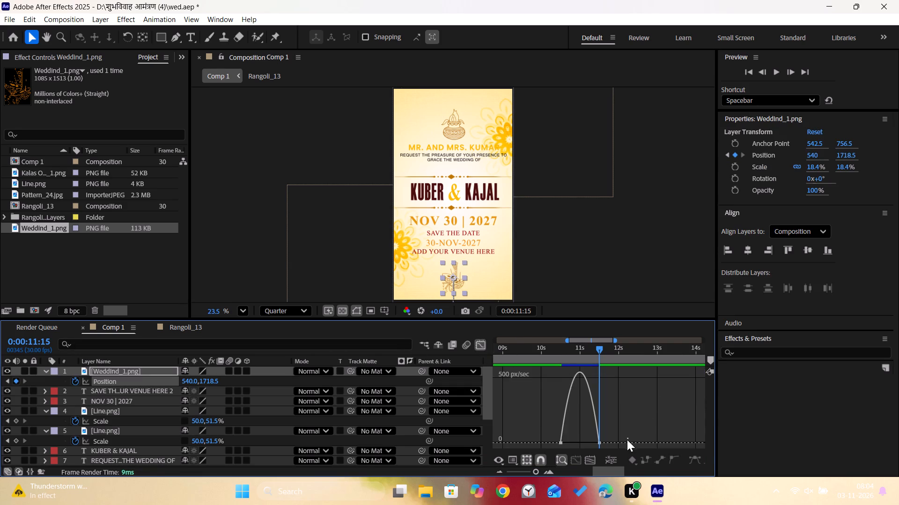
pyautogui.moveTo(627, 440); pyautogui.dragTo(590, 453)
pyautogui.moveTo(591, 439); pyautogui.dragTo(541, 439)
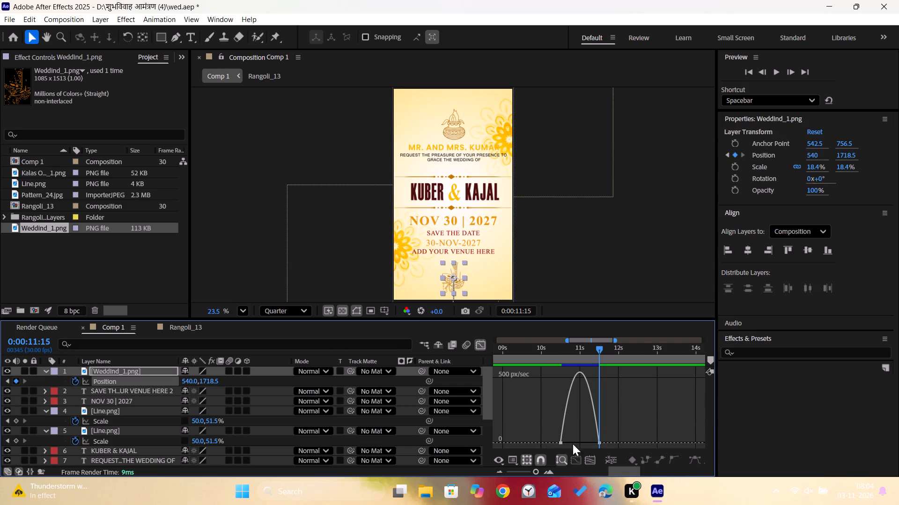
pyautogui.moveTo(623, 433); pyautogui.dragTo(582, 451)
pyautogui.moveTo(592, 442); pyautogui.dragTo(549, 443)
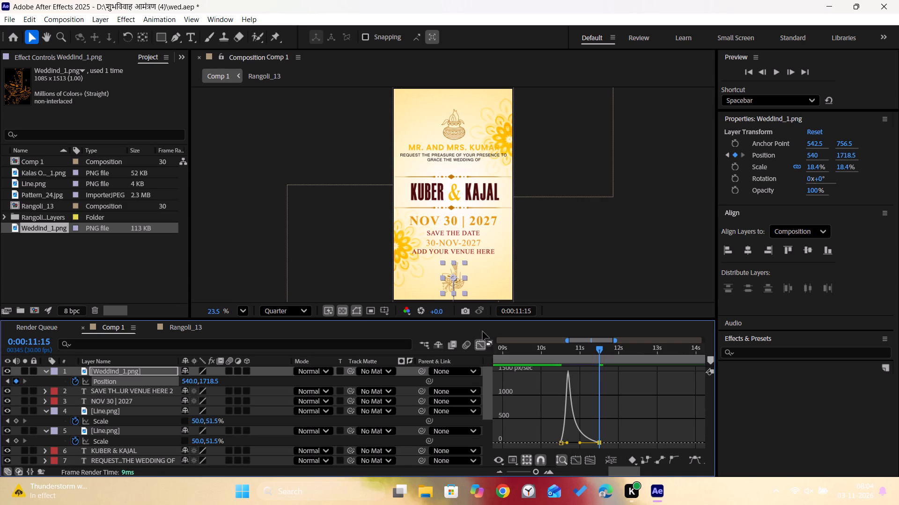
# Examine the date and venue text and the wedding artwork up close at several points along the timeline.
pyautogui.click(477, 344)
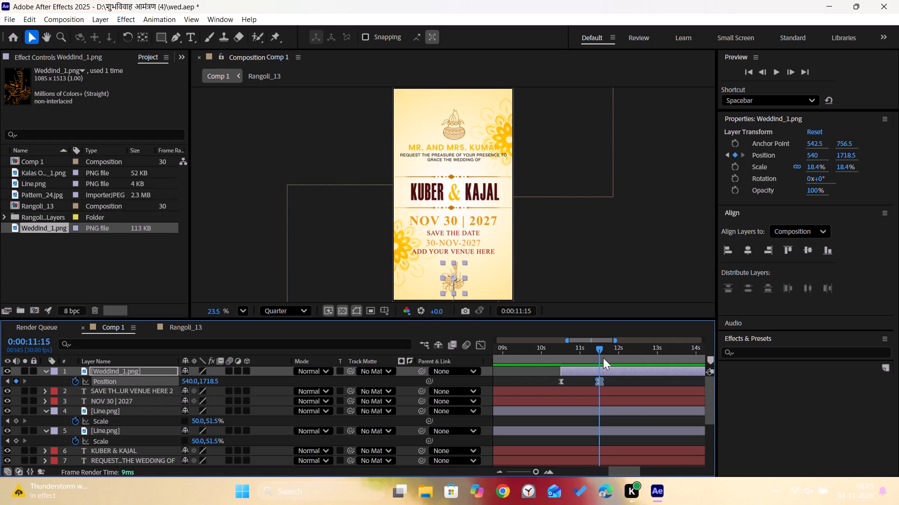
pyautogui.click(460, 238)
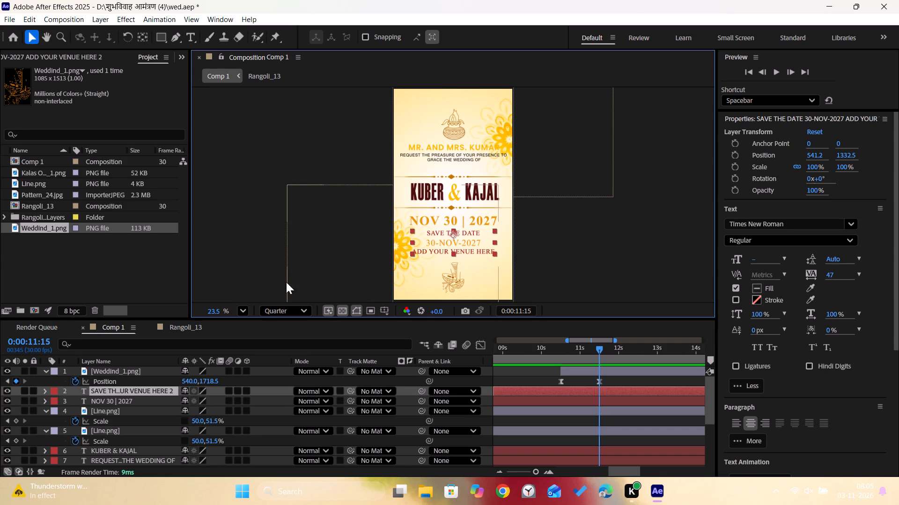
pyautogui.click(245, 306)
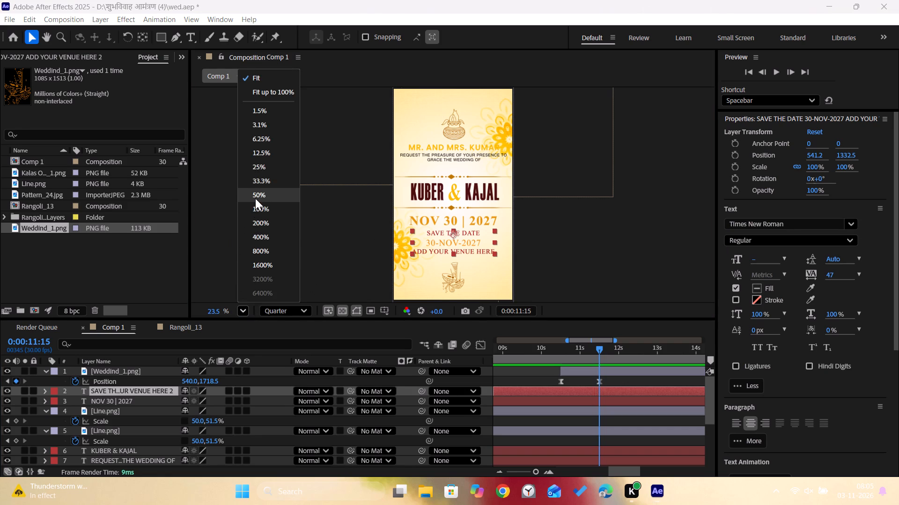
pyautogui.click(255, 198)
pyautogui.moveTo(571, 227); pyautogui.dragTo(577, 196, button='middle')
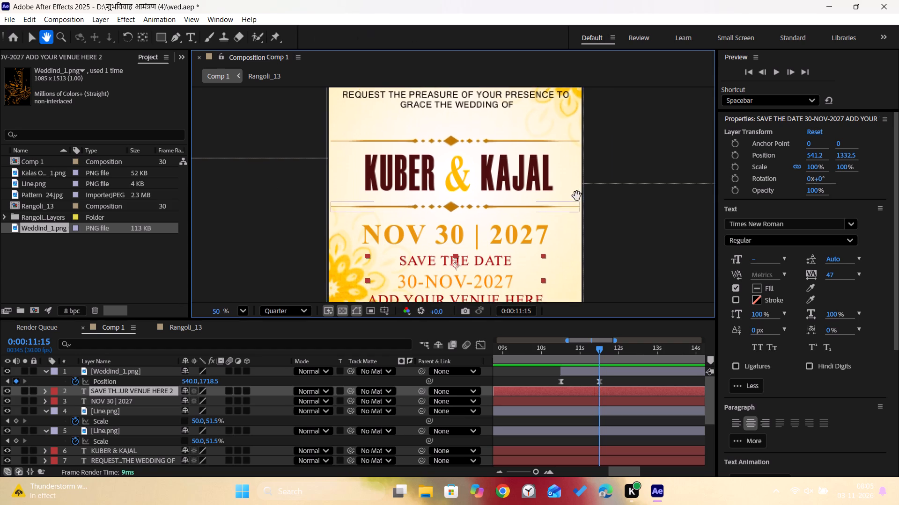
pyautogui.moveTo(577, 196); pyautogui.dragTo(548, 255, button='middle')
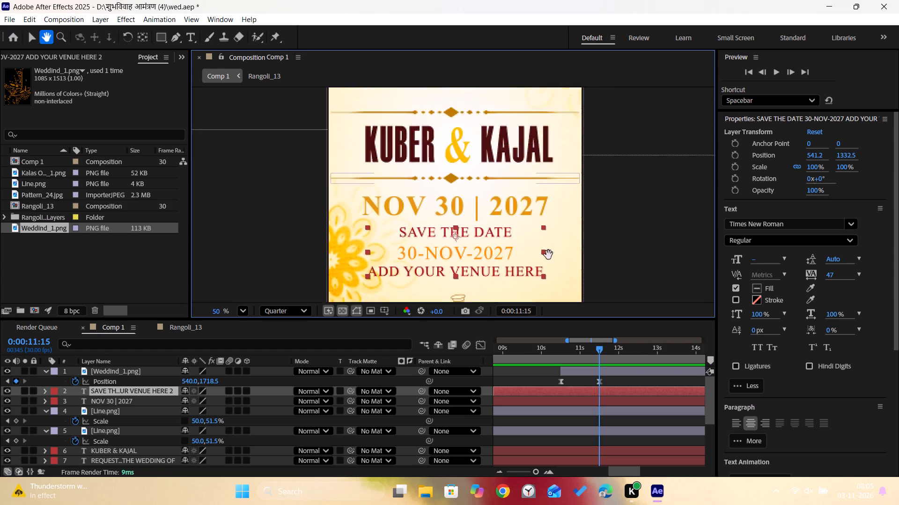
pyautogui.moveTo(548, 255); pyautogui.dragTo(579, 228, button='middle')
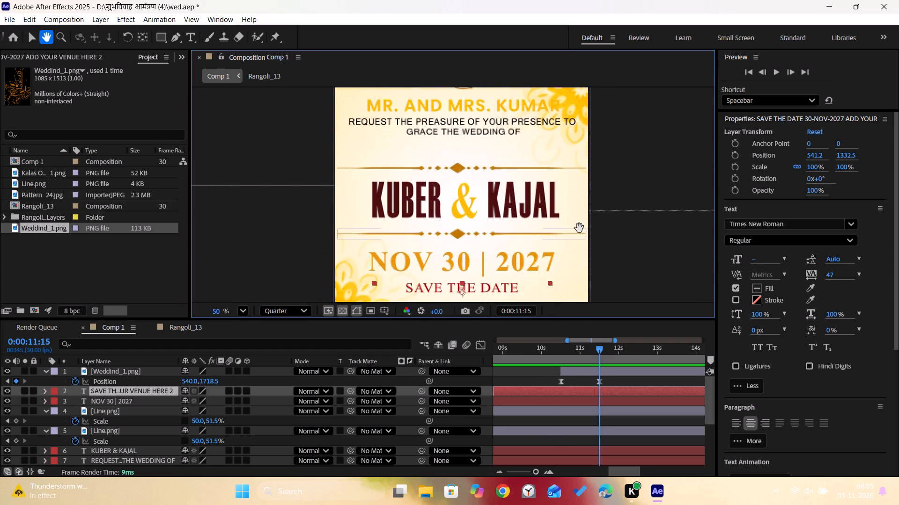
pyautogui.moveTo(579, 228); pyautogui.dragTo(575, 124, button='middle')
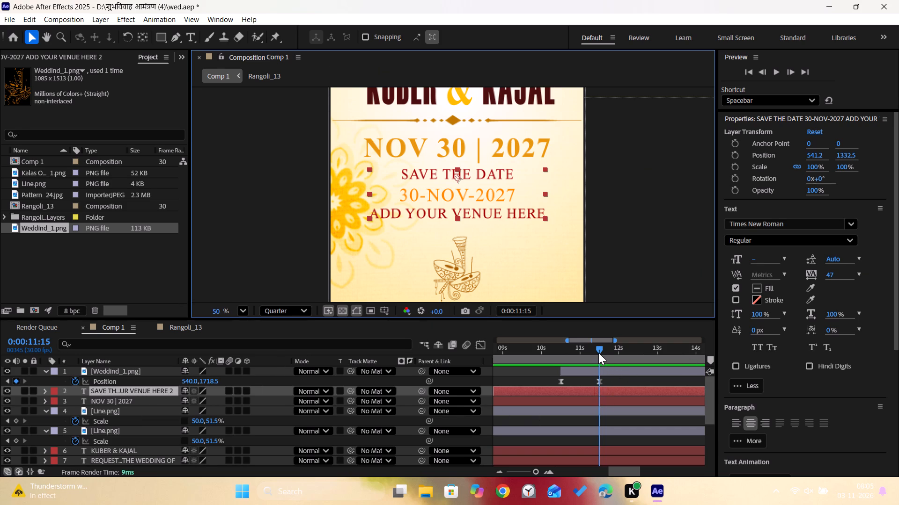
pyautogui.moveTo(598, 353); pyautogui.dragTo(570, 360)
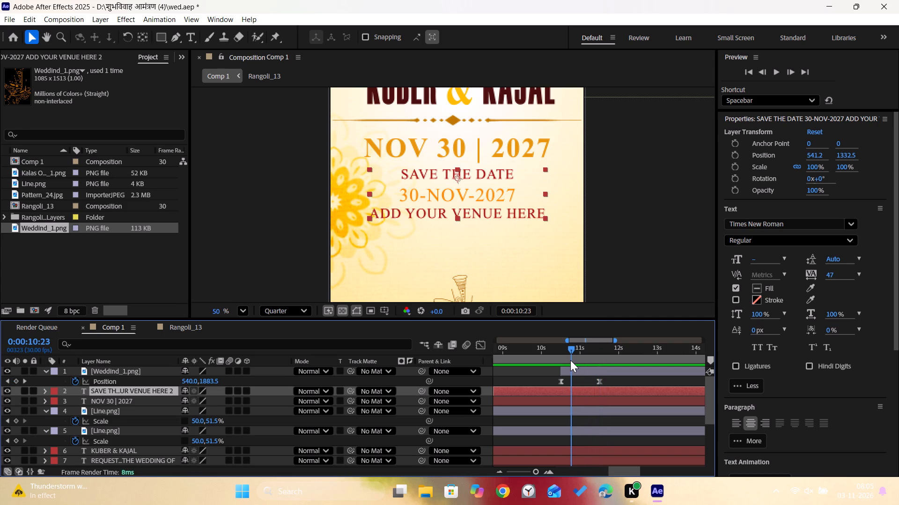
pyautogui.moveTo(570, 360); pyautogui.dragTo(569, 361)
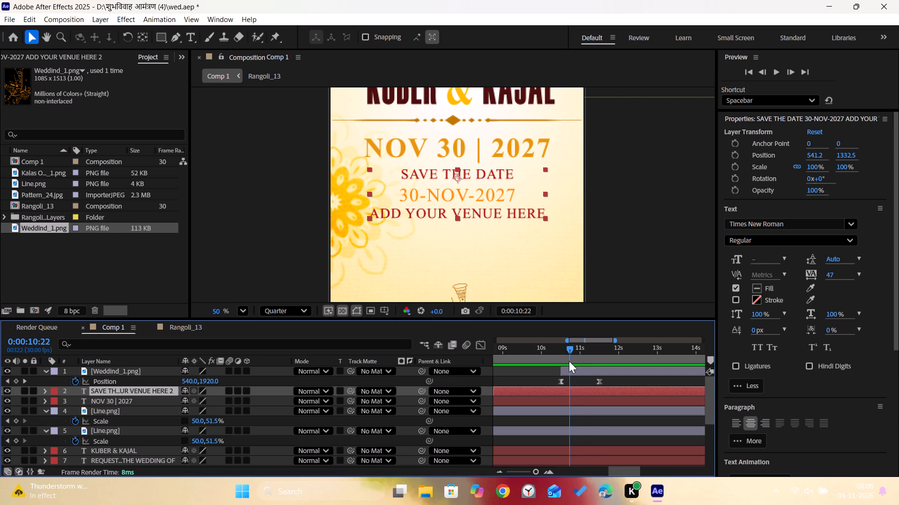
pyautogui.moveTo(569, 361); pyautogui.dragTo(456, 389)
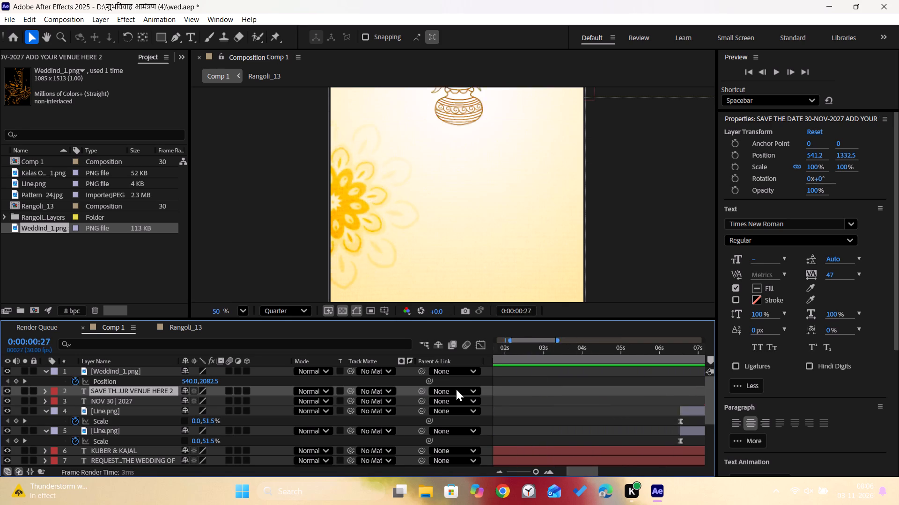
pyautogui.moveTo(456, 389); pyautogui.dragTo(648, 394)
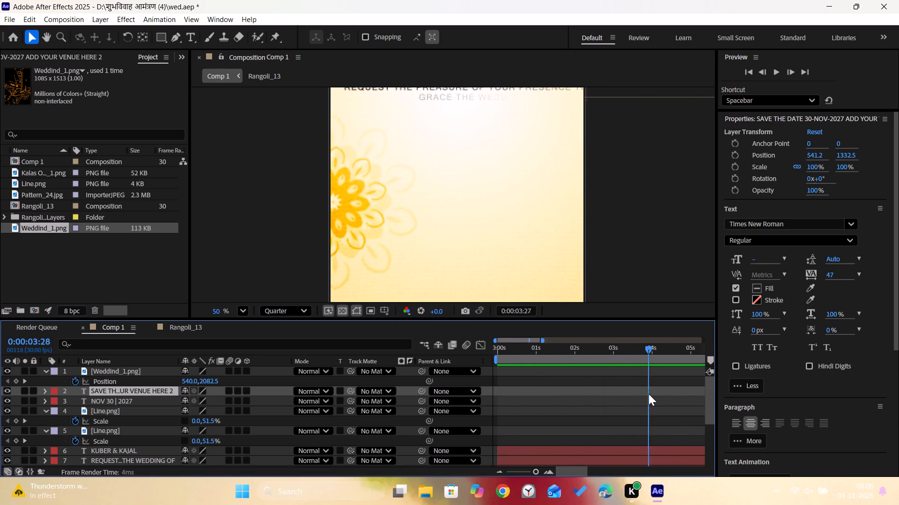
pyautogui.moveTo(648, 394); pyautogui.dragTo(696, 391)
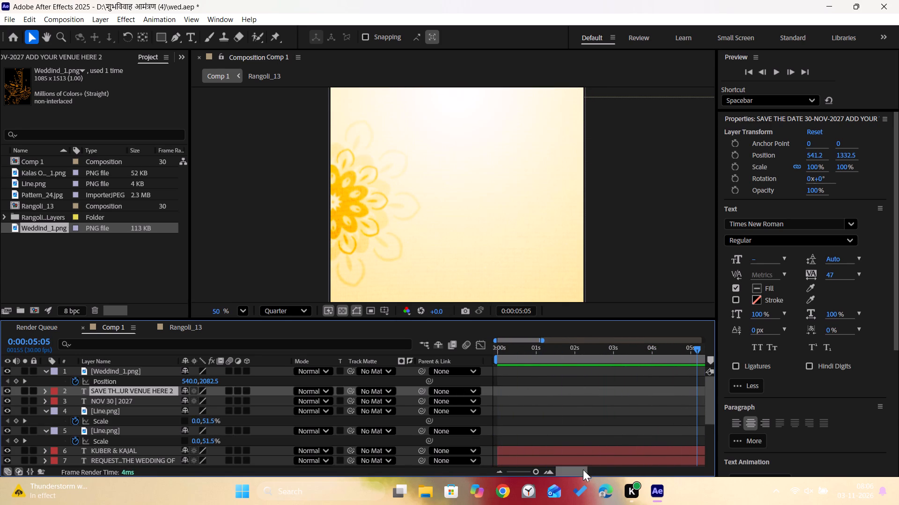
# At 0:00:08:23, where the SAVE THE DATE venue text layer begins, add a Scale text animator to that layer.
pyautogui.moveTo(580, 474); pyautogui.dragTo(609, 470)
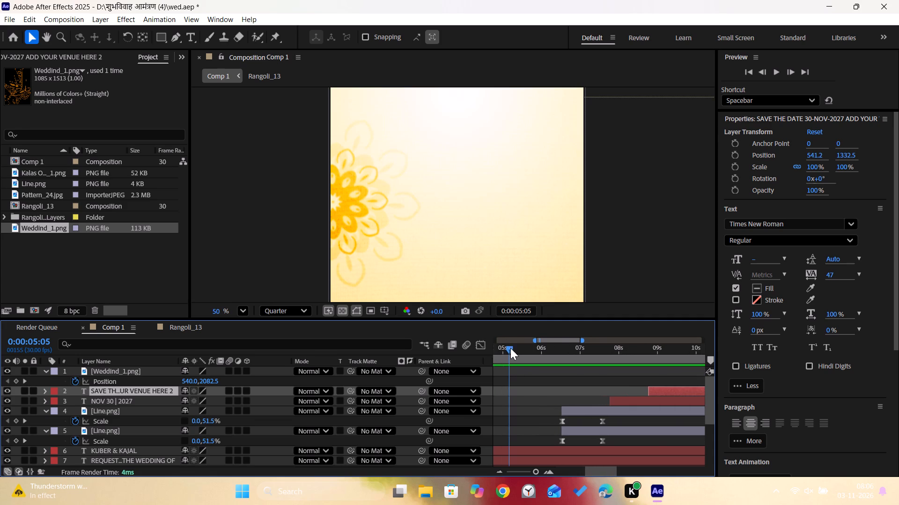
pyautogui.moveTo(510, 348); pyautogui.dragTo(647, 367)
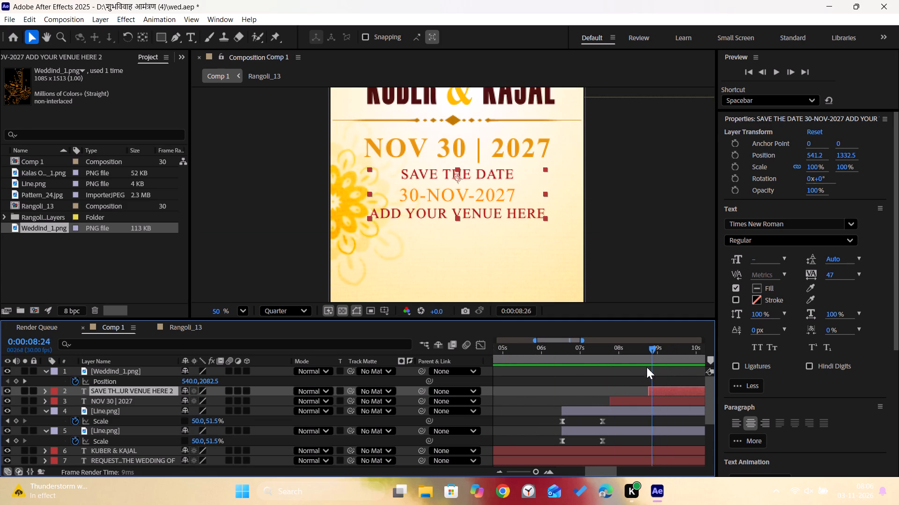
pyautogui.moveTo(647, 367); pyautogui.dragTo(652, 376)
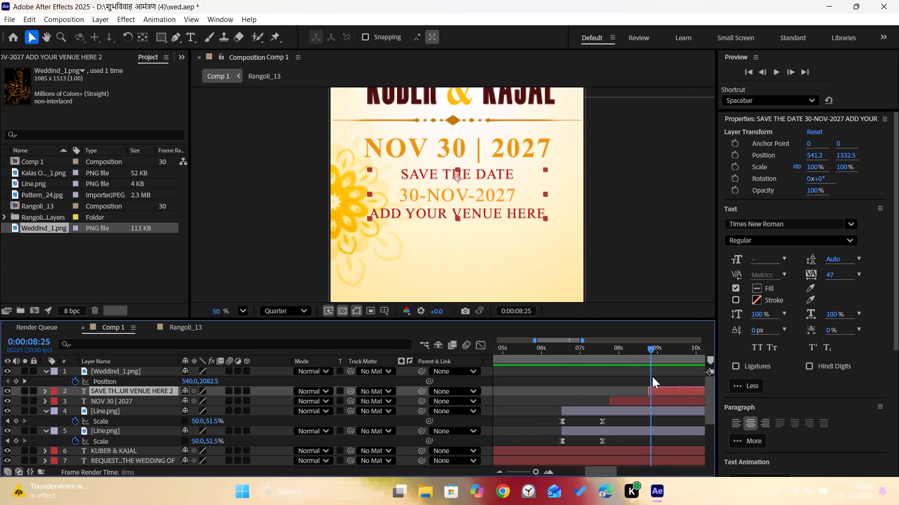
pyautogui.moveTo(652, 376); pyautogui.dragTo(649, 377)
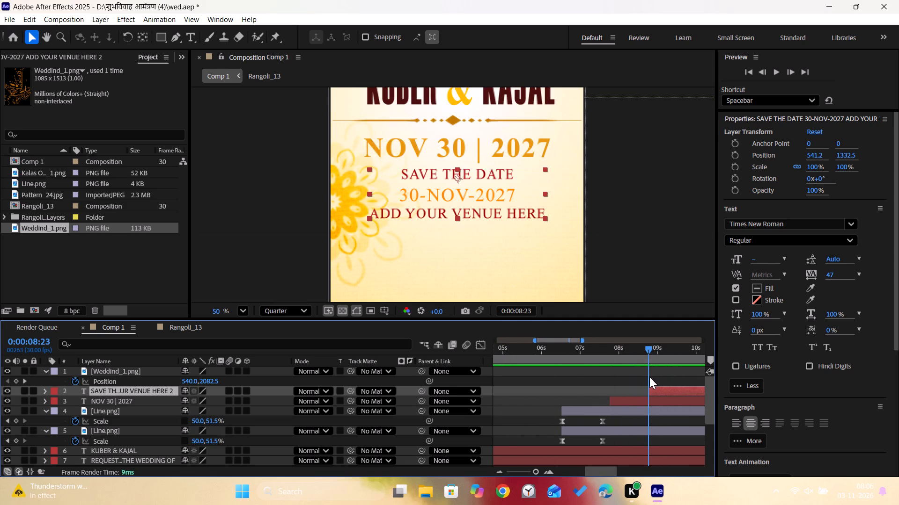
pyautogui.moveTo(649, 377); pyautogui.dragTo(648, 378)
pyautogui.click(661, 391)
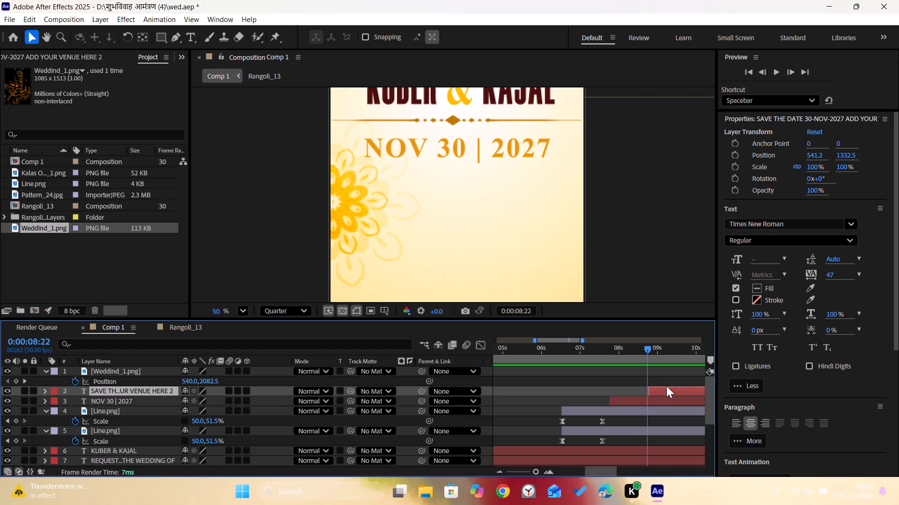
pyautogui.moveTo(533, 469); pyautogui.dragTo(536, 471)
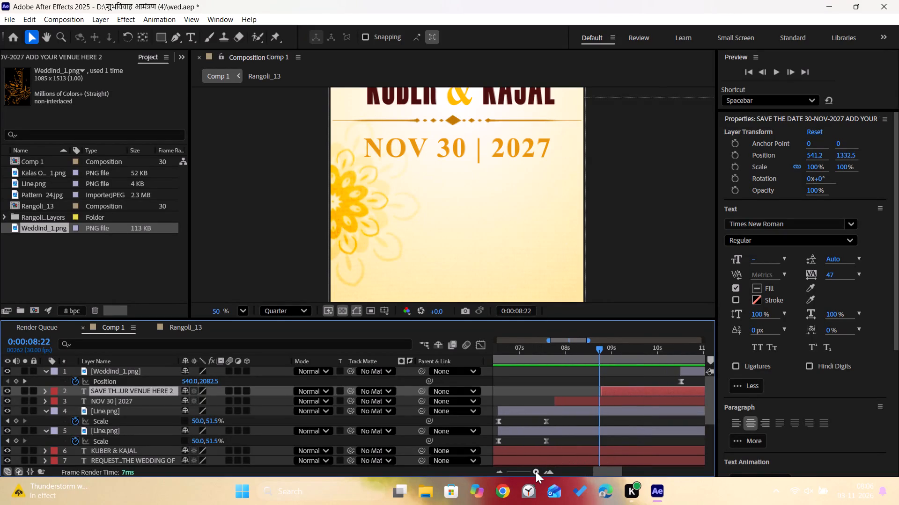
pyautogui.moveTo(536, 471); pyautogui.dragTo(538, 471)
pyautogui.click(598, 348)
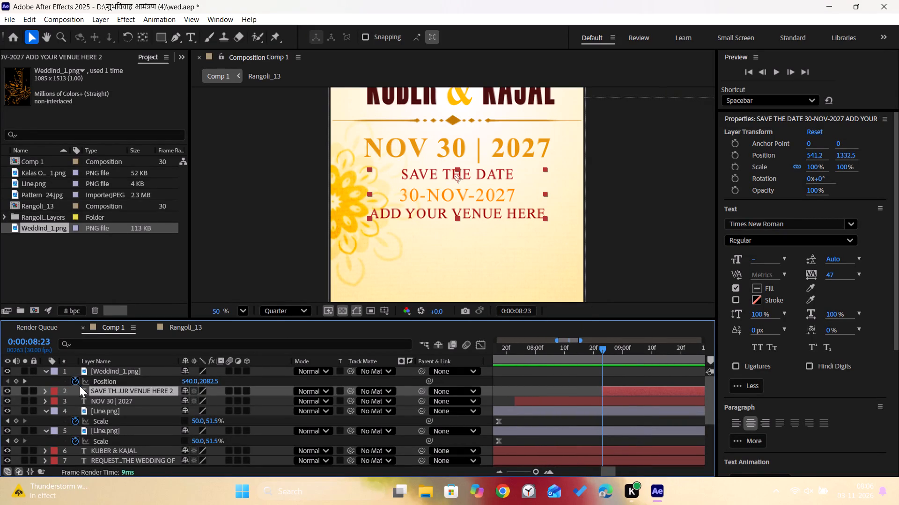
pyautogui.click(47, 392)
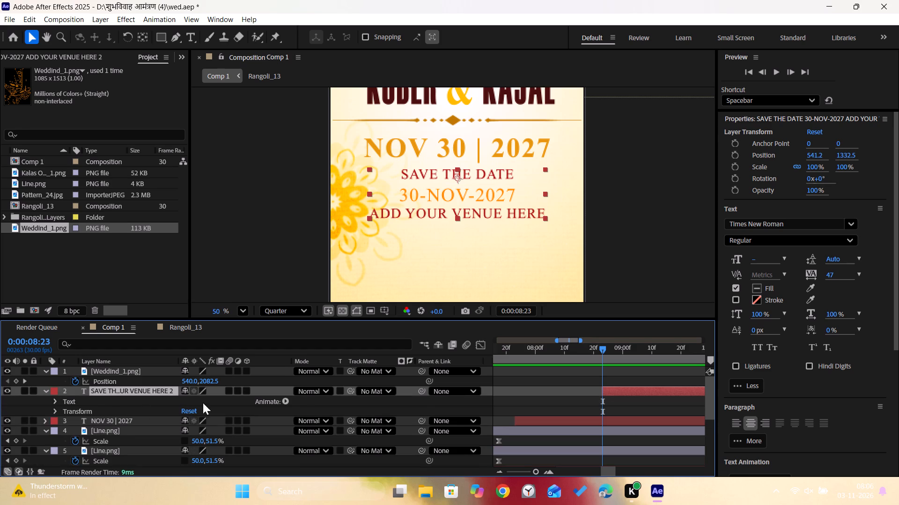
pyautogui.click(285, 402)
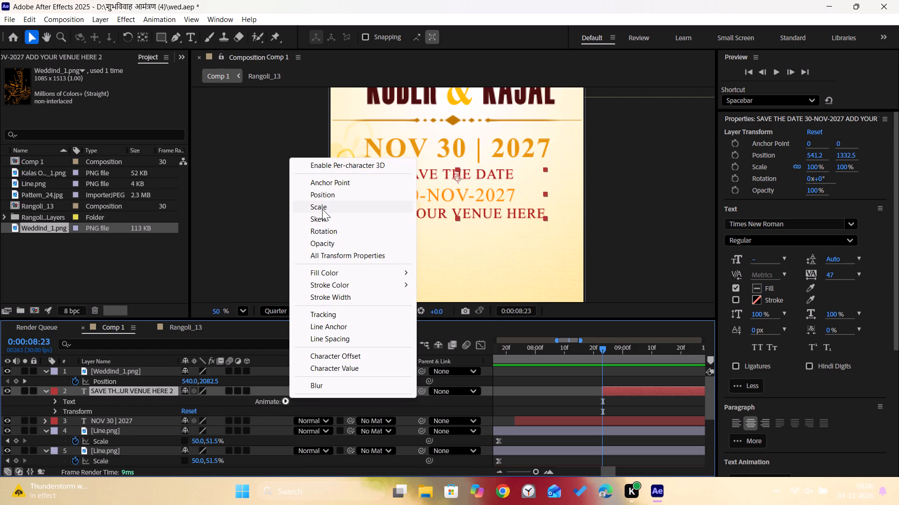
pyautogui.click(322, 209)
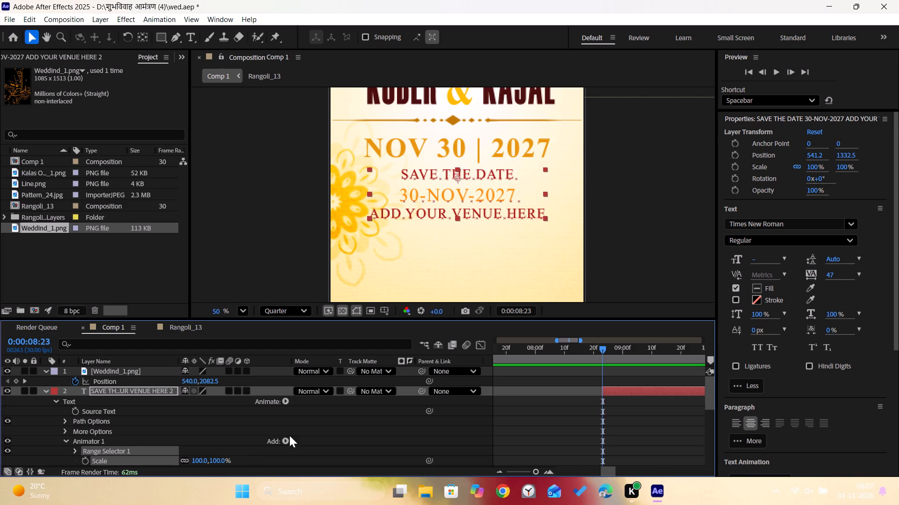
# Set the new text animator's Scale to 0% on both axes.
pyautogui.moveTo(290, 435); pyautogui.dragTo(299, 404, button='middle')
pyautogui.click(198, 428)
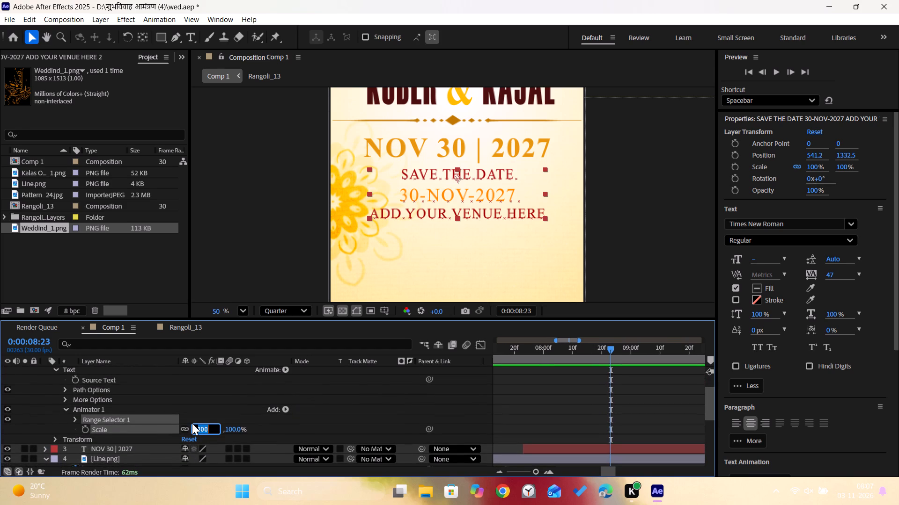
pyautogui.press('=')
pyautogui.press('BackSpace')
pyautogui.press('0')
pyautogui.press('Return')
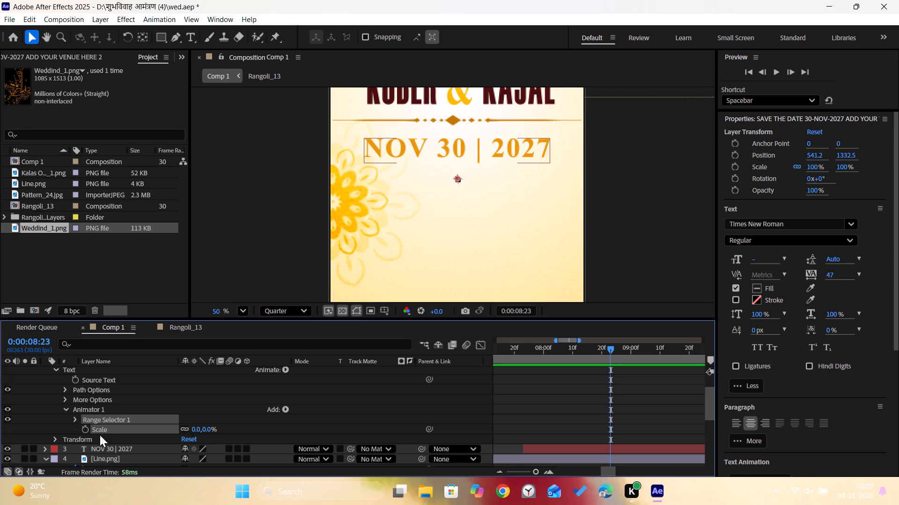
# Set a Range Selector 1 Start keyframe of 0% at 0:00:08:23 on the save-the-date text.
pyautogui.click(75, 419)
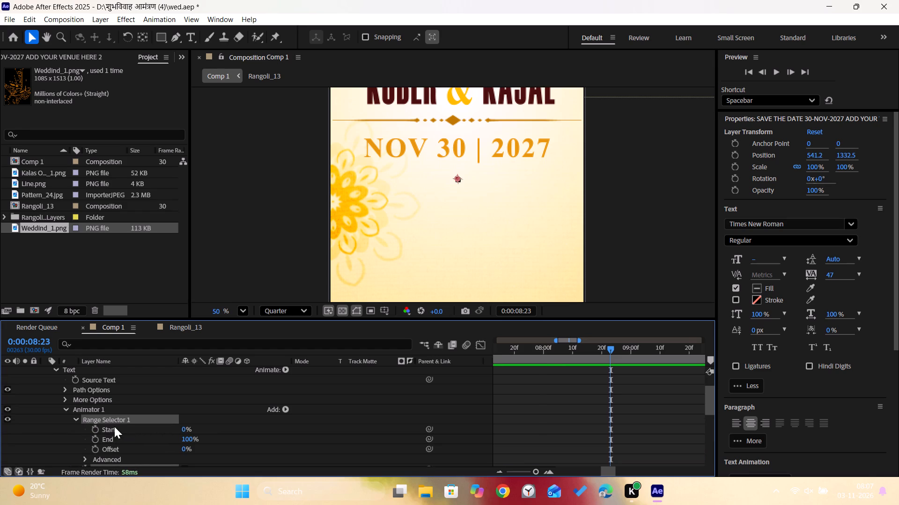
pyautogui.click(94, 428)
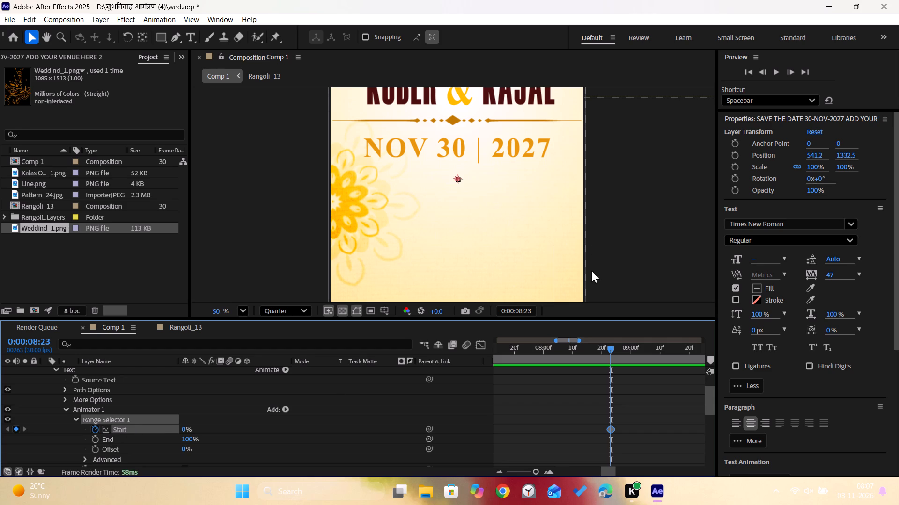
# Set a Range Selector 1 Start keyframe of 100% at 0:00:10:14 on the save-the-date text.
pyautogui.moveTo(565, 231); pyautogui.dragTo(577, 194, button='middle')
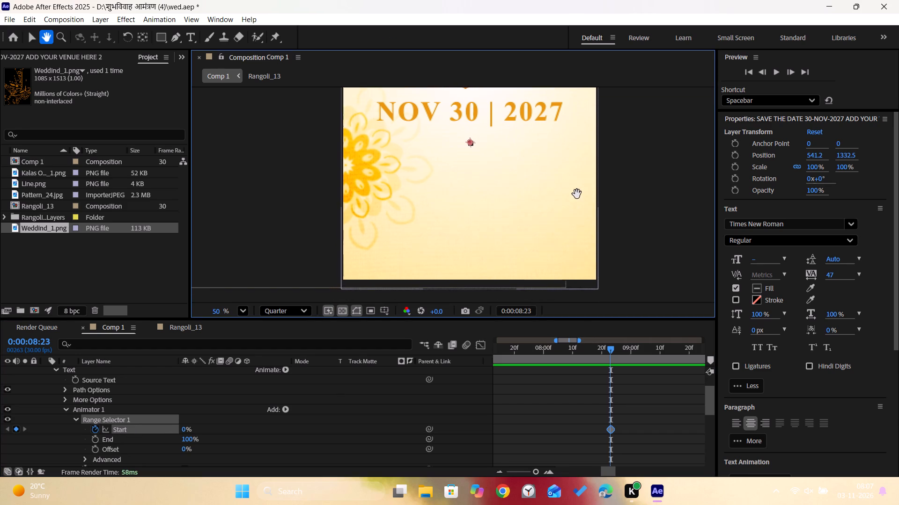
pyautogui.moveTo(577, 194); pyautogui.dragTo(573, 201, button='middle')
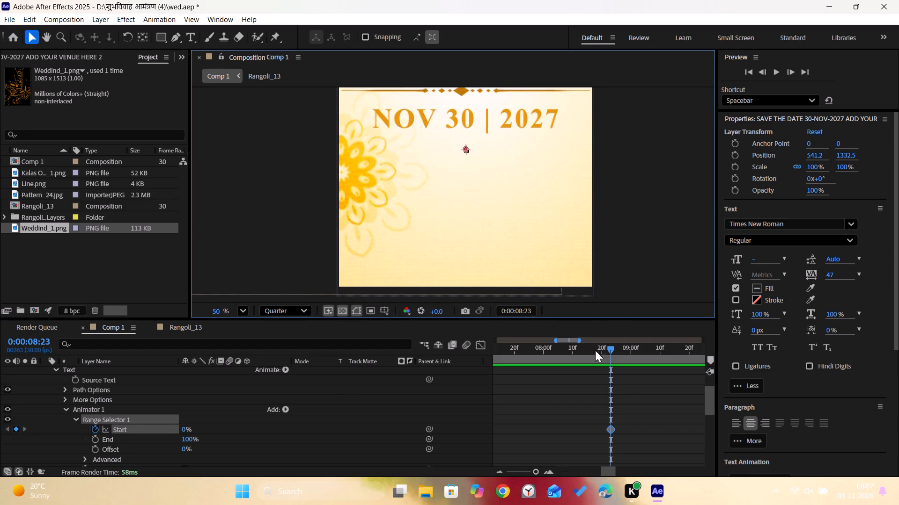
pyautogui.moveTo(423, 414); pyautogui.dragTo(331, 446, button='middle')
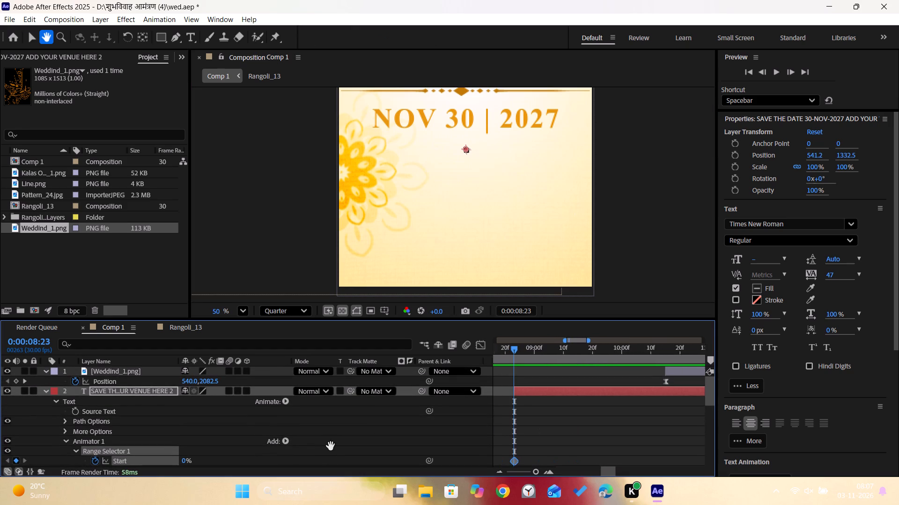
pyautogui.moveTo(331, 446); pyautogui.dragTo(324, 445, button='middle')
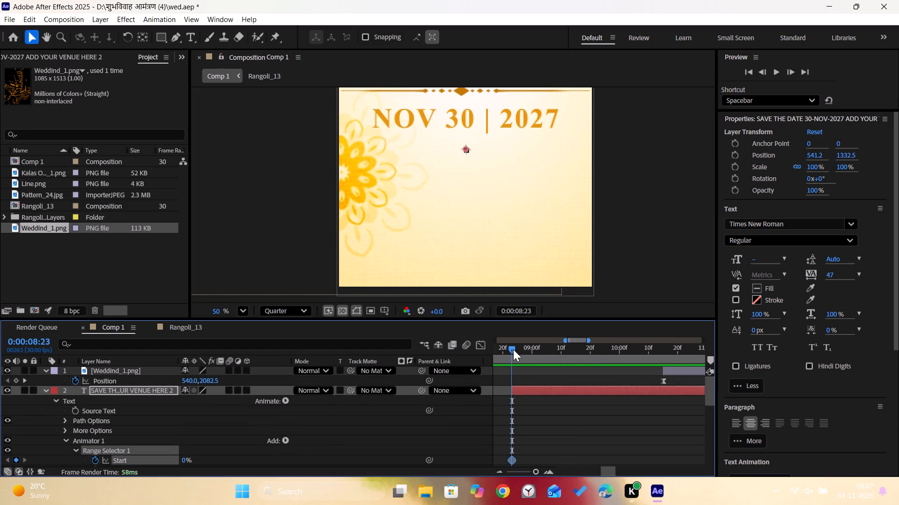
pyautogui.moveTo(513, 349); pyautogui.dragTo(663, 356)
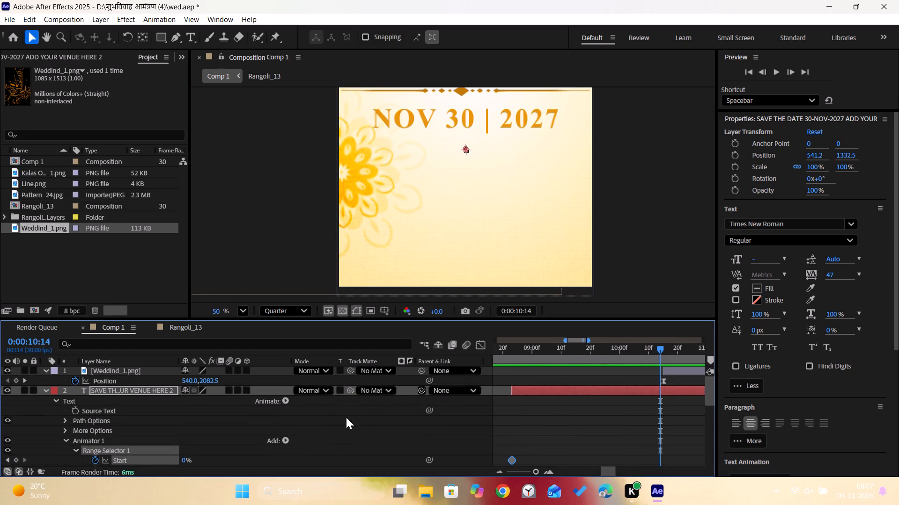
pyautogui.moveTo(340, 427); pyautogui.dragTo(350, 405, button='middle')
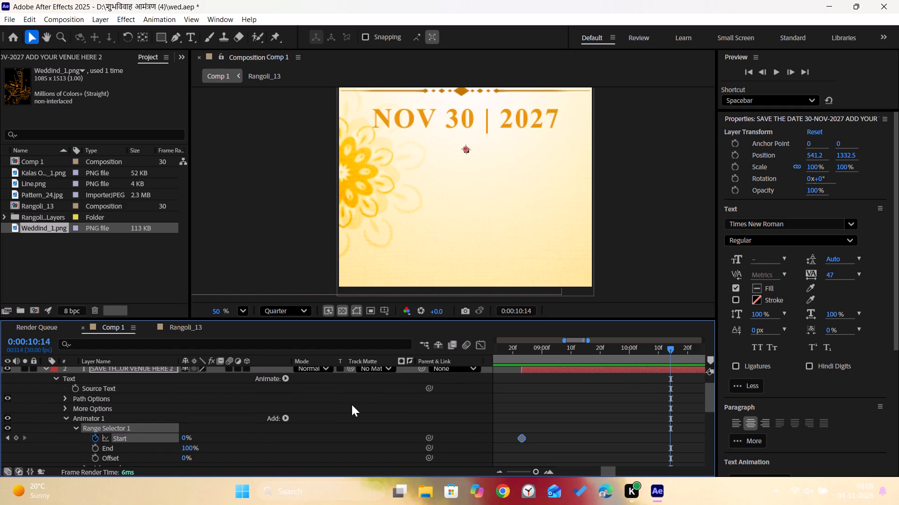
pyautogui.moveTo(185, 439); pyautogui.dragTo(252, 444)
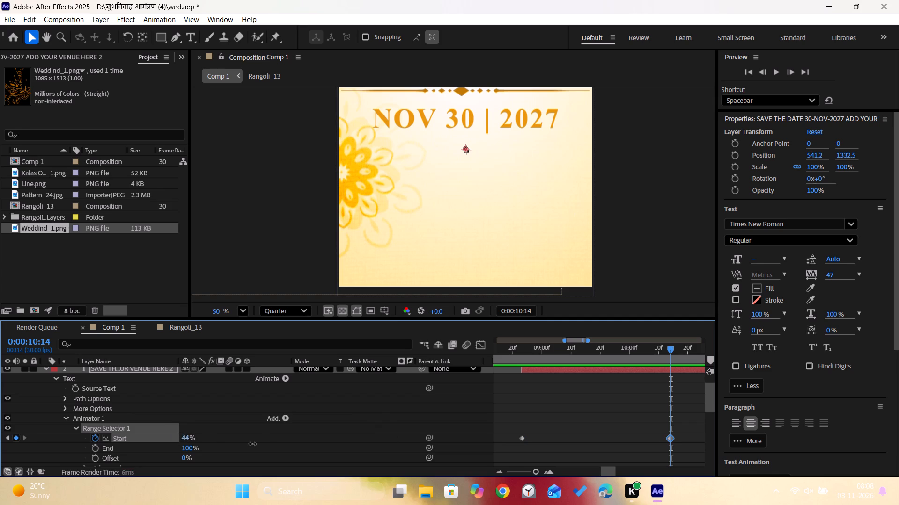
pyautogui.moveTo(252, 444); pyautogui.dragTo(332, 440)
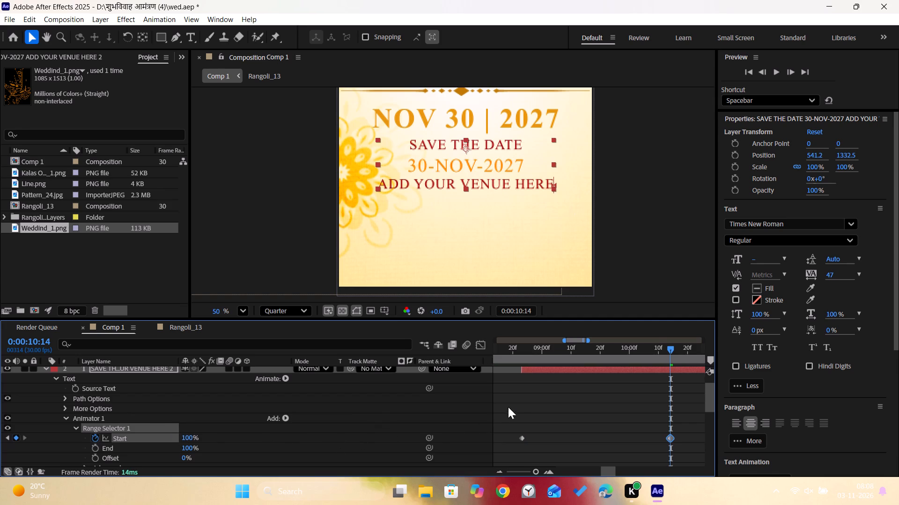
# Scrub through the timeline to review the save-the-date text reveal, ending at 0:00:08:23.
pyautogui.moveTo(673, 350); pyautogui.dragTo(639, 348)
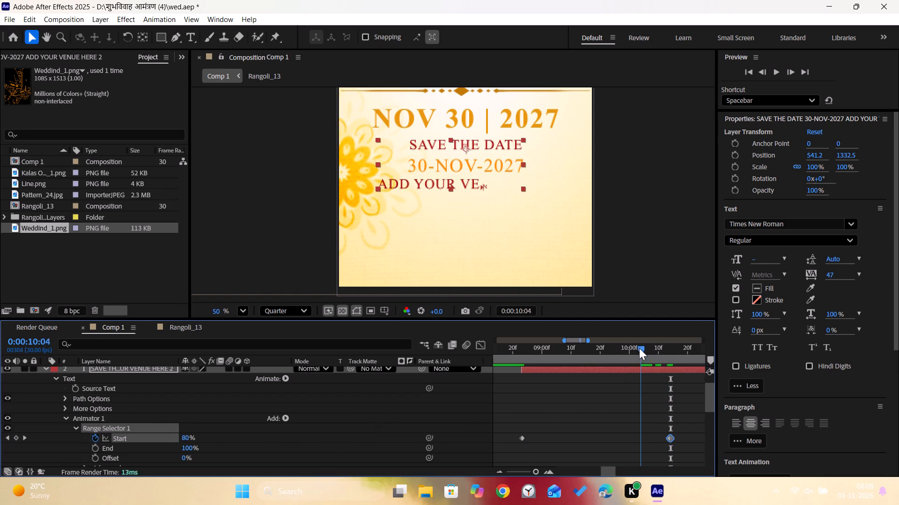
pyautogui.moveTo(639, 348); pyautogui.dragTo(691, 369)
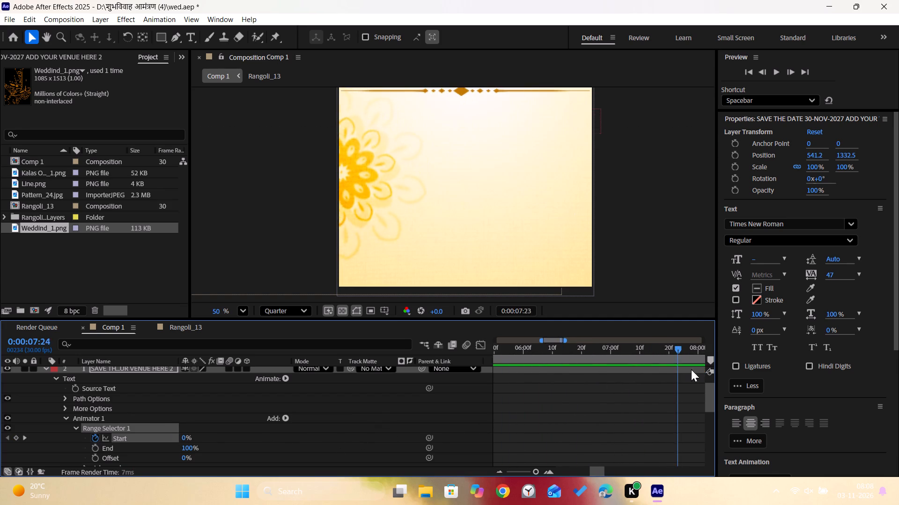
pyautogui.moveTo(691, 369); pyautogui.dragTo(661, 384)
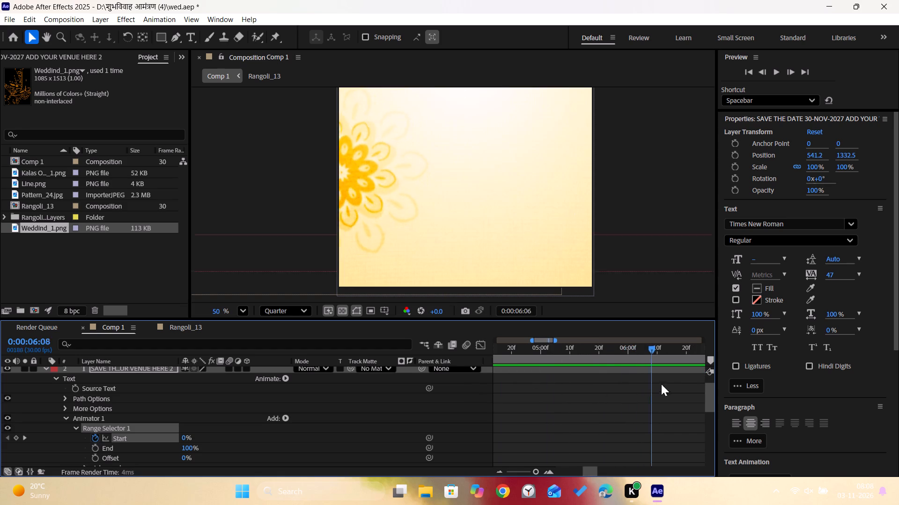
pyautogui.moveTo(661, 384); pyautogui.dragTo(654, 385)
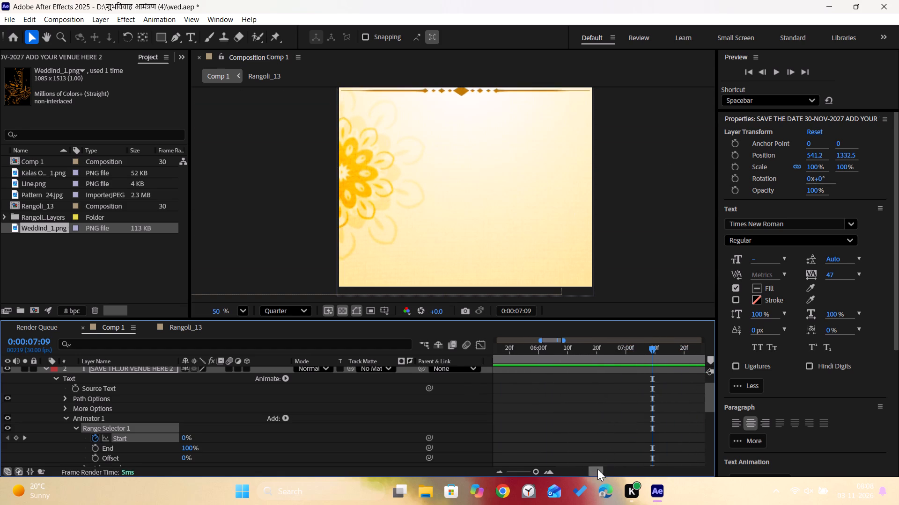
pyautogui.moveTo(597, 469); pyautogui.dragTo(611, 471)
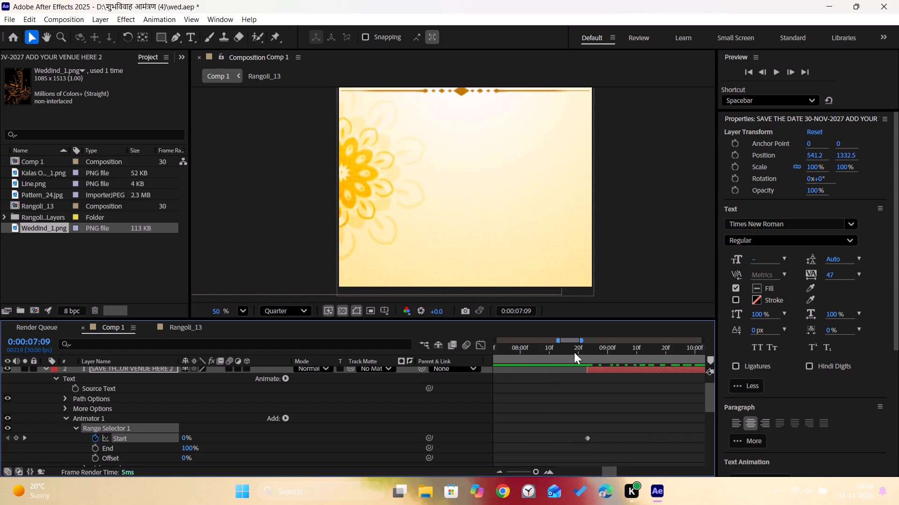
pyautogui.moveTo(575, 356); pyautogui.dragTo(634, 367)
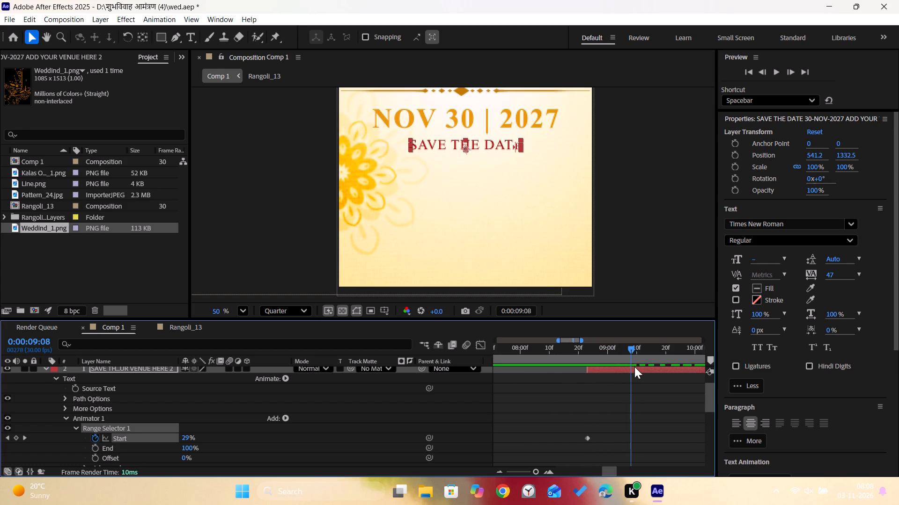
pyautogui.moveTo(634, 367); pyautogui.dragTo(588, 366)
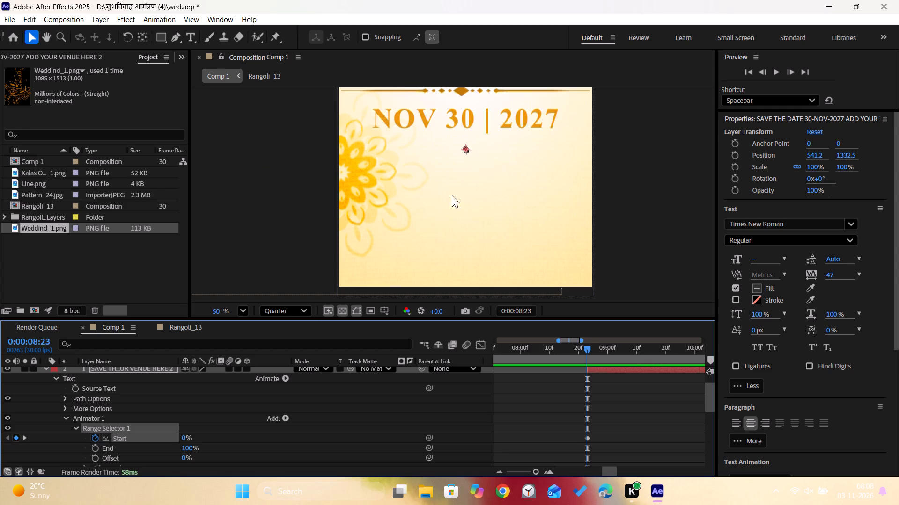
# Duplicate Animator 1 on the save-the-date venue text layer.
pyautogui.click(133, 420)
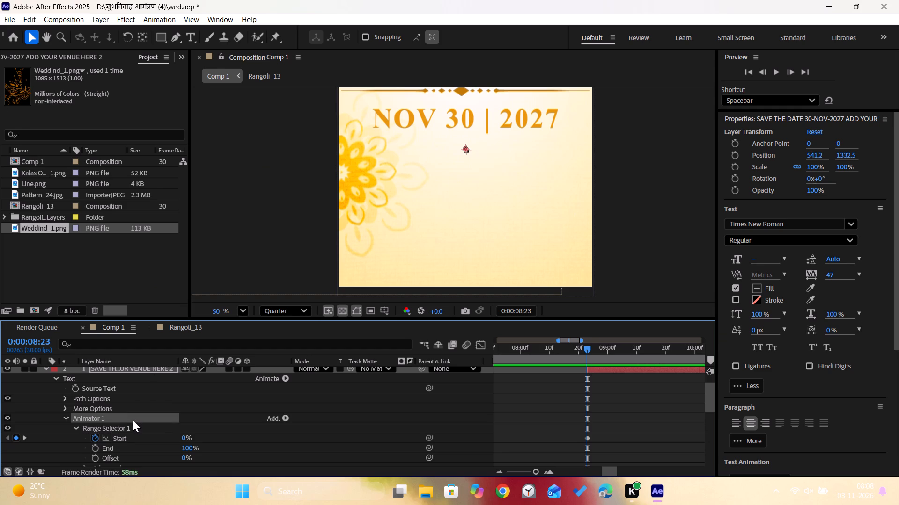
pyautogui.hotkey('ctrl', 'd')
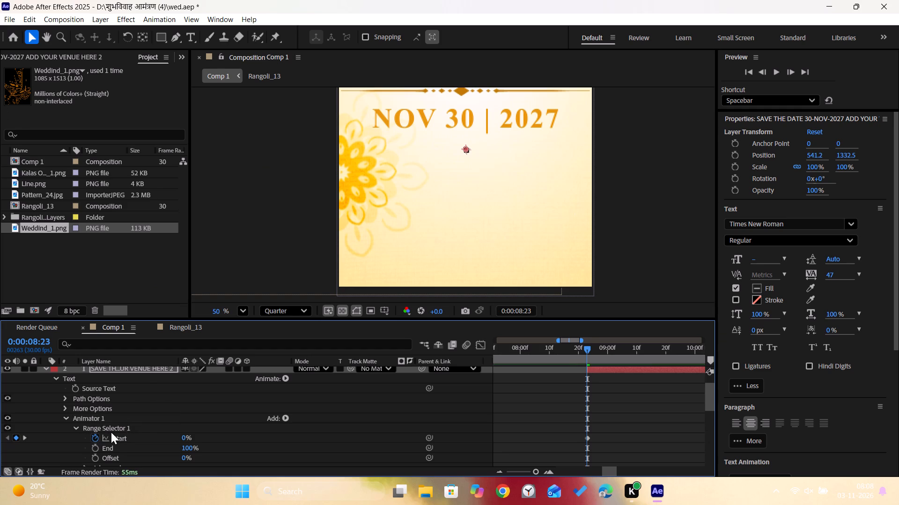
# Set the Scale of the duplicated animator, Animator 2, to 150% on both axes.
pyautogui.scroll(-1, 96, 417)
pyautogui.moveTo(97, 417); pyautogui.dragTo(122, 392, button='middle')
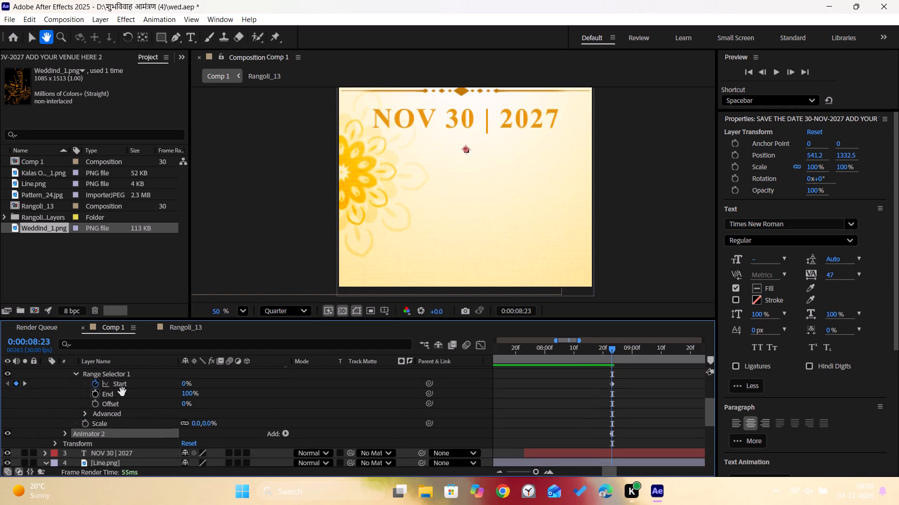
pyautogui.moveTo(122, 392); pyautogui.dragTo(123, 390, button='middle')
pyautogui.click(67, 429)
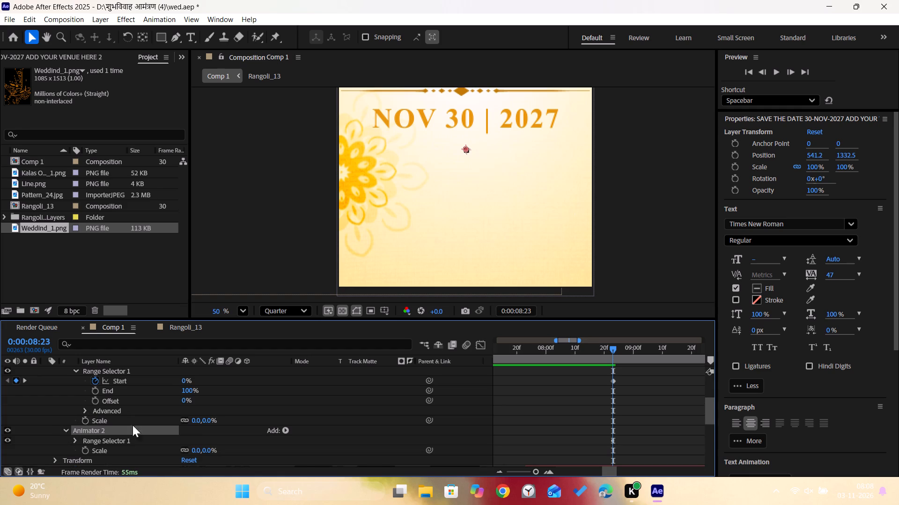
pyautogui.moveTo(149, 424); pyautogui.dragTo(165, 387, button='middle')
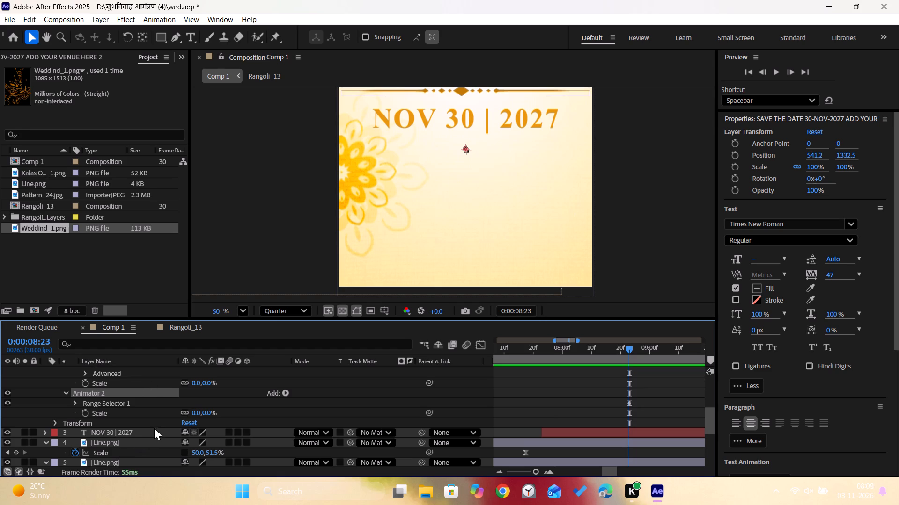
pyautogui.click(197, 411)
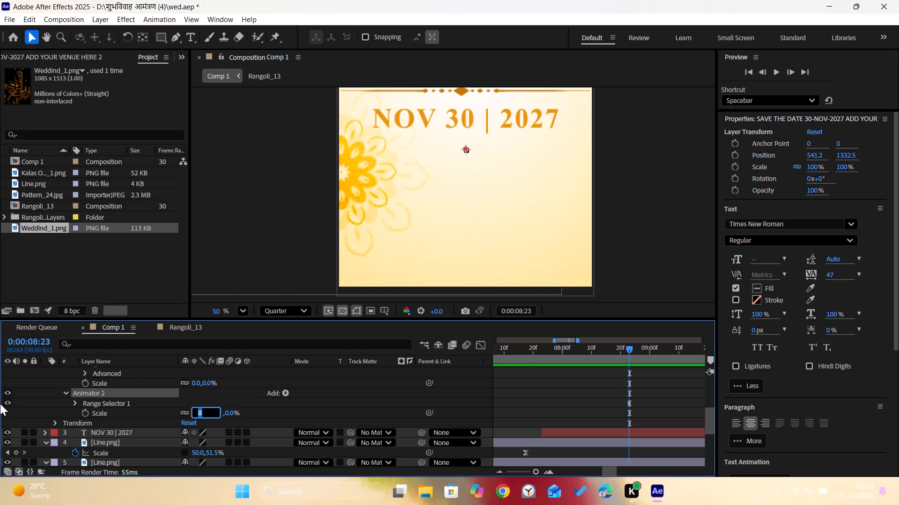
pyautogui.press('1')
pyautogui.write('50')
pyautogui.press('Return')
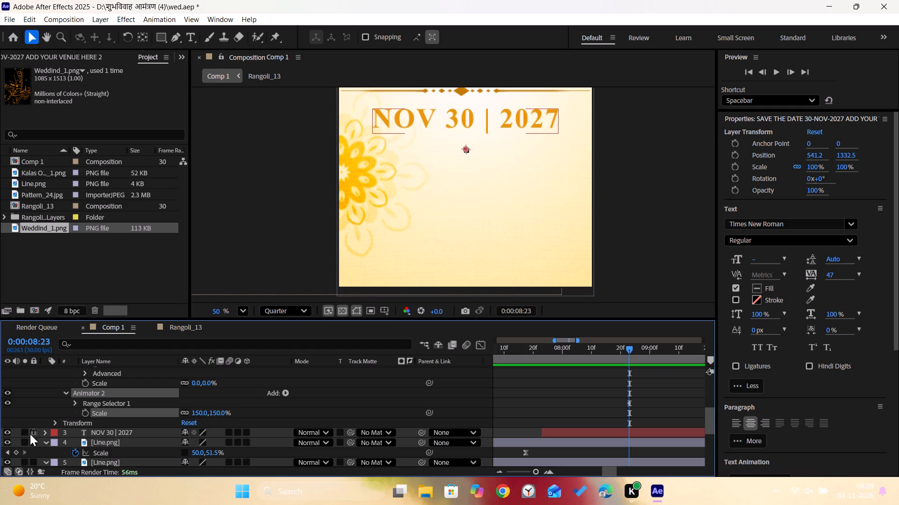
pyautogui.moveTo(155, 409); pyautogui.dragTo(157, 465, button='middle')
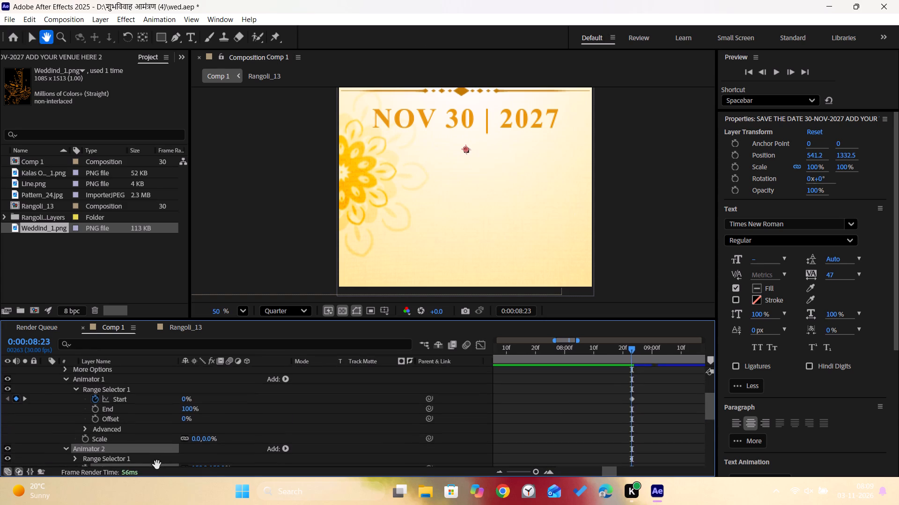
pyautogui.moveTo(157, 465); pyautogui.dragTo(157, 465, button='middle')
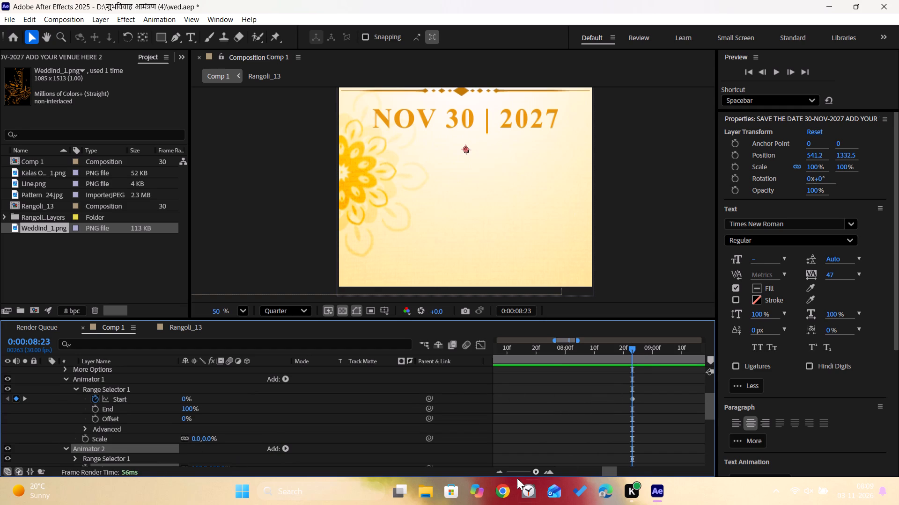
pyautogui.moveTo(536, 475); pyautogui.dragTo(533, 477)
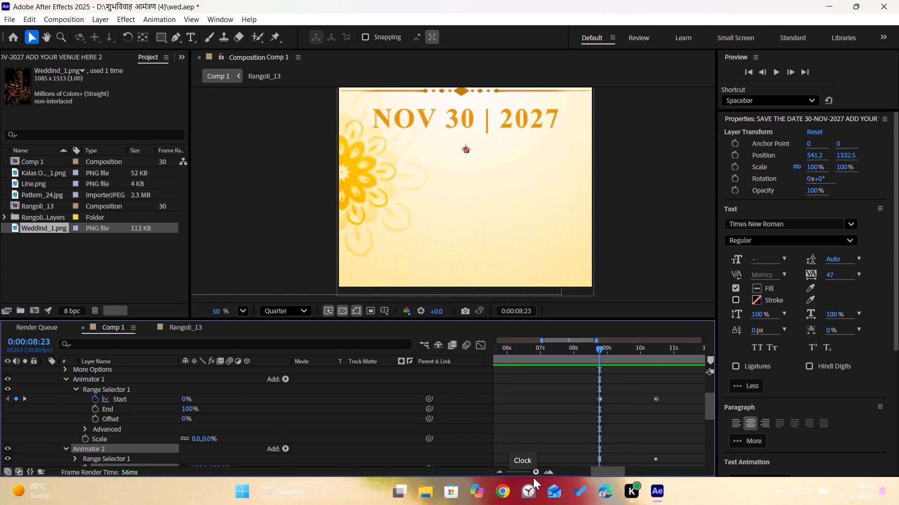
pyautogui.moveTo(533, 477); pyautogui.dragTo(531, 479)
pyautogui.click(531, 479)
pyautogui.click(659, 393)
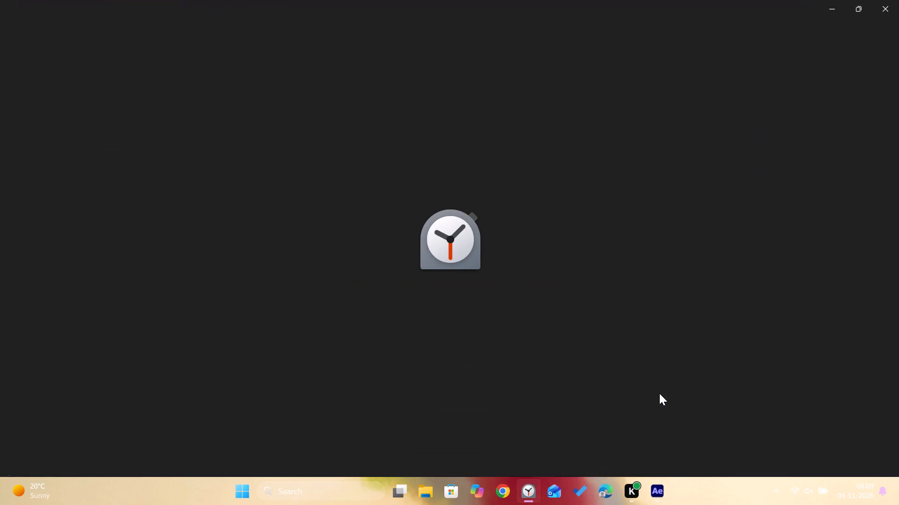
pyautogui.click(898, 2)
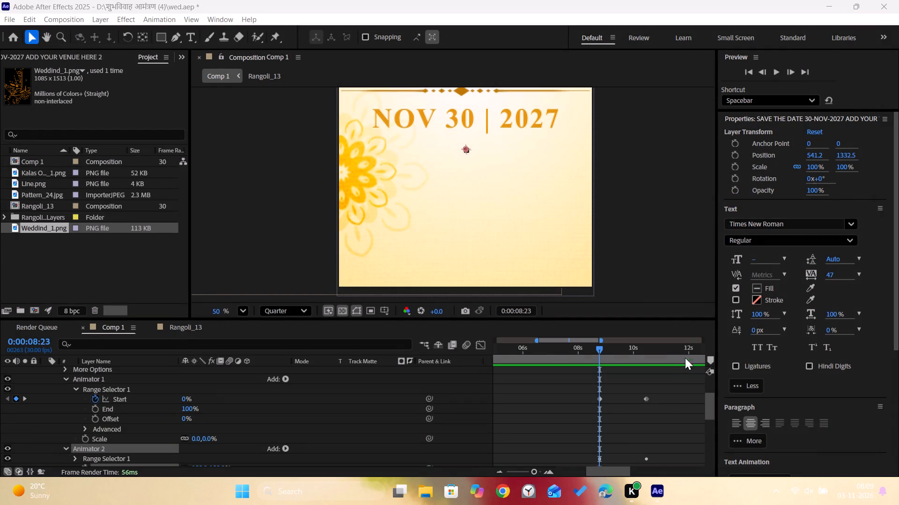
# Shift both Start keyframes of Animator 1's Range Selector five frames later and play back the text animation from 0:00:08:23.
pyautogui.moveTo(671, 392); pyautogui.dragTo(590, 411)
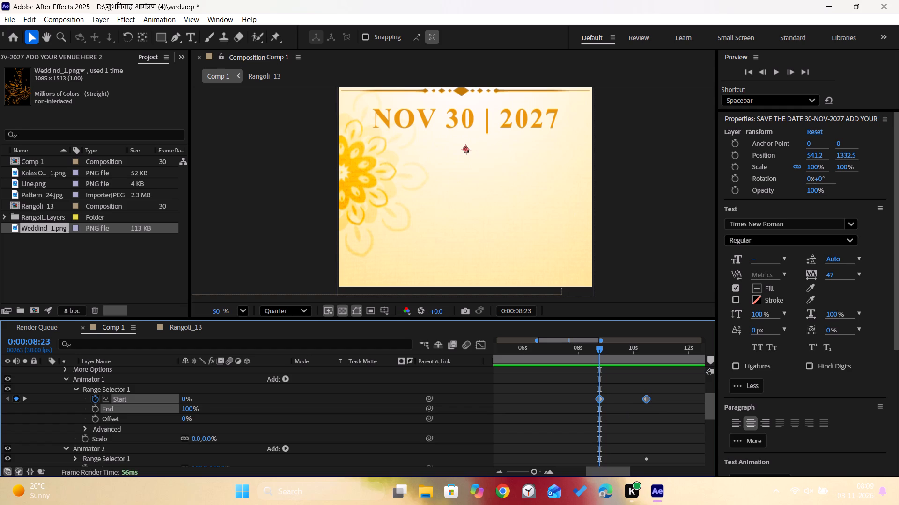
pyautogui.hotkey('alt', 'Right')
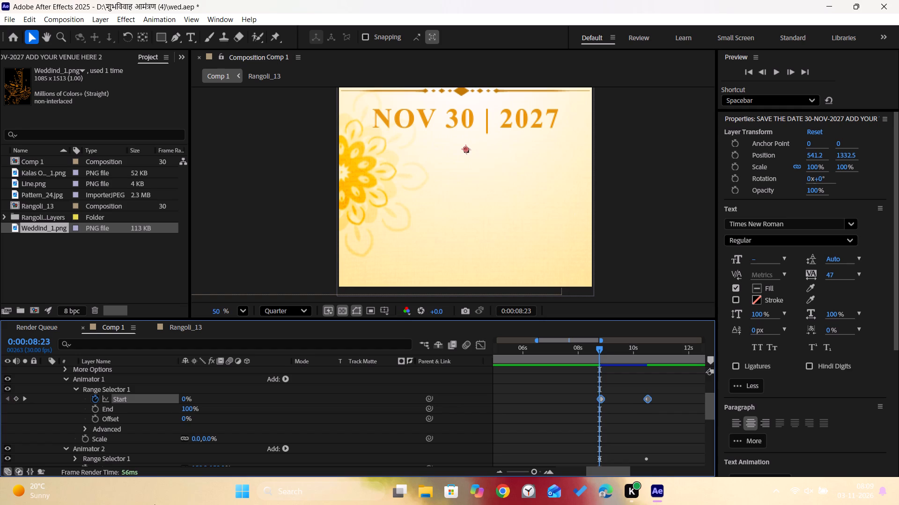
pyautogui.hotkey('alt', 'Right')
pyautogui.hotkey('alt', 'Right')
pyautogui.hotkey('alt', 'Right')
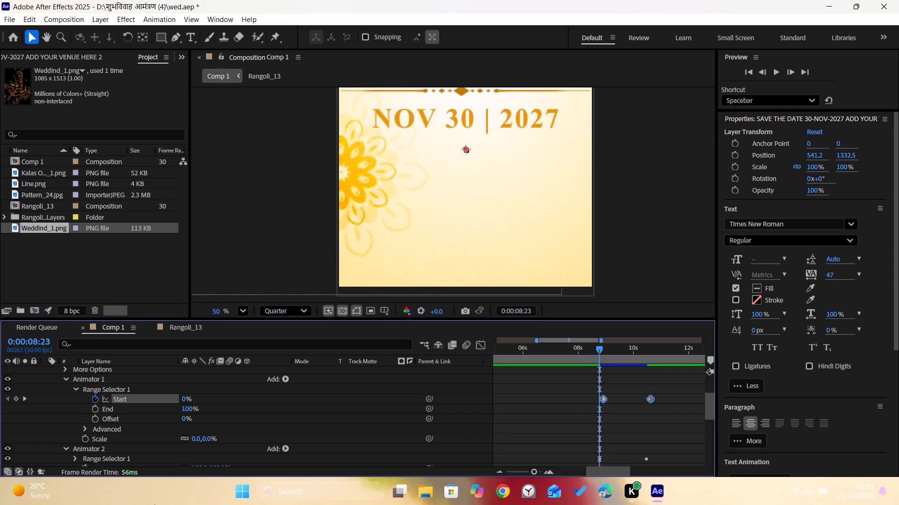
pyautogui.hotkey('alt', 'Right')
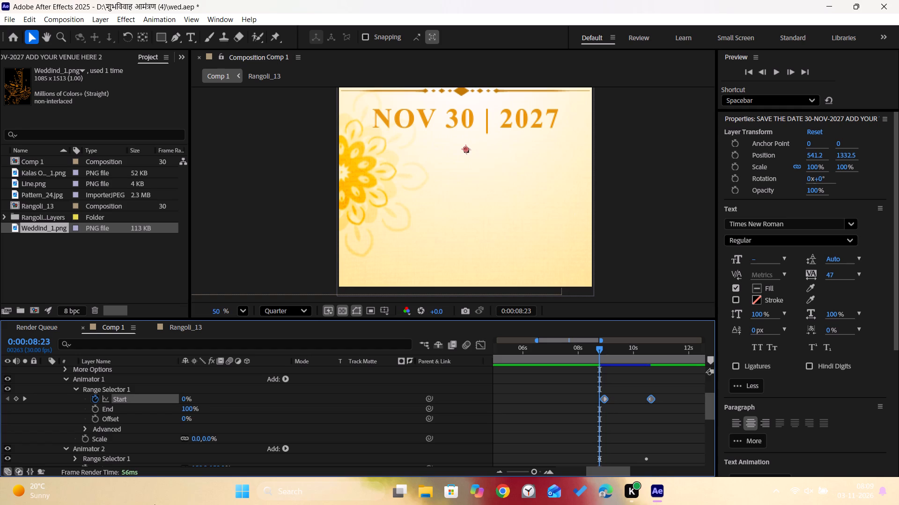
pyautogui.press('space')
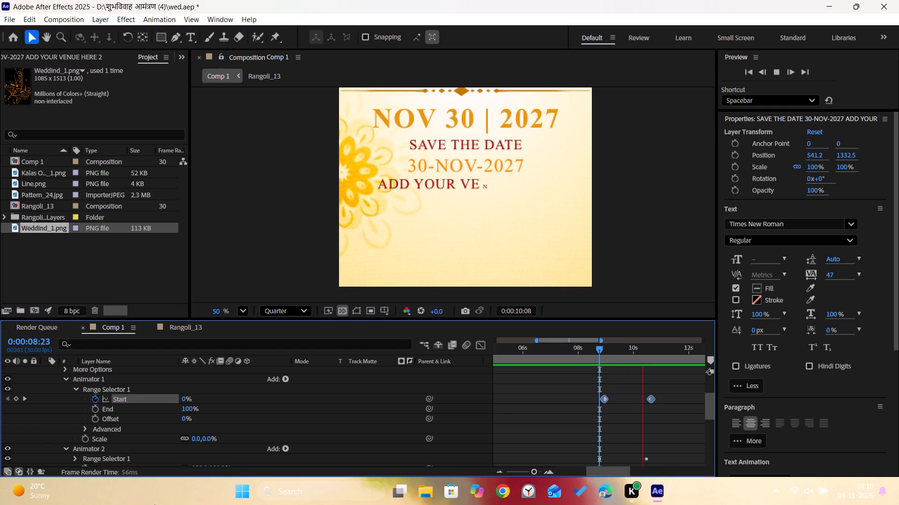
pyautogui.press('space')
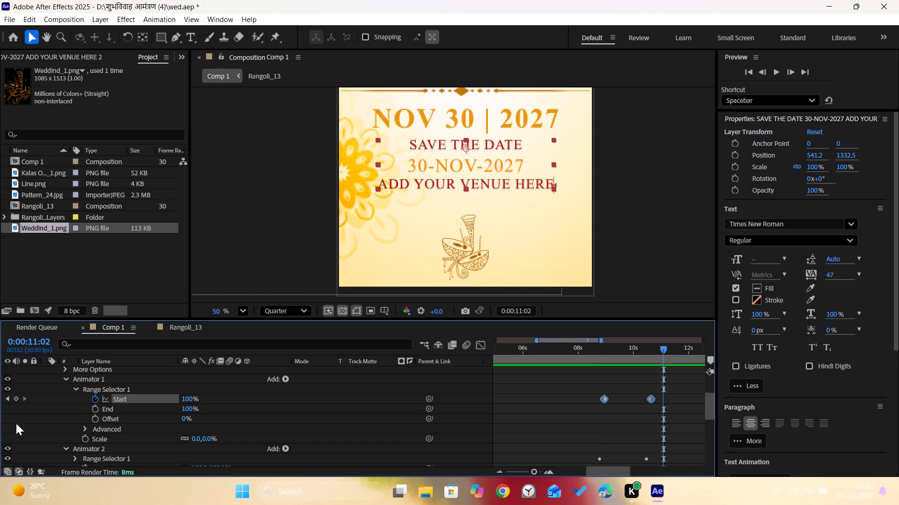
# Examine the Advanced options of Animator 1's Range Selector on the save-the-date venue text layer.
pyautogui.moveTo(126, 436); pyautogui.dragTo(134, 406, button='middle')
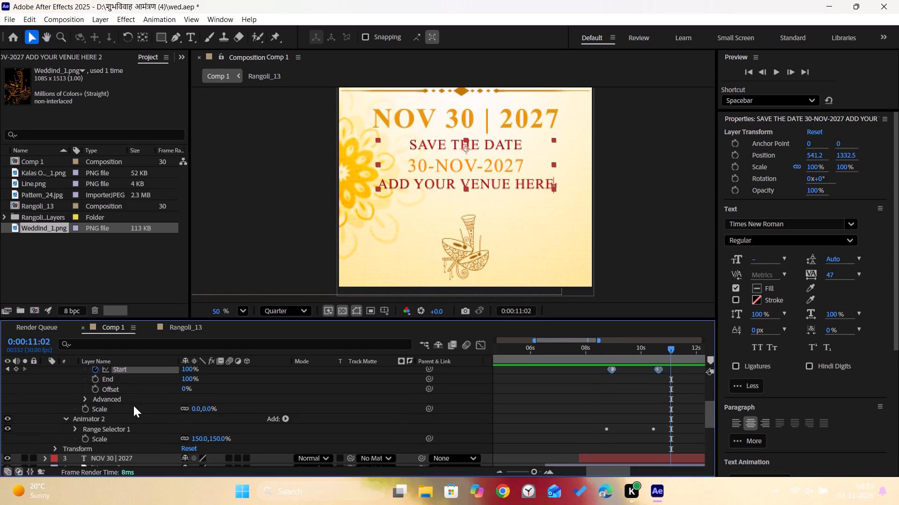
pyautogui.click(86, 401)
pyautogui.moveTo(117, 420); pyautogui.dragTo(117, 436, button='middle')
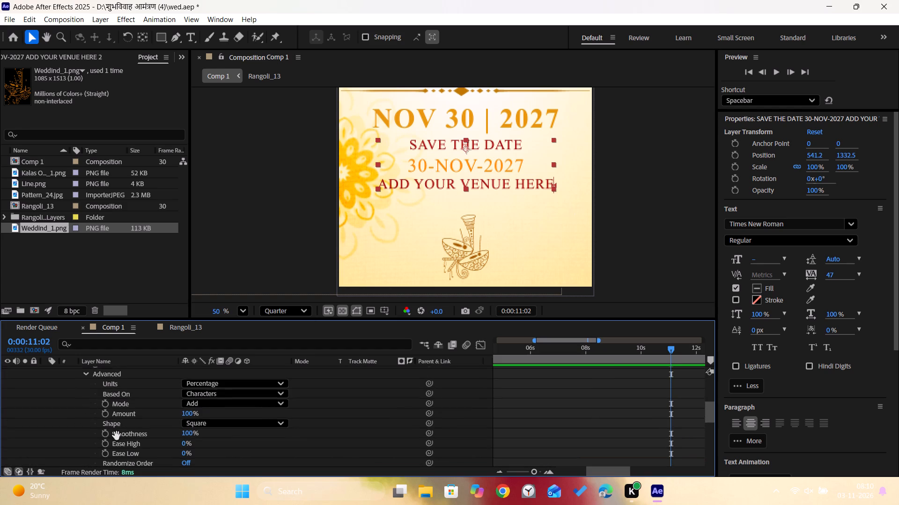
pyautogui.moveTo(117, 436); pyautogui.dragTo(115, 445, button='middle')
pyautogui.click(83, 396)
pyautogui.moveTo(138, 397); pyautogui.dragTo(133, 456, button='middle')
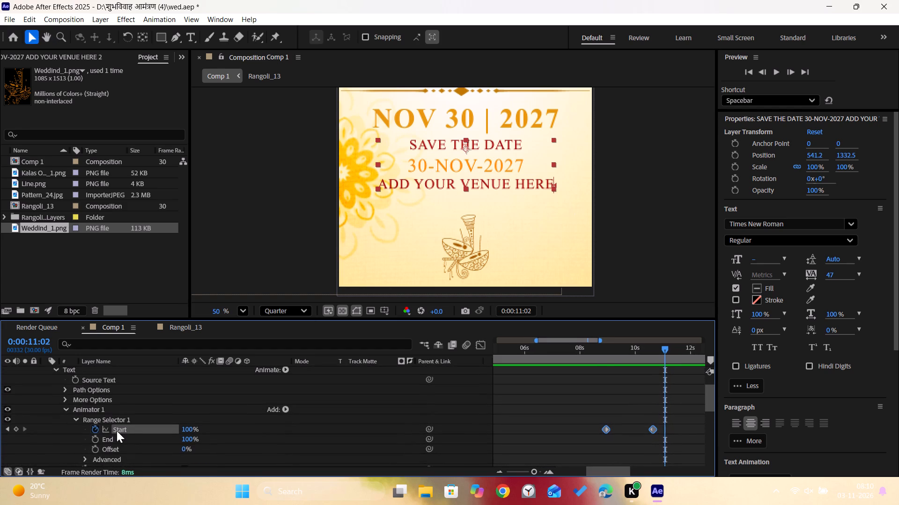
pyautogui.click(78, 411)
pyautogui.click(68, 411)
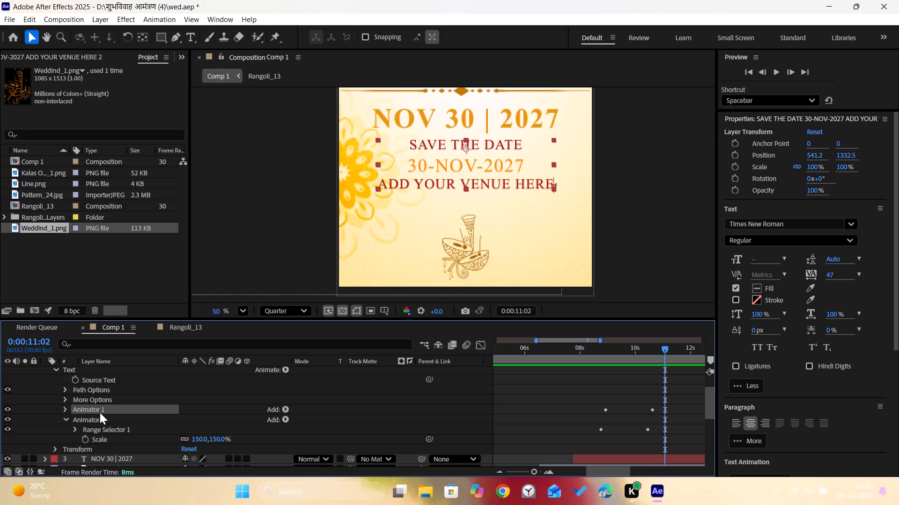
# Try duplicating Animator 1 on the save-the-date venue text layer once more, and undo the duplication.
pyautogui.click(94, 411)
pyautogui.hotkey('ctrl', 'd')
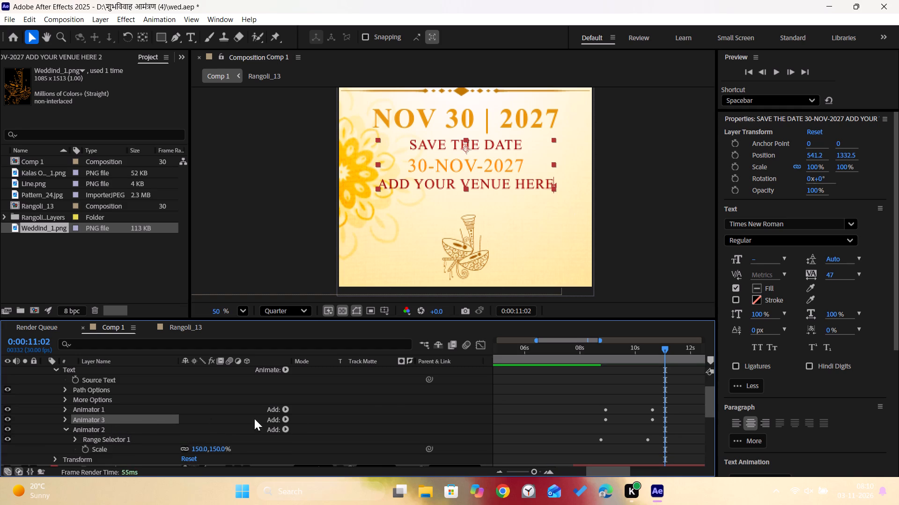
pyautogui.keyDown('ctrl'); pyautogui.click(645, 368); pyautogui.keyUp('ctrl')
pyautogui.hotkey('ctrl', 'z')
# Go back to 0:00:00:00, fit the composition in the viewer and set the preview resolution to Full.
pyautogui.click(66, 419)
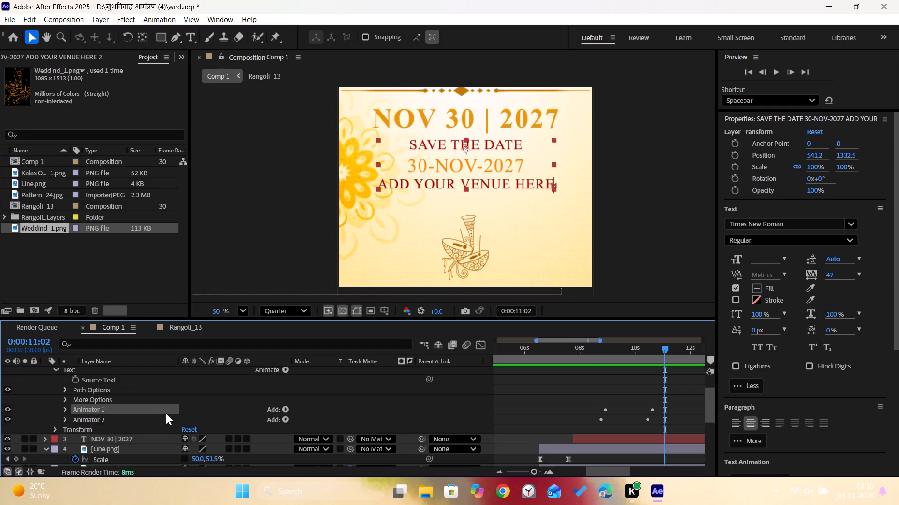
pyautogui.moveTo(166, 413); pyautogui.dragTo(169, 400, button='middle')
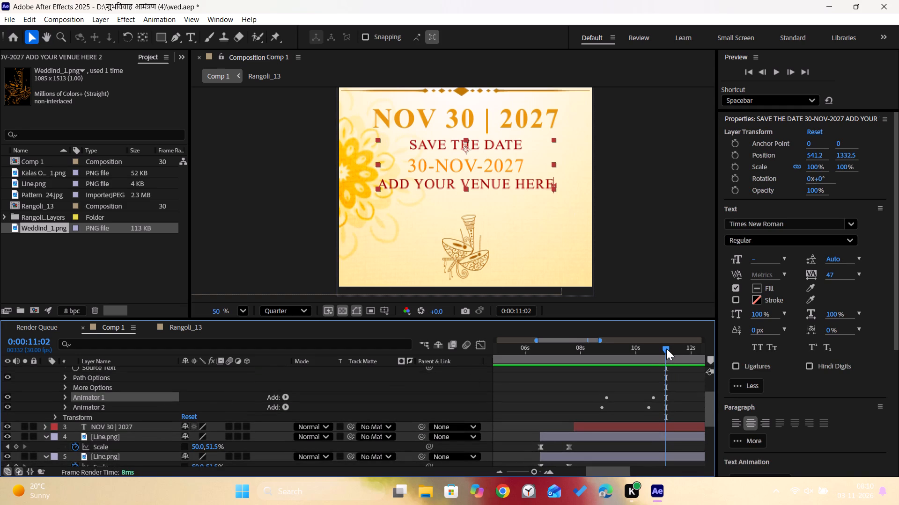
pyautogui.moveTo(666, 348); pyautogui.dragTo(556, 376)
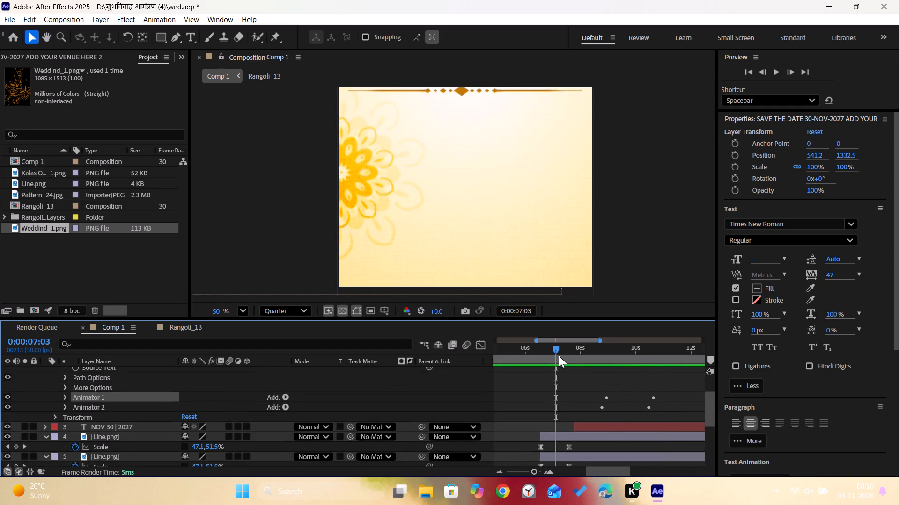
pyautogui.moveTo(550, 349); pyautogui.dragTo(343, 398)
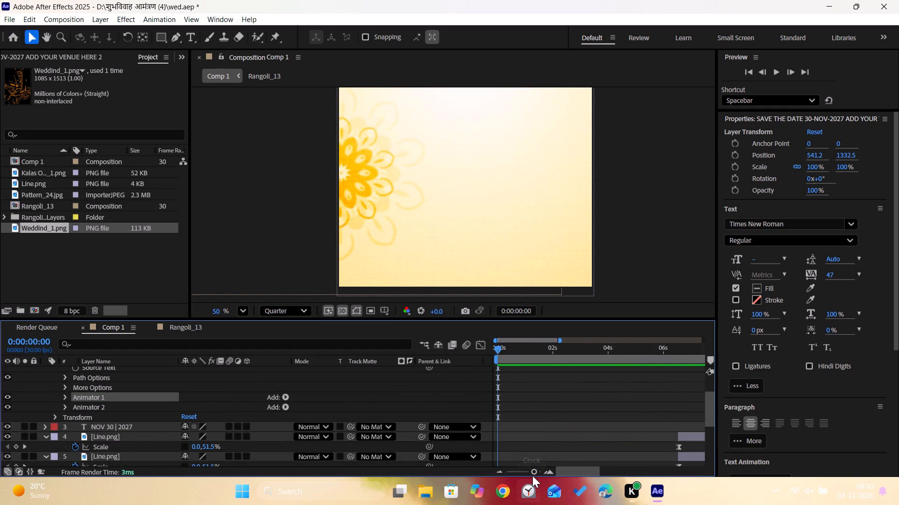
pyautogui.moveTo(532, 473); pyautogui.dragTo(487, 481)
pyautogui.moveTo(531, 474); pyautogui.dragTo(480, 483)
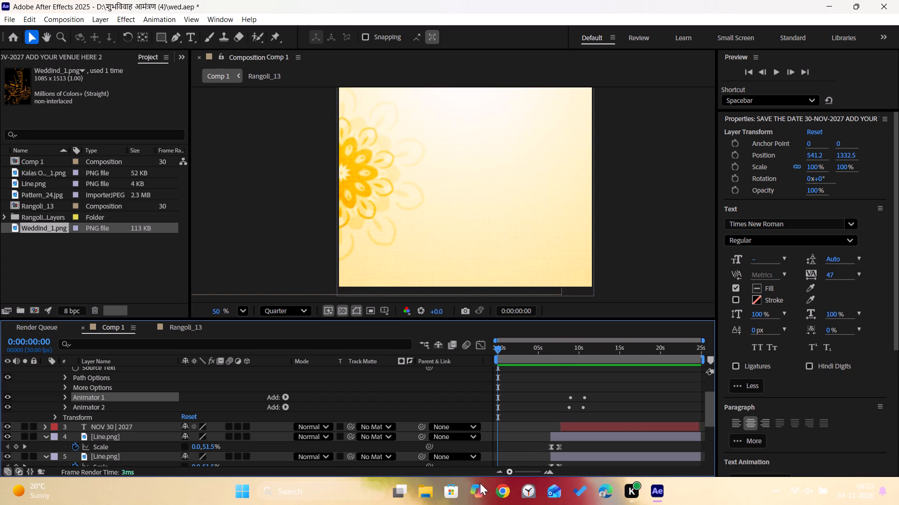
pyautogui.moveTo(480, 483); pyautogui.dragTo(480, 483)
pyautogui.click(240, 309)
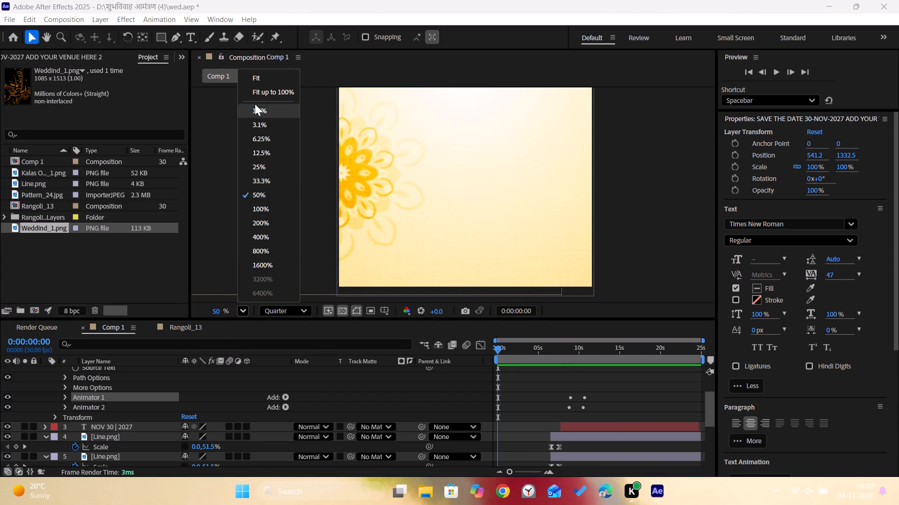
pyautogui.click(262, 83)
pyautogui.click(285, 311)
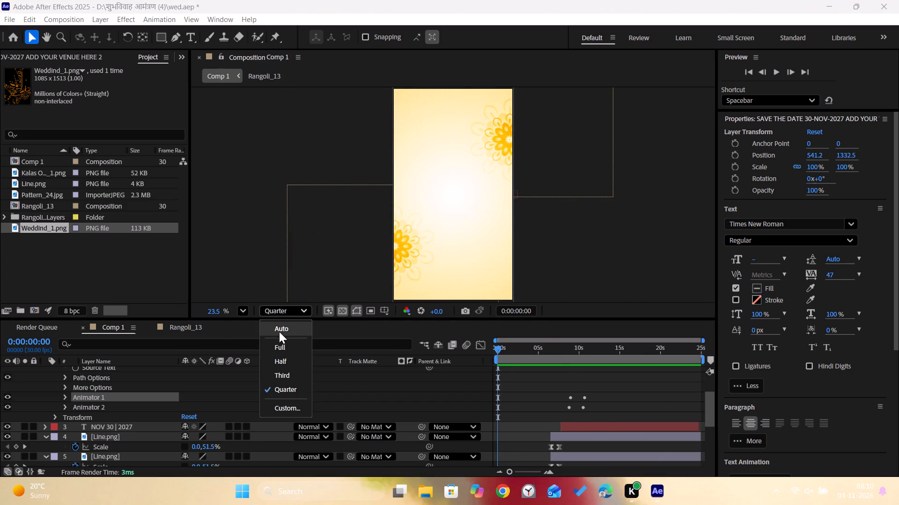
pyautogui.click(282, 344)
# Preview the full invitation animation from the beginning and scrub back to 0:00:11:13.
pyautogui.click(678, 221)
pyautogui.press('space')
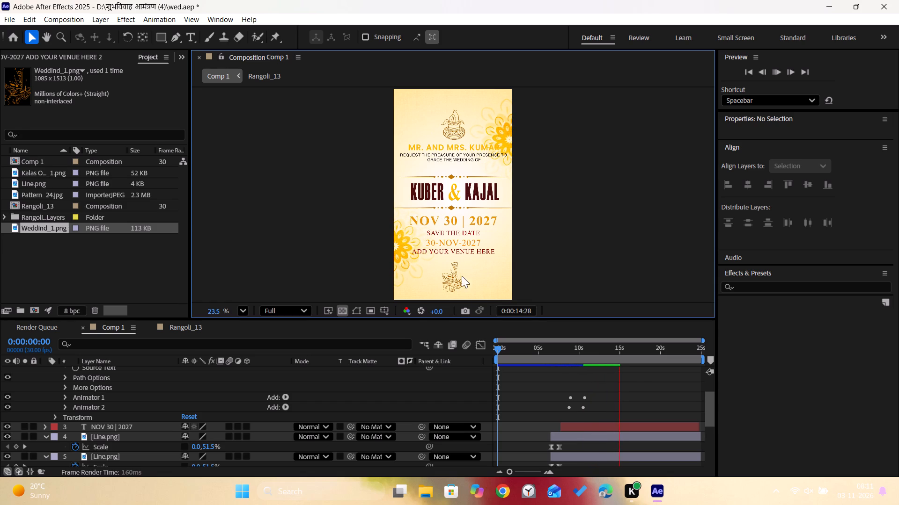
pyautogui.moveTo(621, 361); pyautogui.dragTo(600, 373)
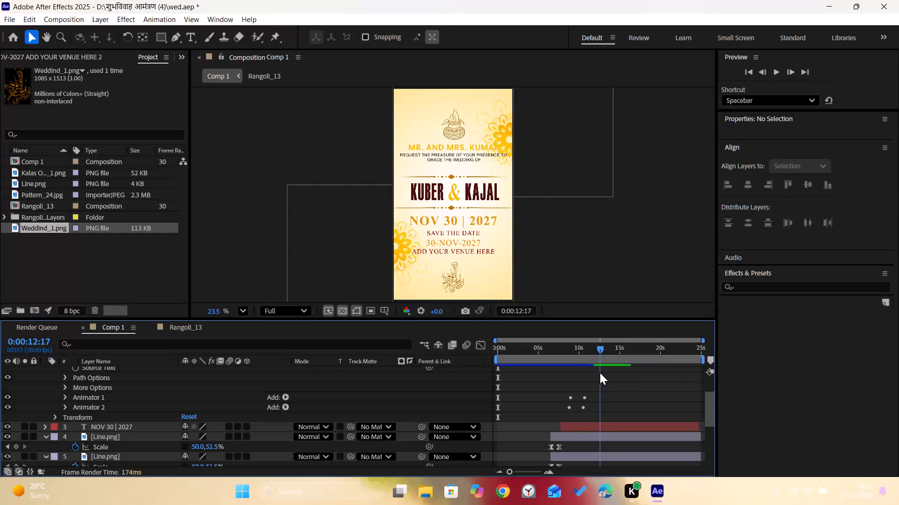
pyautogui.moveTo(600, 373); pyautogui.dragTo(590, 375)
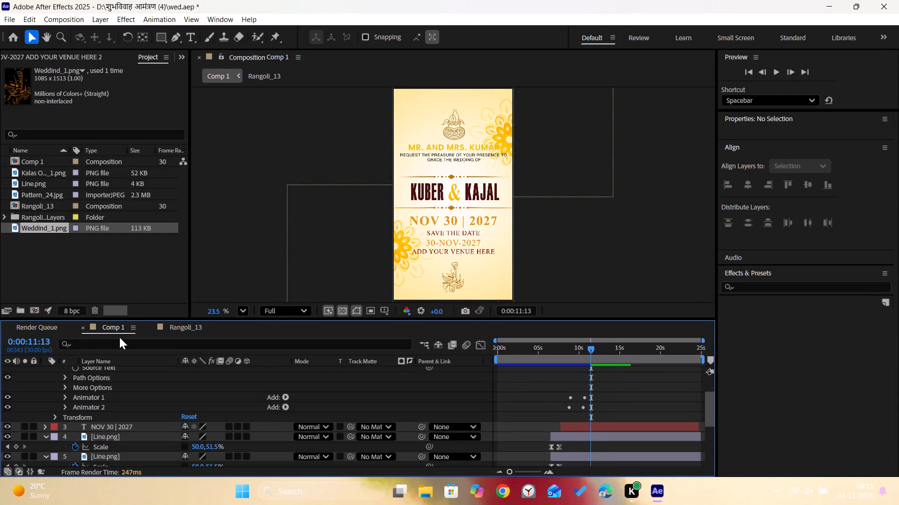
# Collapse the expanded layers in the Comp 1 timeline and select every layer from Weddind_1.png to Shape Layer 1.
pyautogui.moveTo(84, 398); pyautogui.dragTo(90, 491, button='middle')
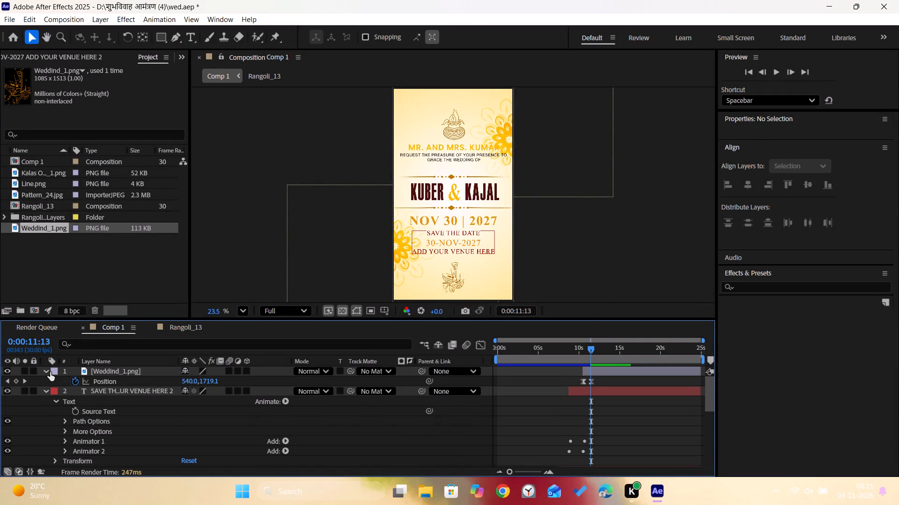
pyautogui.click(50, 372)
pyautogui.click(45, 372)
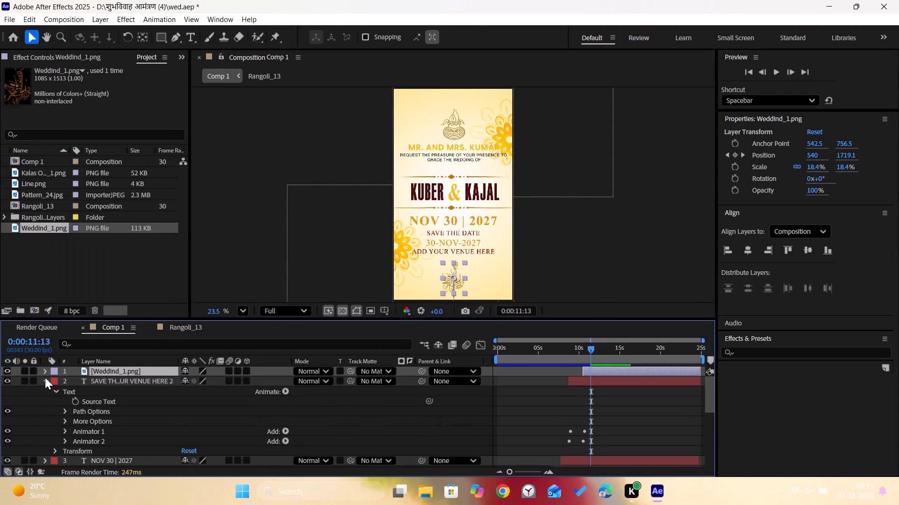
pyautogui.click(45, 378)
pyautogui.click(44, 403)
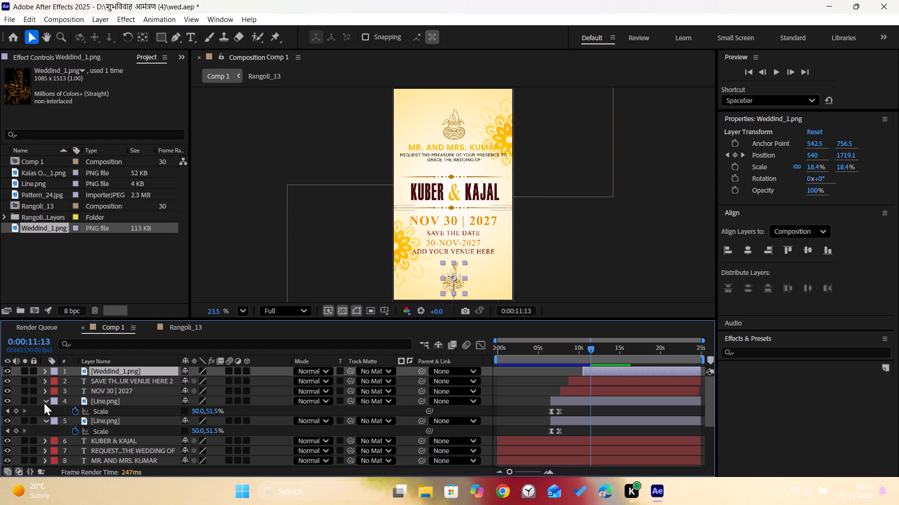
pyautogui.click(45, 408)
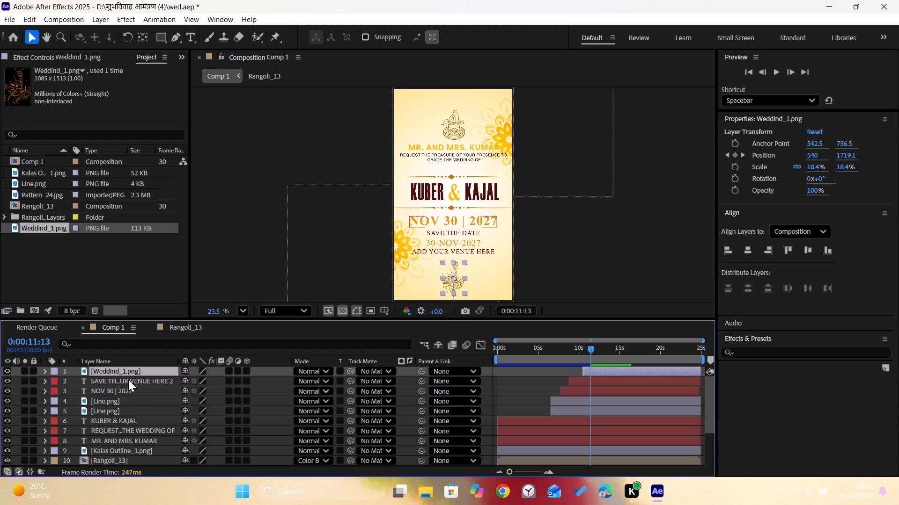
pyautogui.moveTo(129, 408); pyautogui.dragTo(144, 346, button='middle')
pyautogui.moveTo(135, 406); pyautogui.dragTo(153, 305, button='middle')
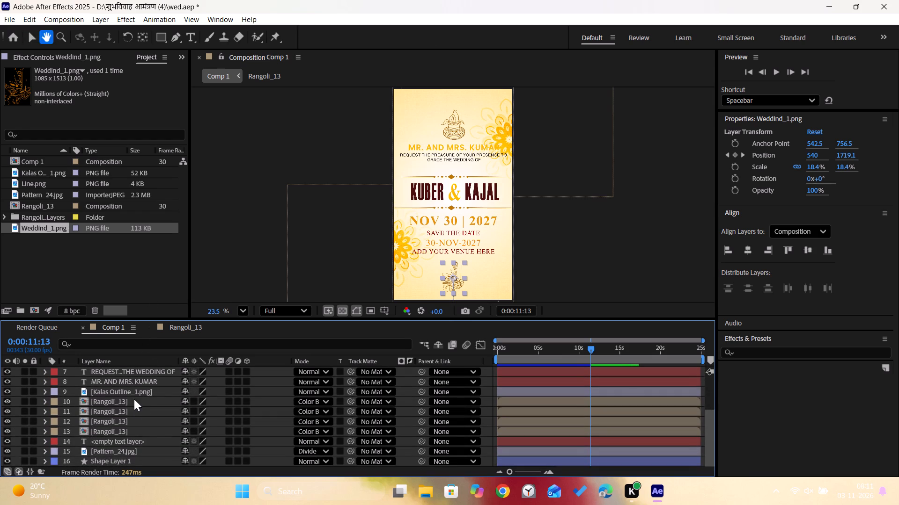
pyautogui.moveTo(135, 409); pyautogui.dragTo(144, 377, button='middle')
pyautogui.keyDown('shift'); pyautogui.click(130, 459); pyautogui.keyUp('shift')
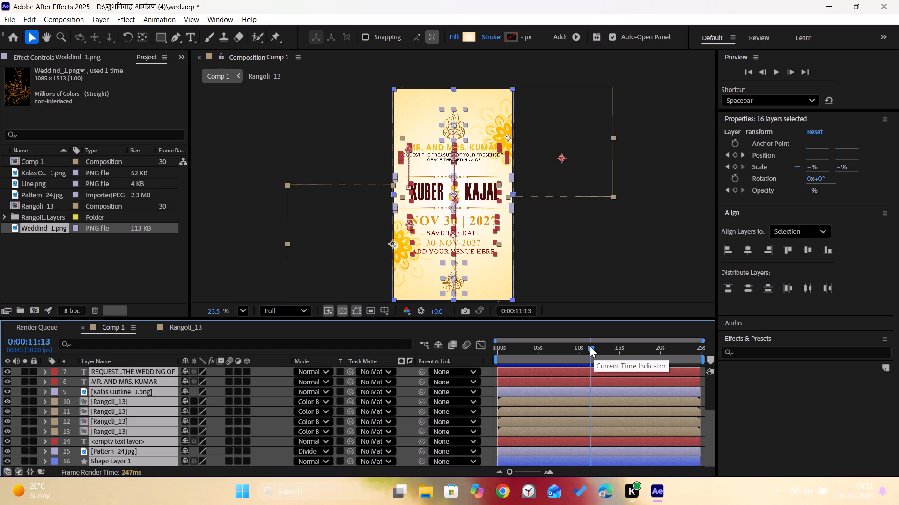
# Find where the animation ends and set Comp 1's duration to 0:00:12:00.
pyautogui.moveTo(590, 346); pyautogui.dragTo(583, 351)
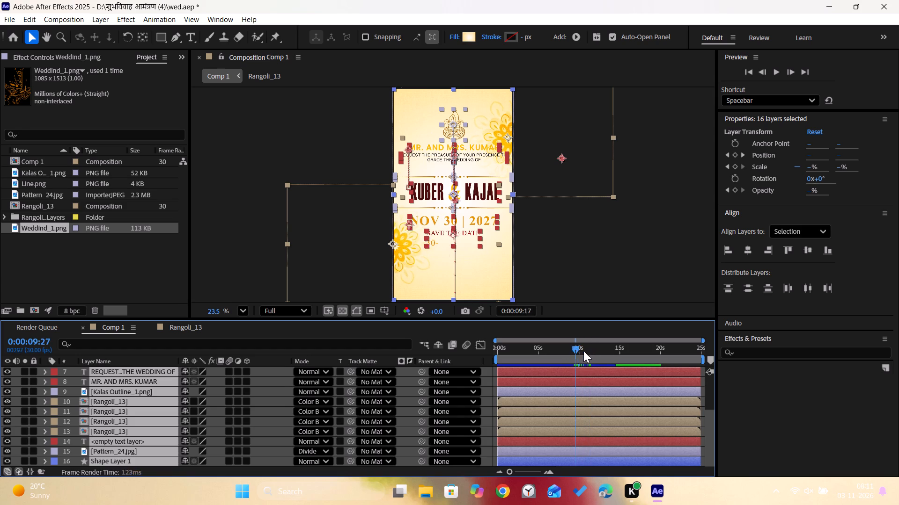
pyautogui.moveTo(583, 351); pyautogui.dragTo(595, 356)
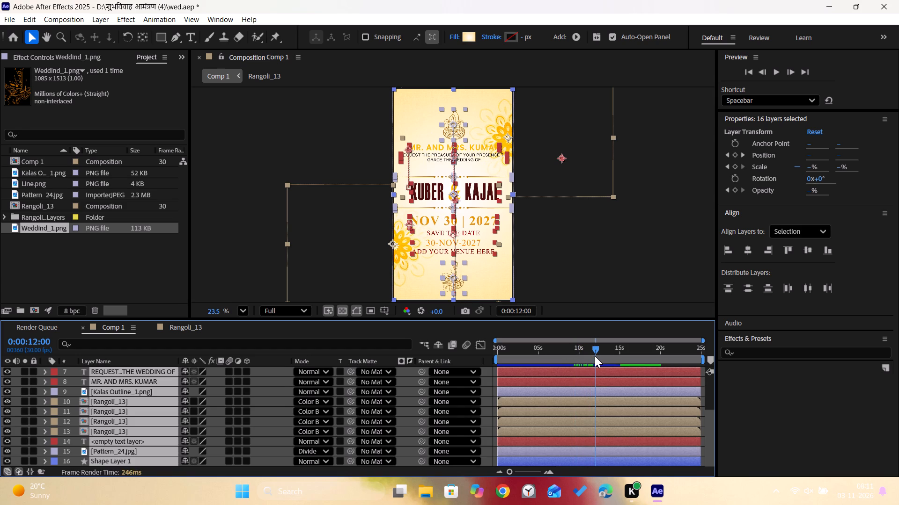
pyautogui.moveTo(595, 356); pyautogui.dragTo(595, 356)
pyautogui.click(62, 17)
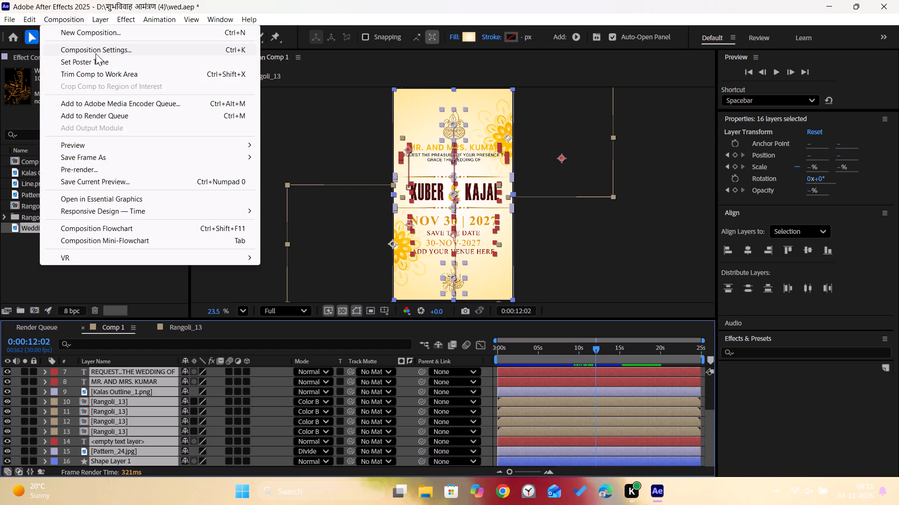
pyautogui.click(96, 53)
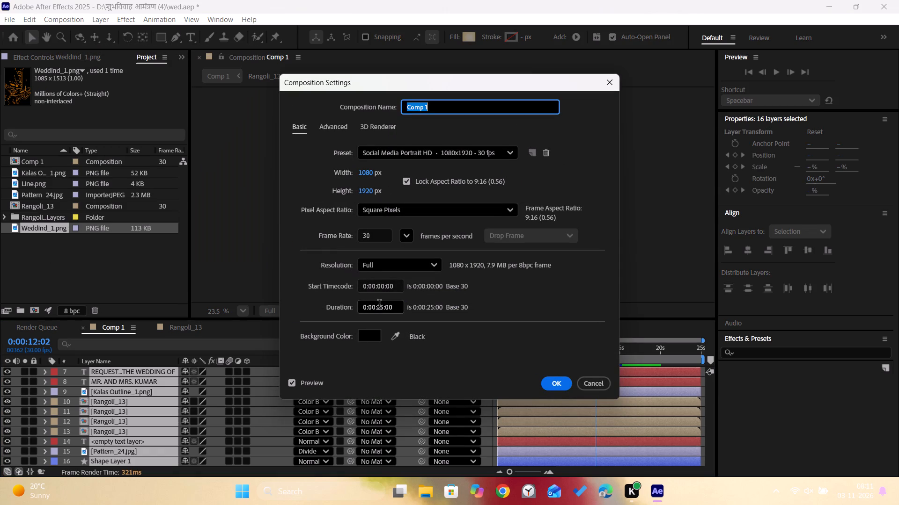
pyautogui.click(379, 305)
pyautogui.press('Right')
pyautogui.press('BackSpace')
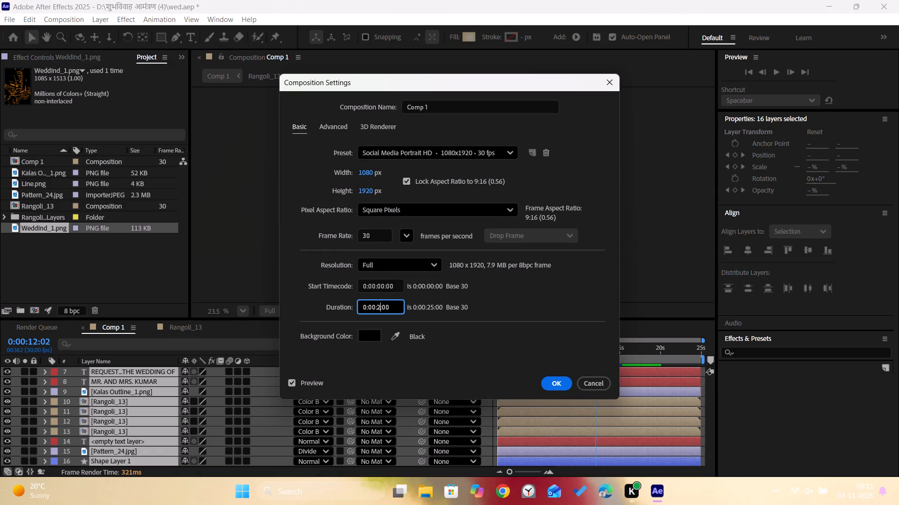
pyautogui.press('Left')
pyautogui.press('1')
pyautogui.press('Return')
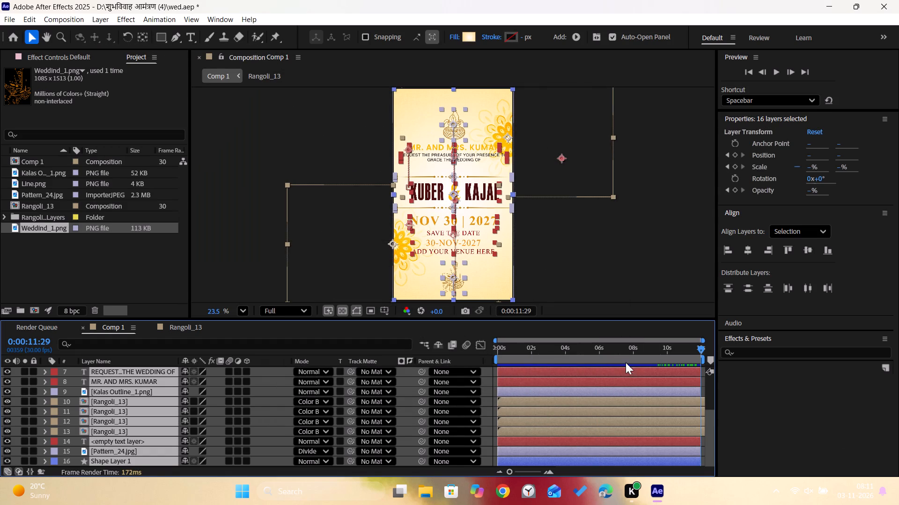
# Play back the shortened composition from 0:00:00:00.
pyautogui.moveTo(702, 347); pyautogui.dragTo(340, 367)
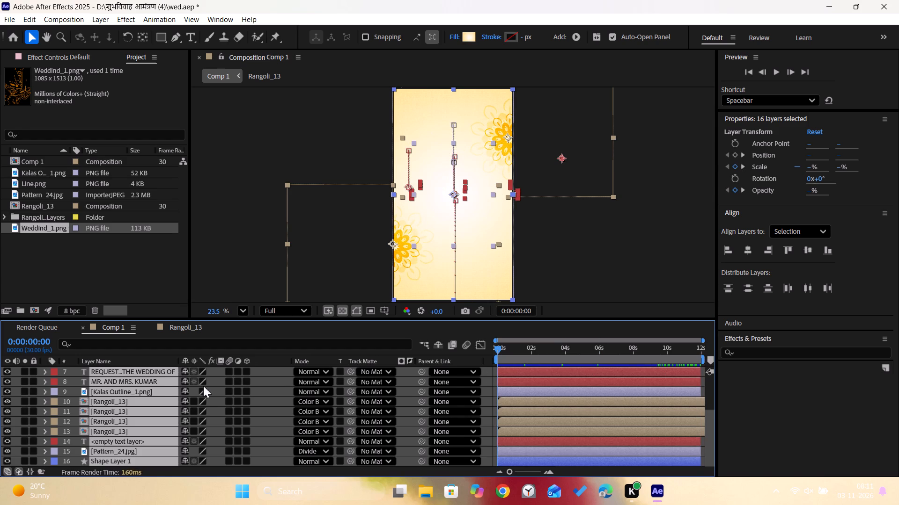
pyautogui.press('space')
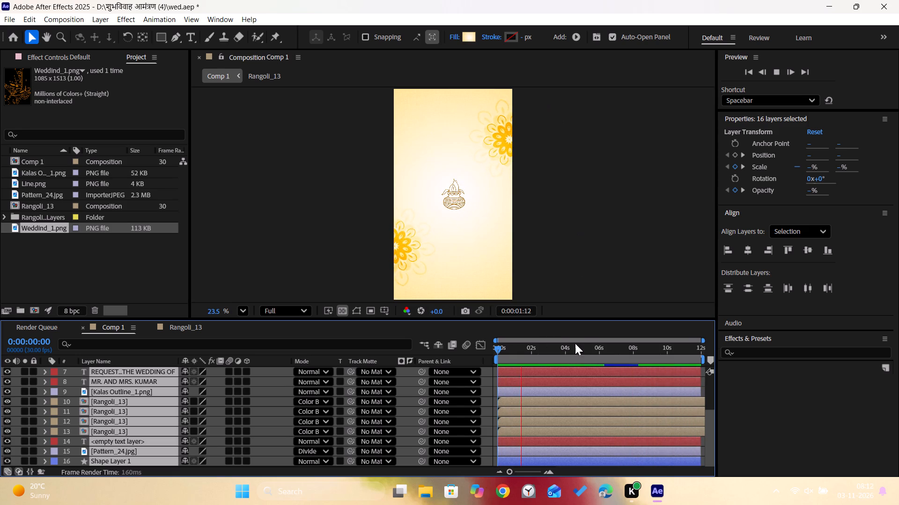
pyautogui.press('space')
# Add Comp 1 to the Render Queue.
pyautogui.click(9, 16)
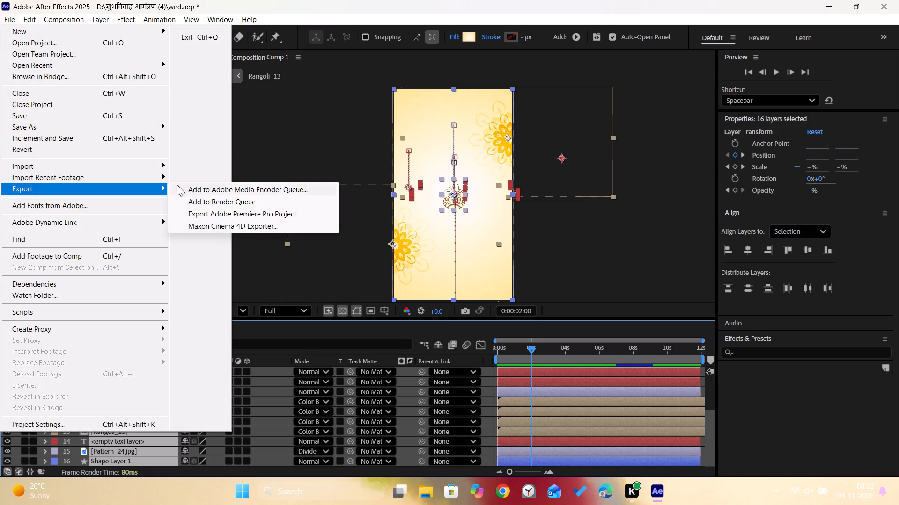
pyautogui.click(206, 202)
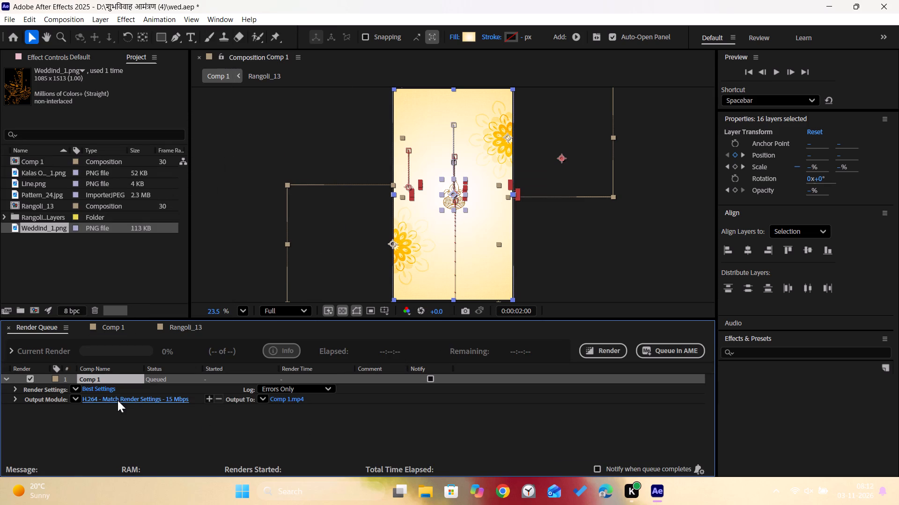
# Open Comp 1's output module settings in the Render Queue and accept them with H.264 as the format.
pyautogui.click(169, 396)
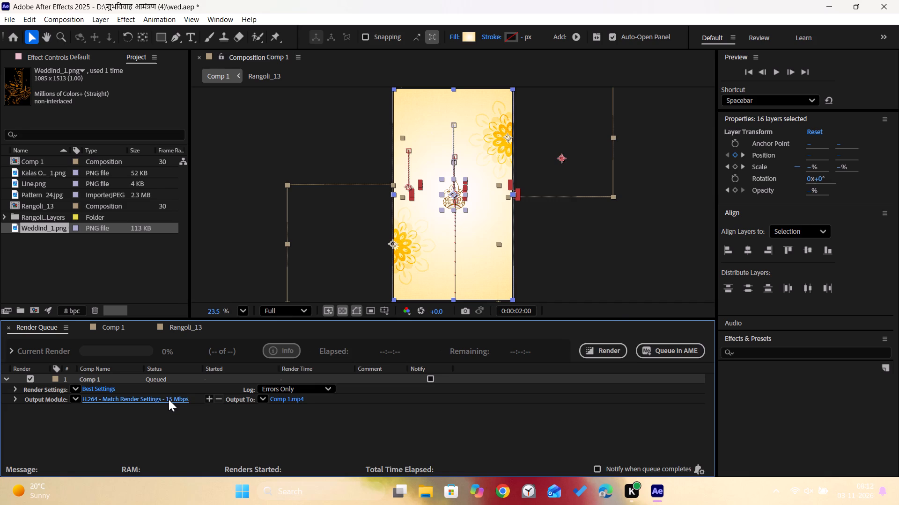
pyautogui.click(169, 399)
pyautogui.click(383, 98)
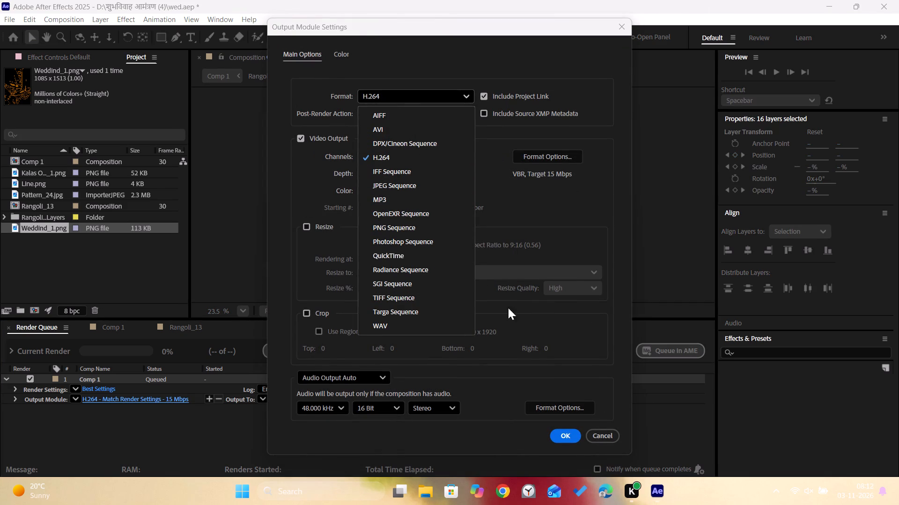
pyautogui.click(559, 434)
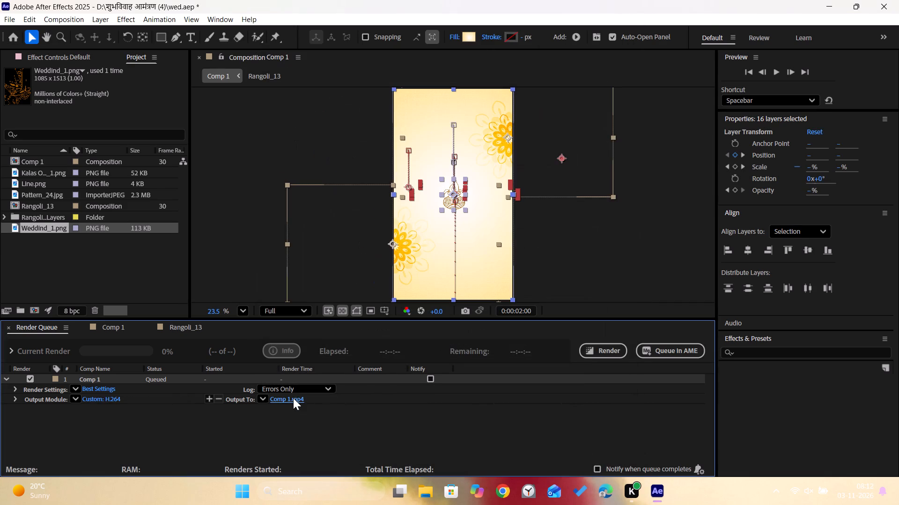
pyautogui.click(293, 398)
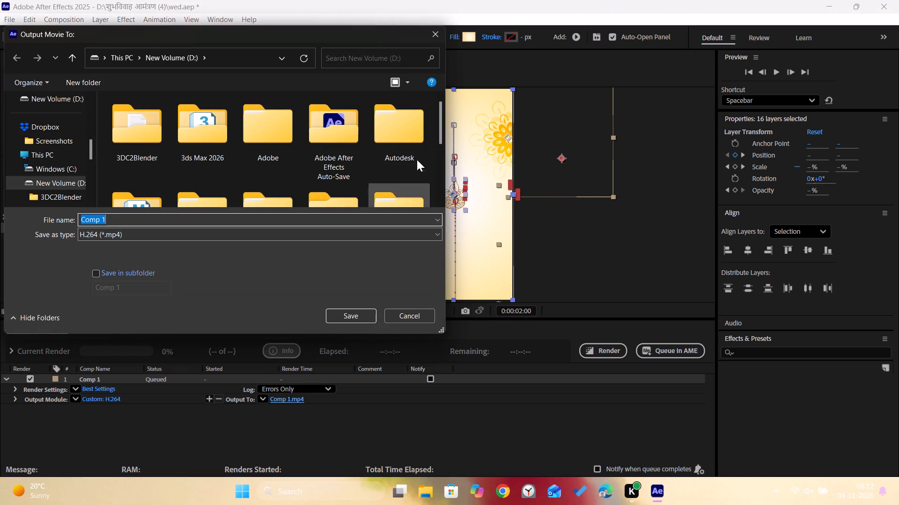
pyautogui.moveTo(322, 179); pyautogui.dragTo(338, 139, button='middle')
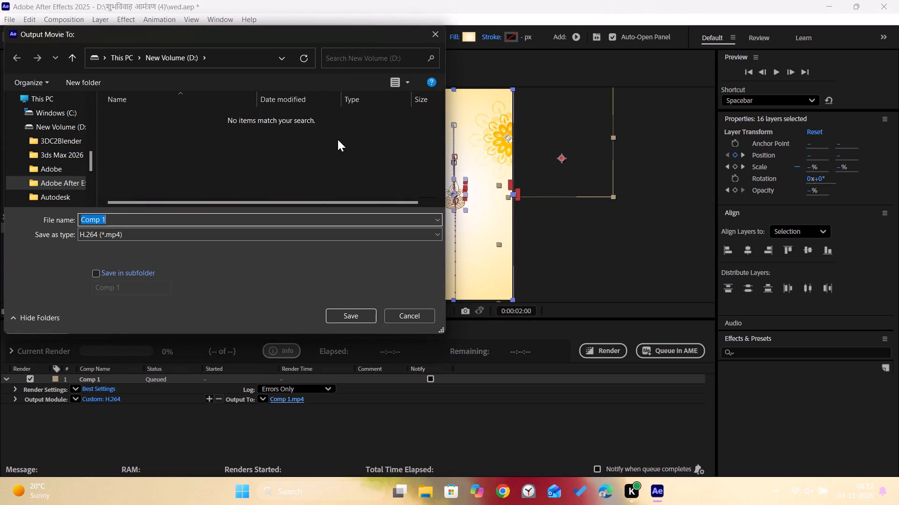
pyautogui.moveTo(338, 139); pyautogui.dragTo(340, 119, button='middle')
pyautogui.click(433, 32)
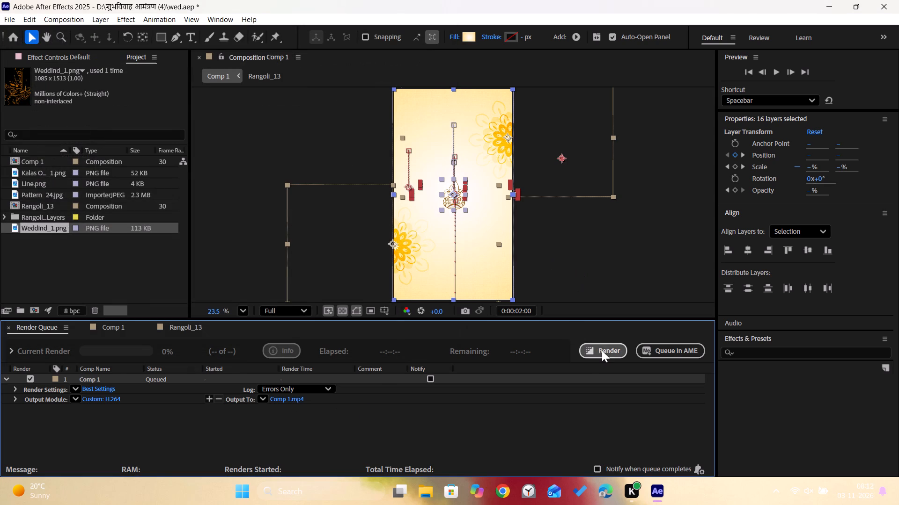
# Render Comp 1 to Comp 1.mp4.
pyautogui.click(608, 348)
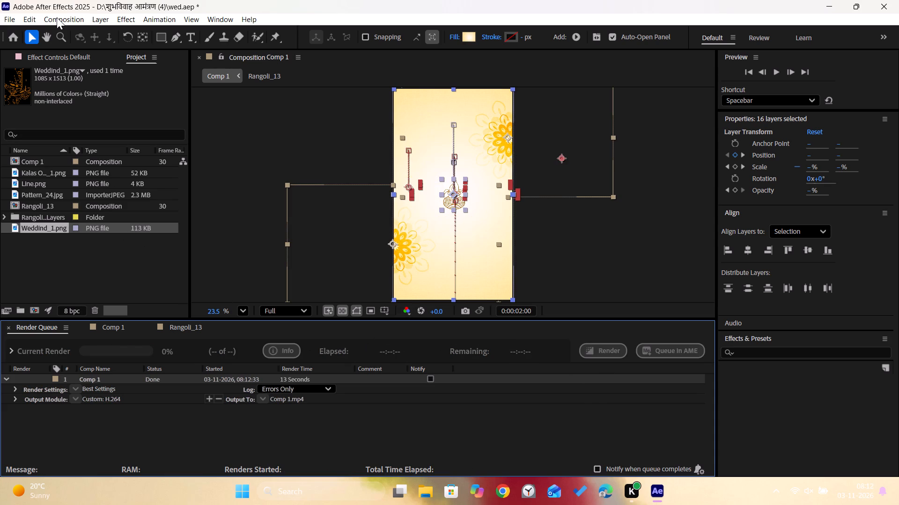
# In Comp 1's KUBER & KAJAL text layer, replace the name KAJAL with HEMANSHI, keeping the dark red Haettenschweiler style.
pyautogui.click(244, 239)
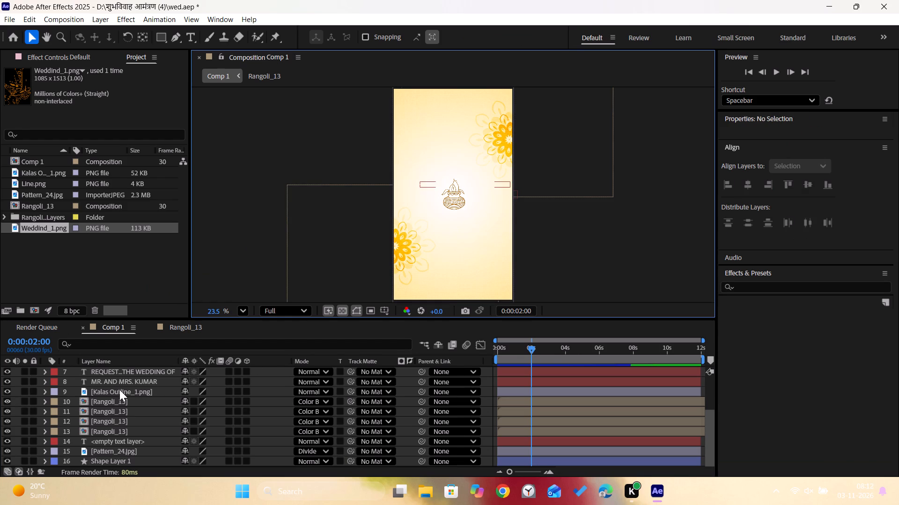
pyautogui.moveTo(132, 382); pyautogui.dragTo(130, 427, button='middle')
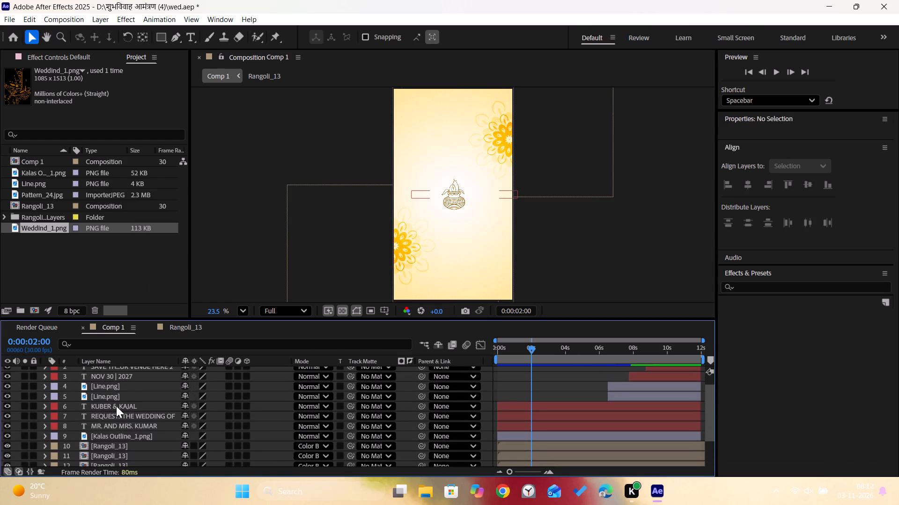
pyautogui.click(116, 406)
pyautogui.moveTo(536, 348); pyautogui.dragTo(652, 346)
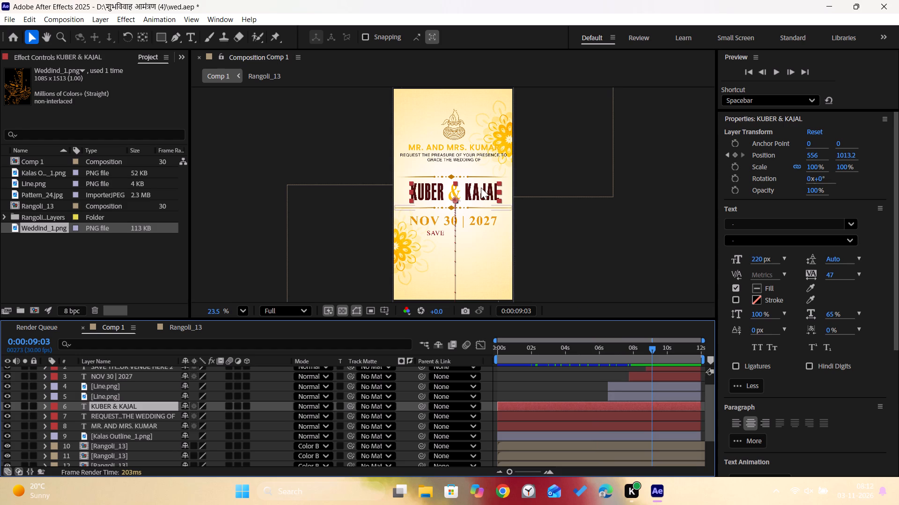
pyautogui.doubleClick(480, 190)
pyautogui.moveTo(468, 192); pyautogui.dragTo(503, 197)
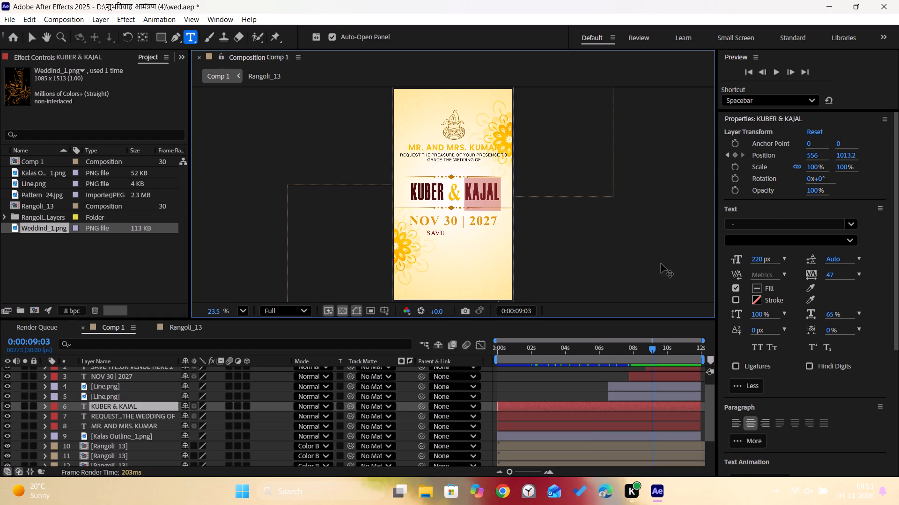
pyautogui.write('je')
pyautogui.press('BackSpace')
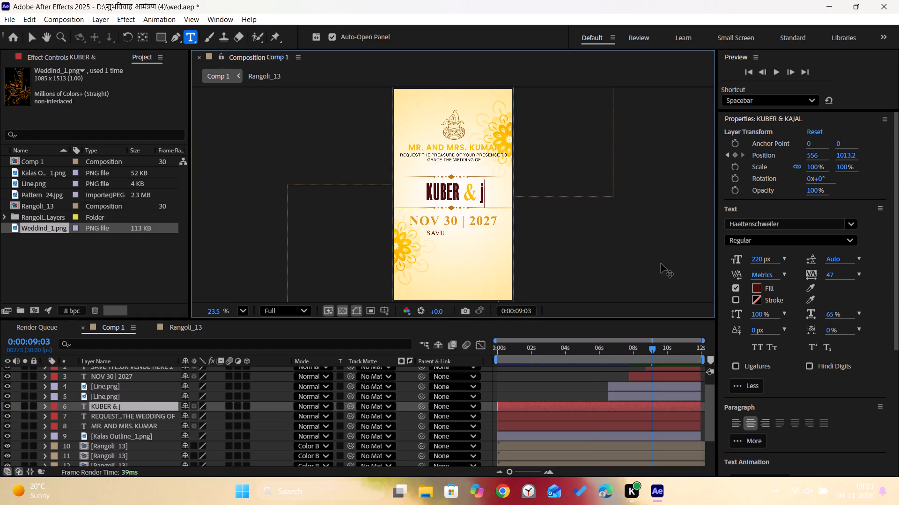
pyautogui.press('BackSpace')
pyautogui.press('BackSpace')
pyautogui.write('HEMA')
pyautogui.hotkey('ctrl', 'z')
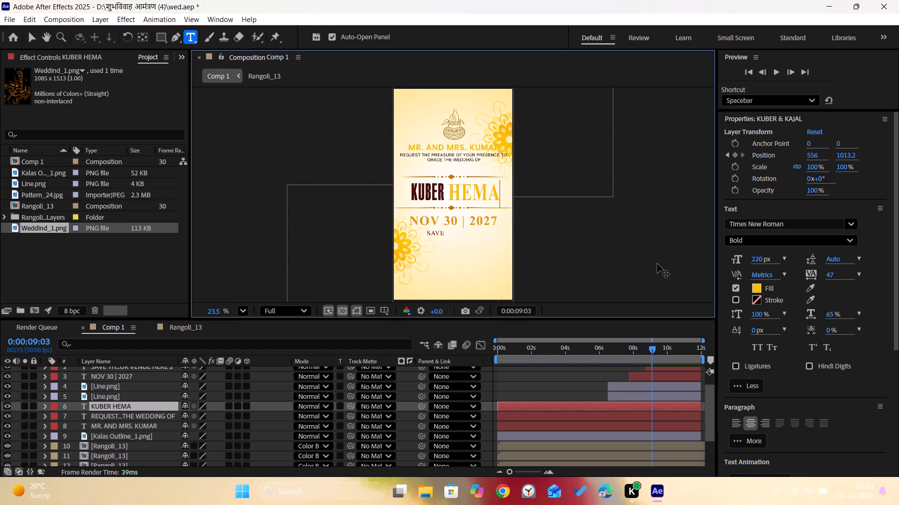
pyautogui.hotkey('ctrl', 'z')
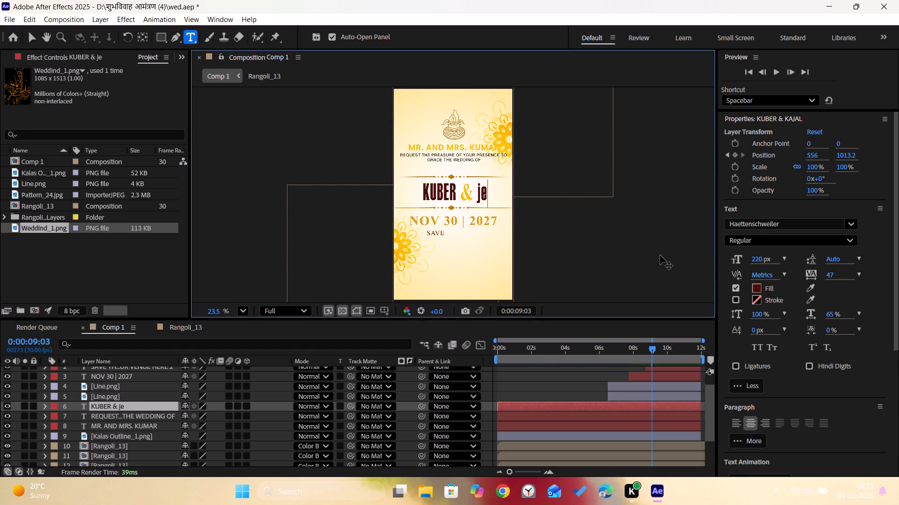
pyautogui.press('BackSpace')
pyautogui.press('BackSpace')
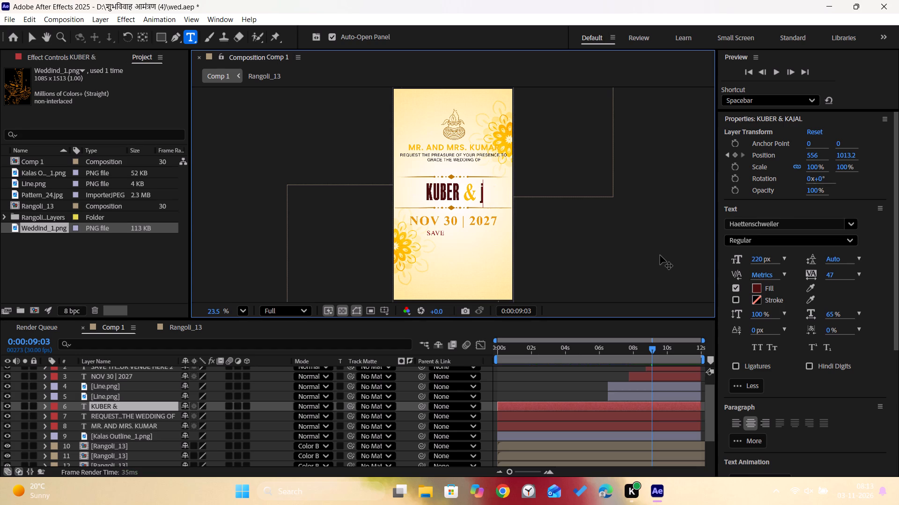
pyautogui.write('HE')
pyautogui.write('MAN')
pyautogui.write('SHI')
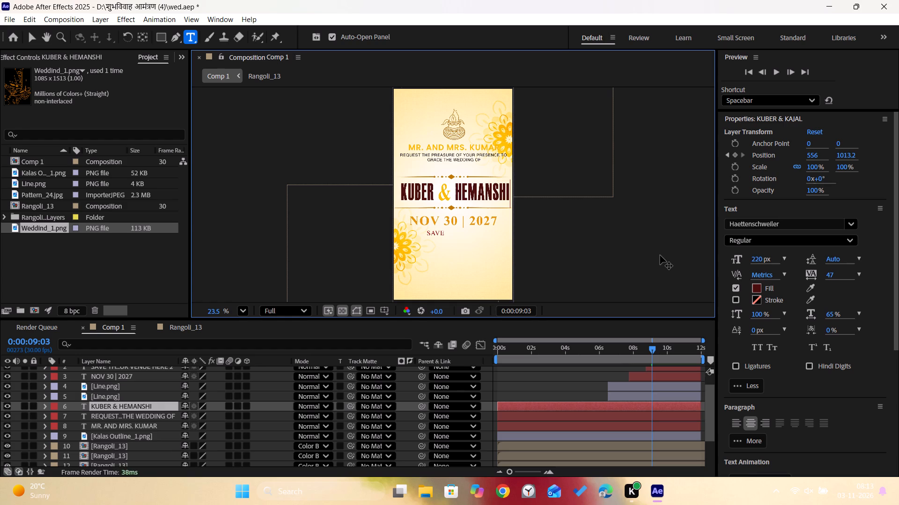
pyautogui.click(33, 31)
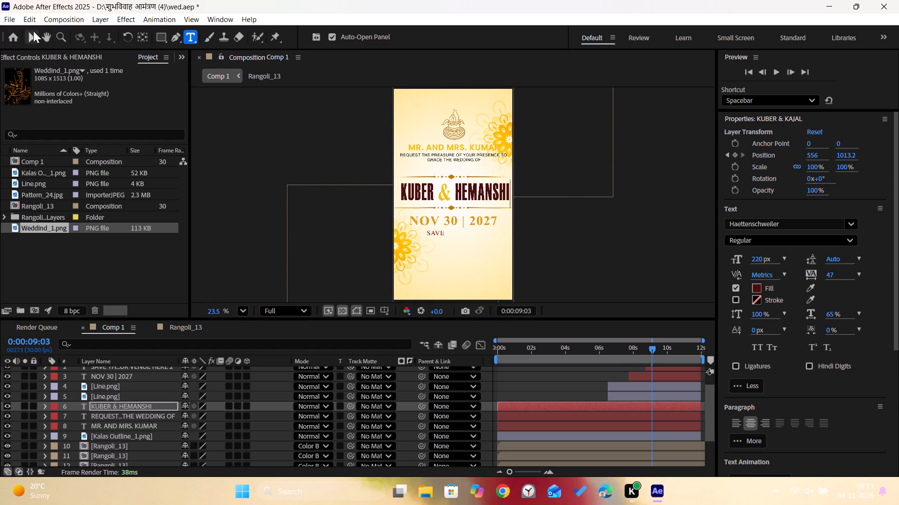
pyautogui.click(574, 233)
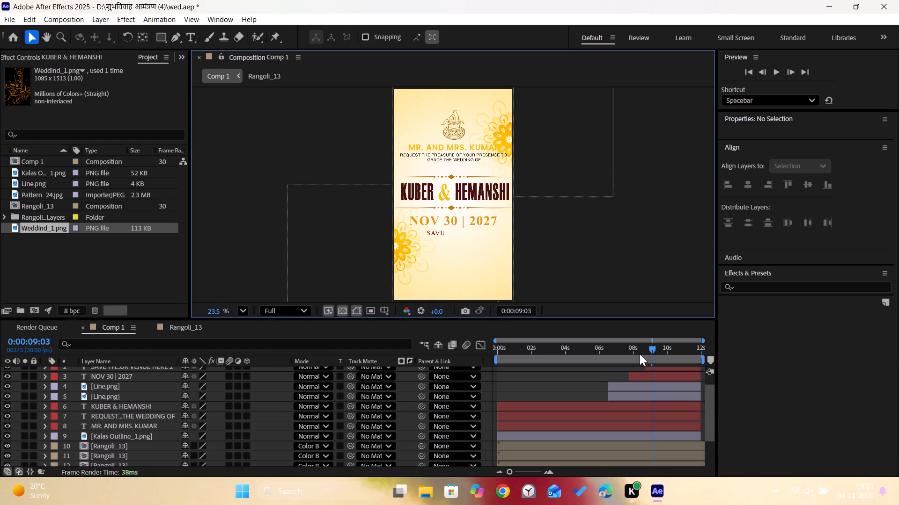
# Play back Comp 1 from 0:00:00:00 to check the names text animation with the new name.
pyautogui.moveTo(653, 352); pyautogui.dragTo(412, 357)
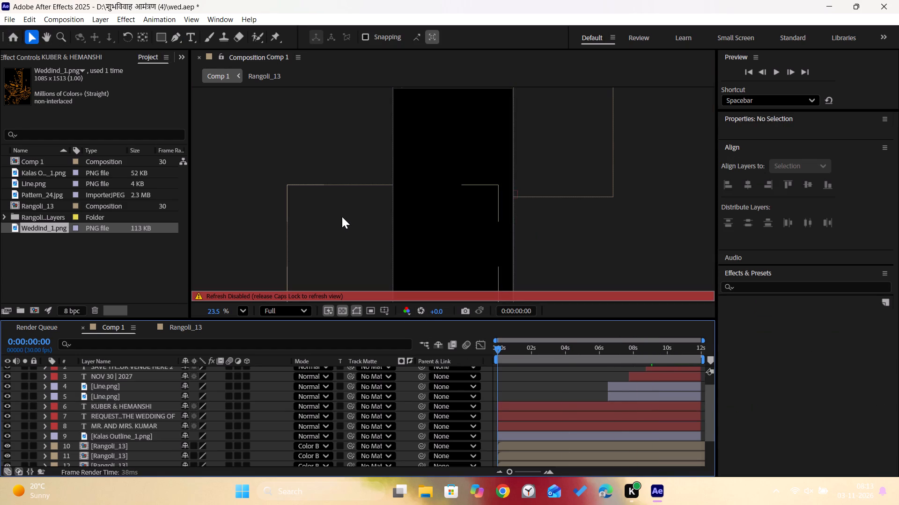
pyautogui.press('space')
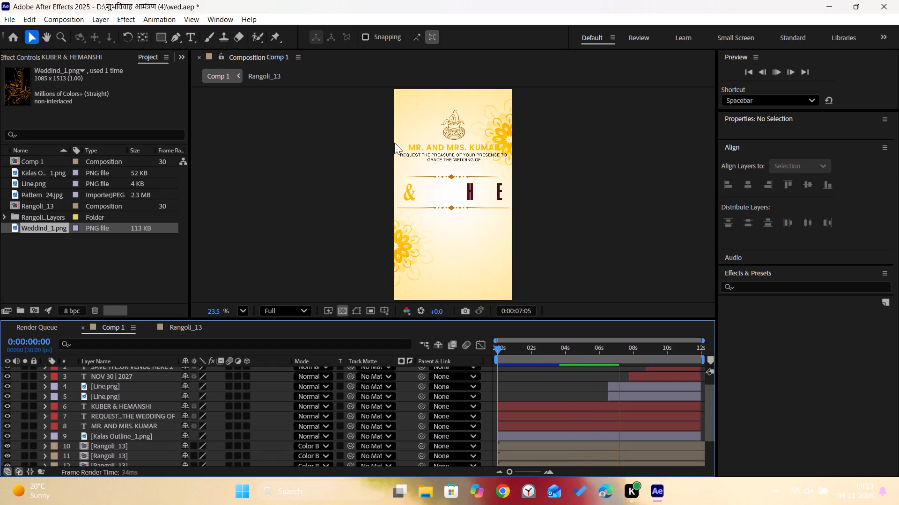
pyautogui.press('space')
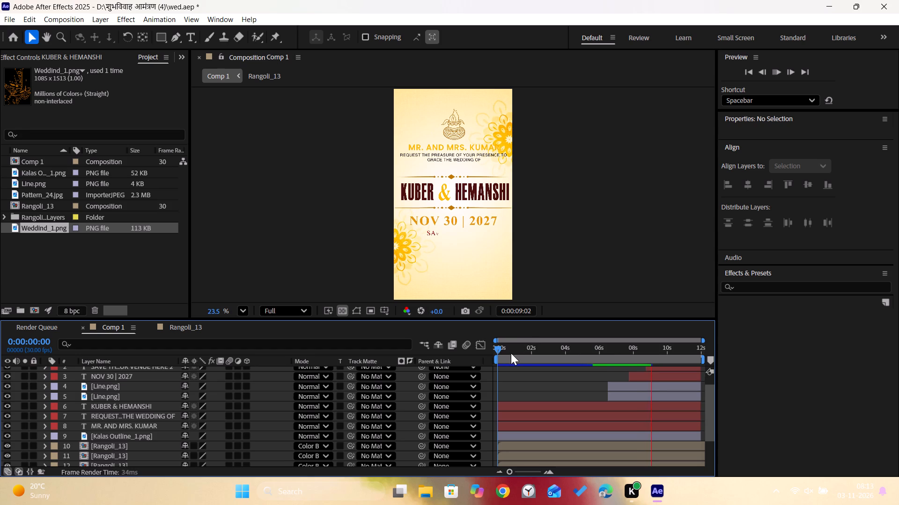
pyautogui.press('space')
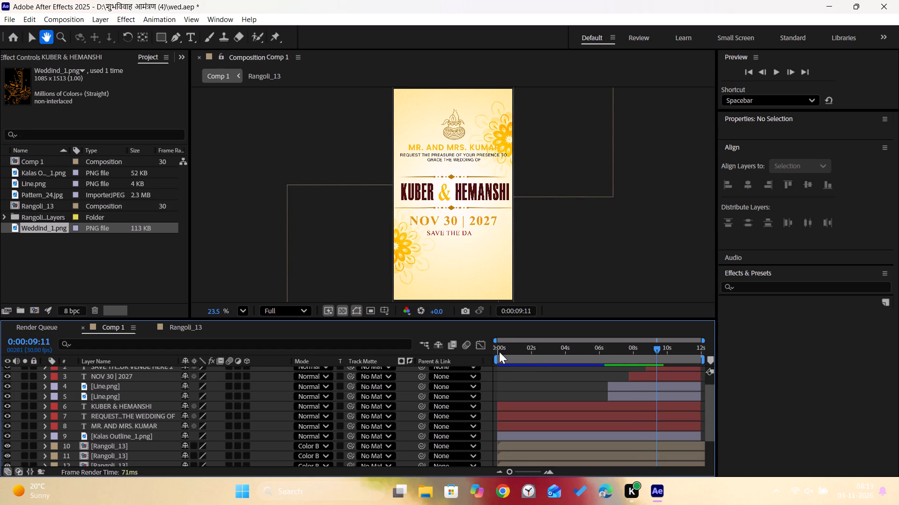
# Scrub through the names text's entrance and expand the KUBER & HEMANSHI layer to examine its Tracking Amount and Position keyframes.
pyautogui.moveTo(656, 351); pyautogui.dragTo(648, 353)
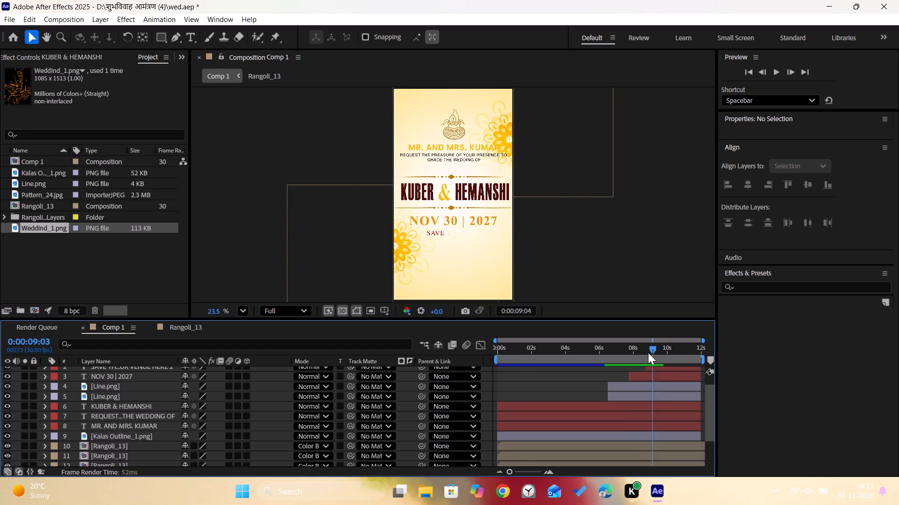
pyautogui.moveTo(648, 353); pyautogui.dragTo(610, 361)
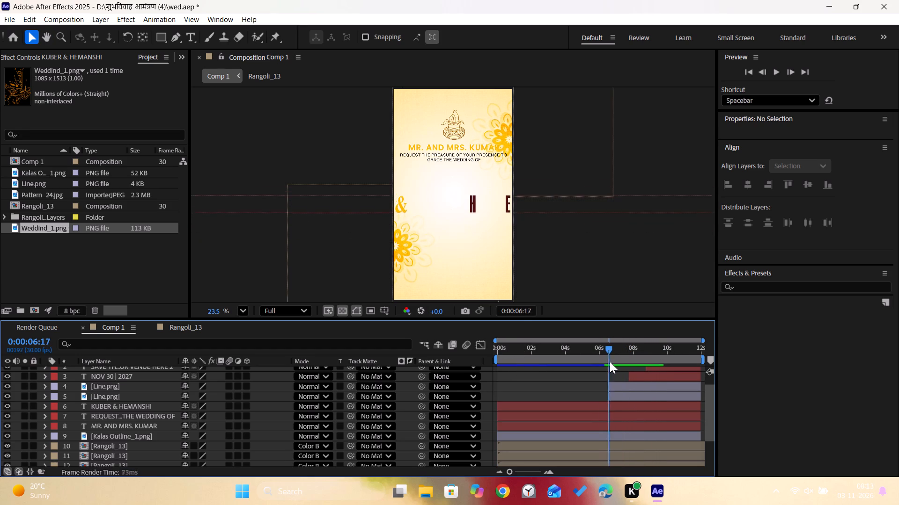
pyautogui.moveTo(610, 361); pyautogui.dragTo(601, 362)
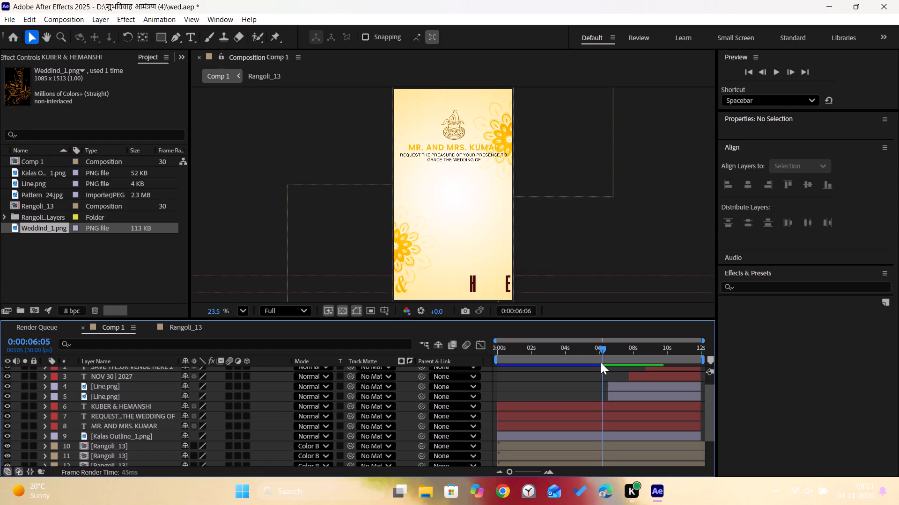
pyautogui.moveTo(601, 362); pyautogui.dragTo(591, 361)
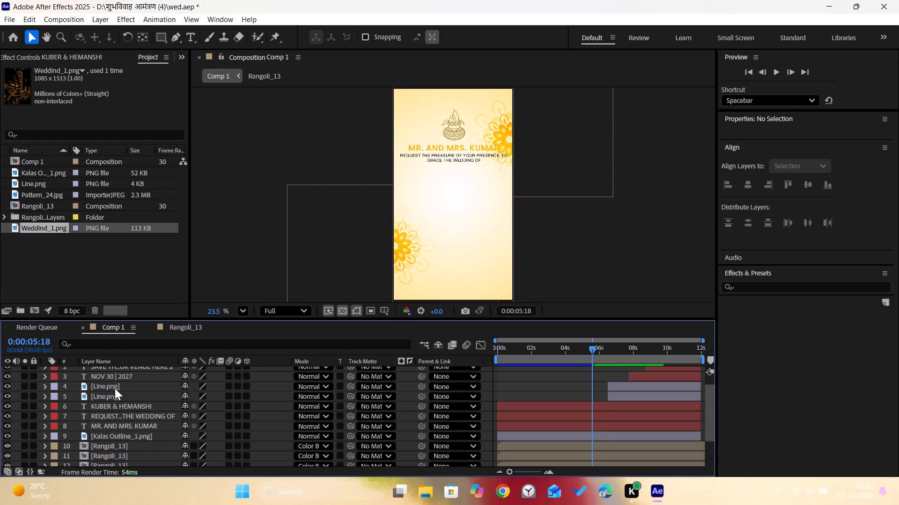
pyautogui.click(110, 405)
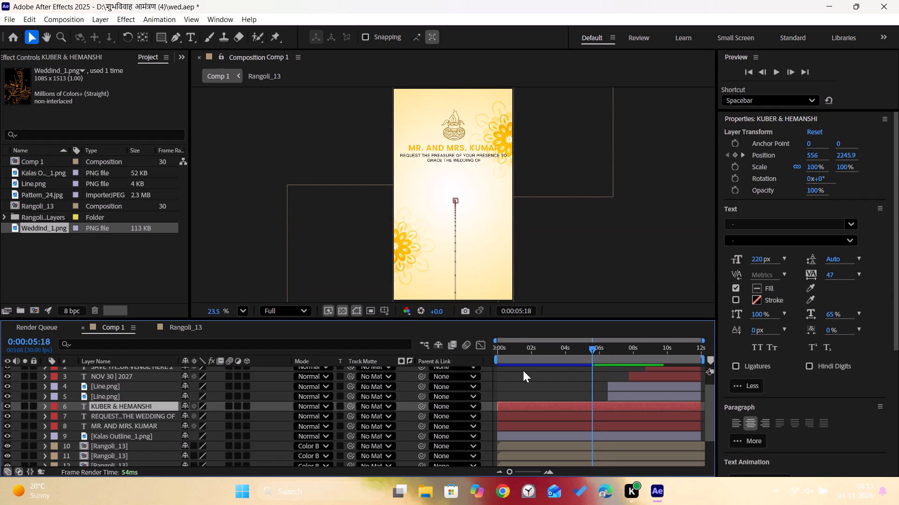
pyautogui.click(44, 407)
pyautogui.moveTo(311, 449); pyautogui.dragTo(310, 449, button='middle')
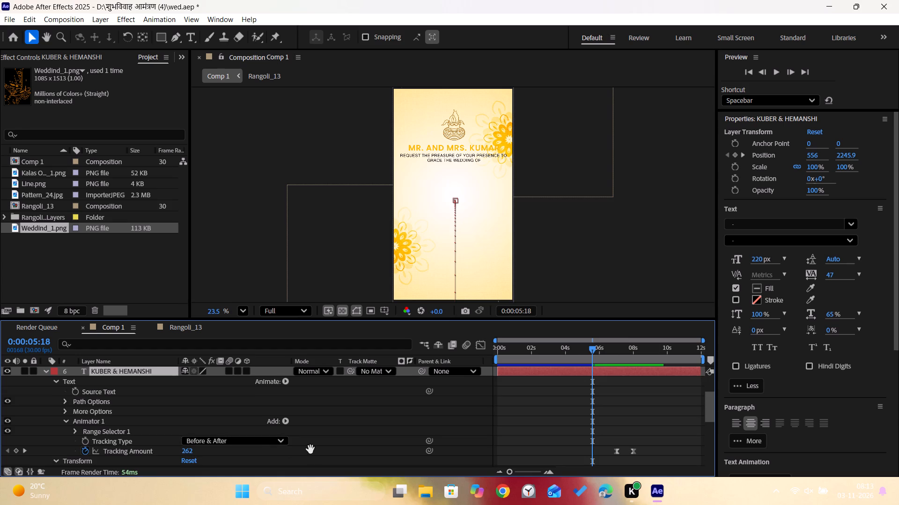
pyautogui.moveTo(310, 449); pyautogui.dragTo(317, 422, button='middle')
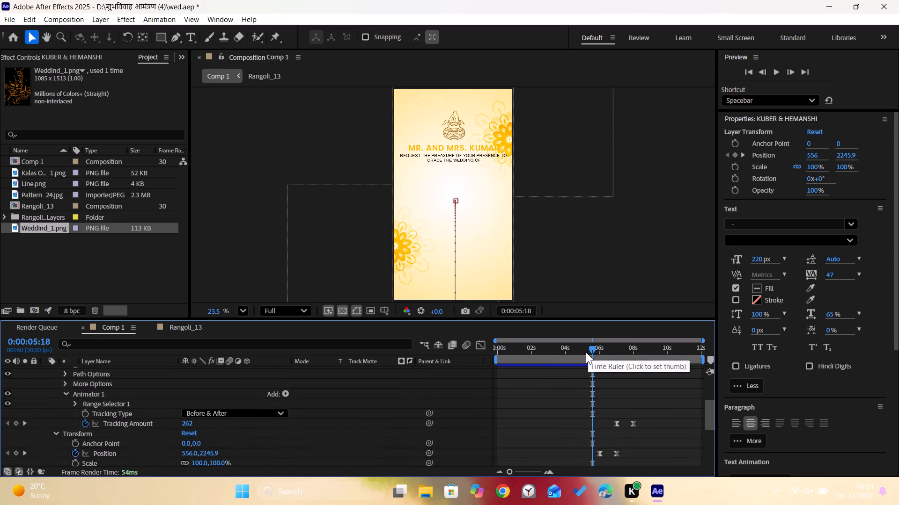
pyautogui.moveTo(593, 349); pyautogui.dragTo(577, 356)
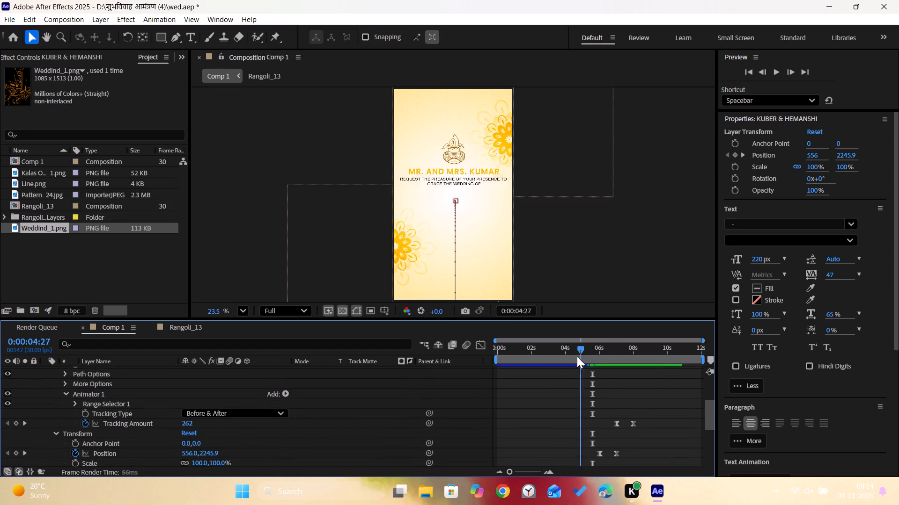
pyautogui.moveTo(577, 356); pyautogui.dragTo(596, 365)
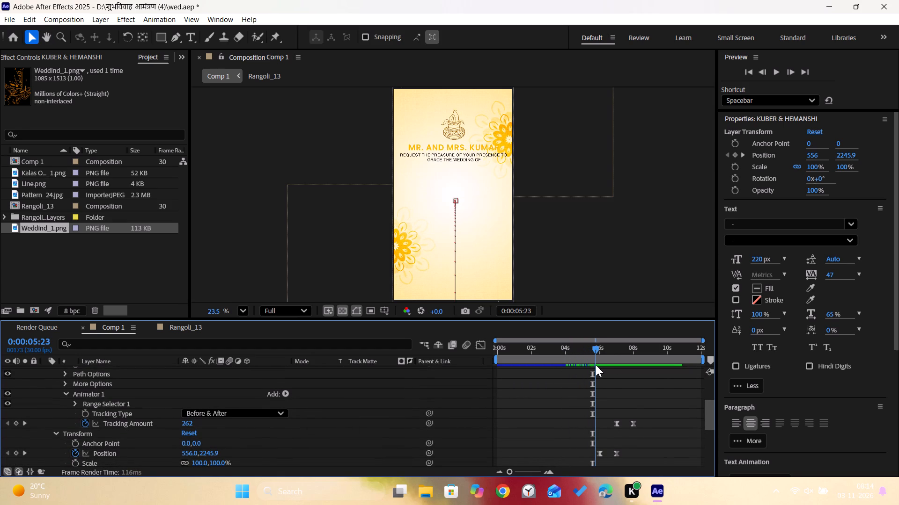
pyautogui.moveTo(596, 365); pyautogui.dragTo(606, 368)
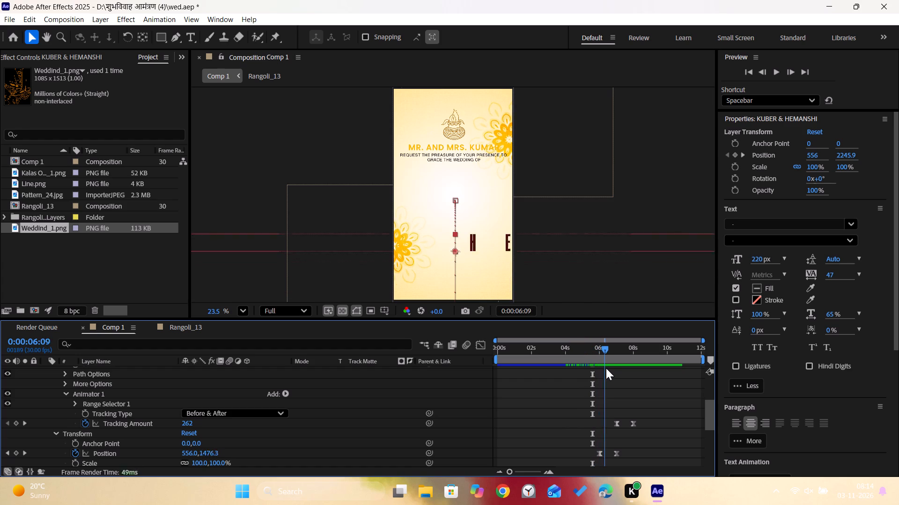
pyautogui.moveTo(606, 368); pyautogui.dragTo(623, 375)
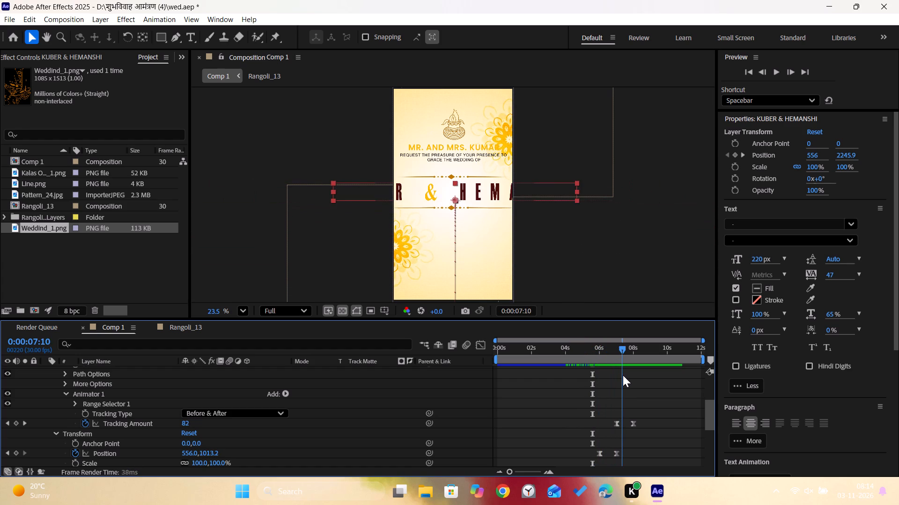
pyautogui.moveTo(623, 375); pyautogui.dragTo(615, 375)
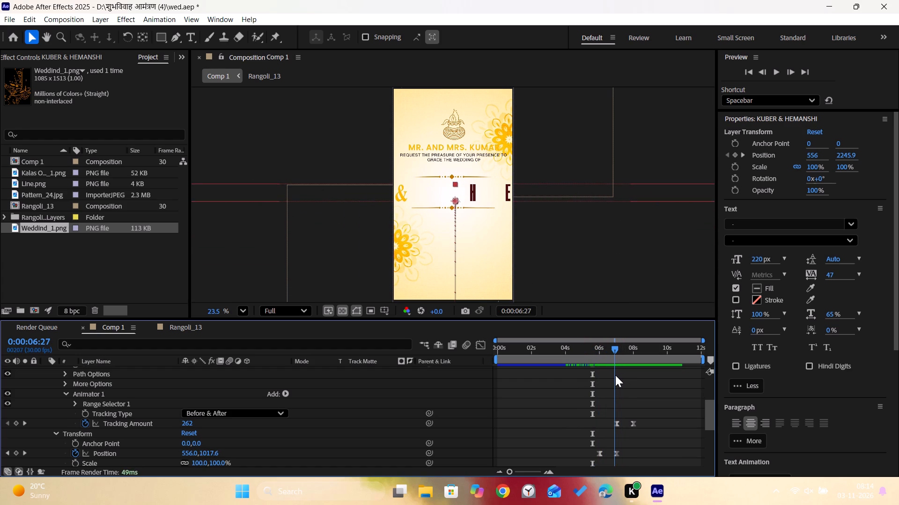
# Set the KUBER & HEMANSHI layer's Tracking Amount keyframe at 0:00:07:00 to 1177, then collapse the layer's properties.
pyautogui.moveTo(615, 375); pyautogui.dragTo(616, 375)
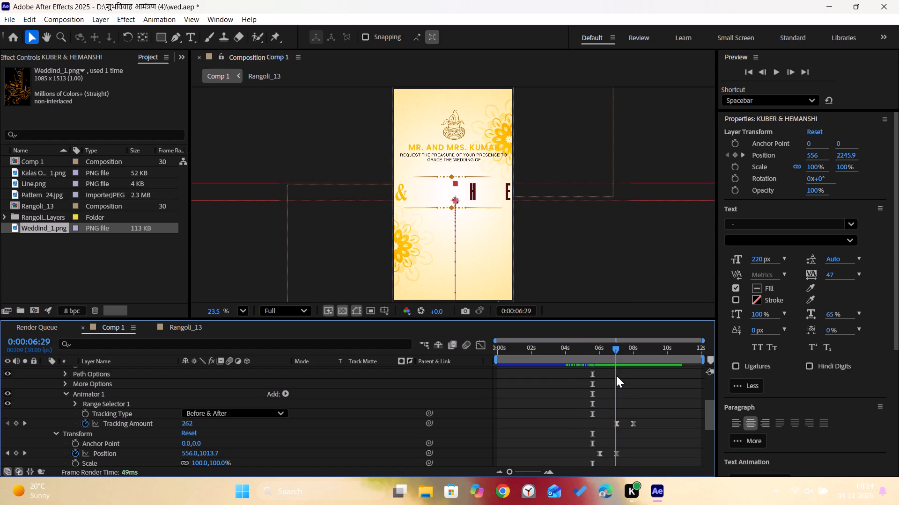
pyautogui.moveTo(616, 375); pyautogui.dragTo(618, 375)
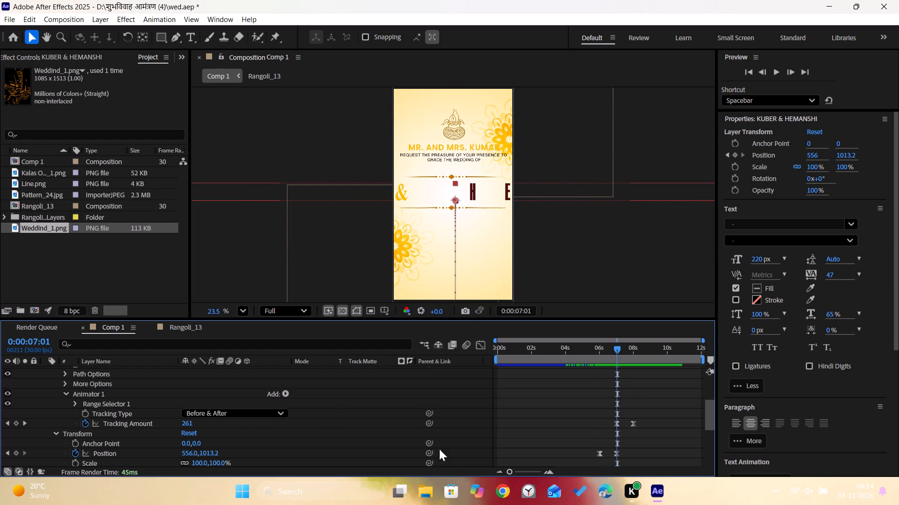
pyautogui.moveTo(512, 471); pyautogui.dragTo(513, 471)
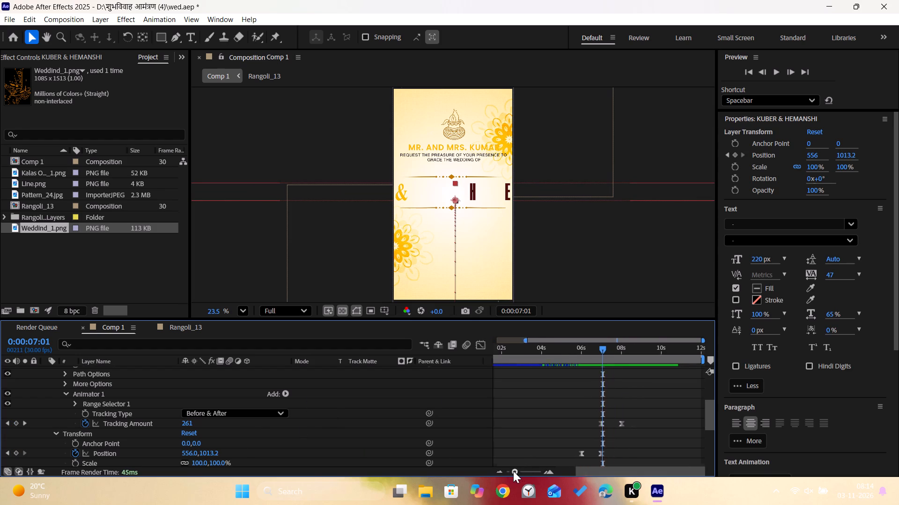
pyautogui.moveTo(513, 471); pyautogui.dragTo(545, 476)
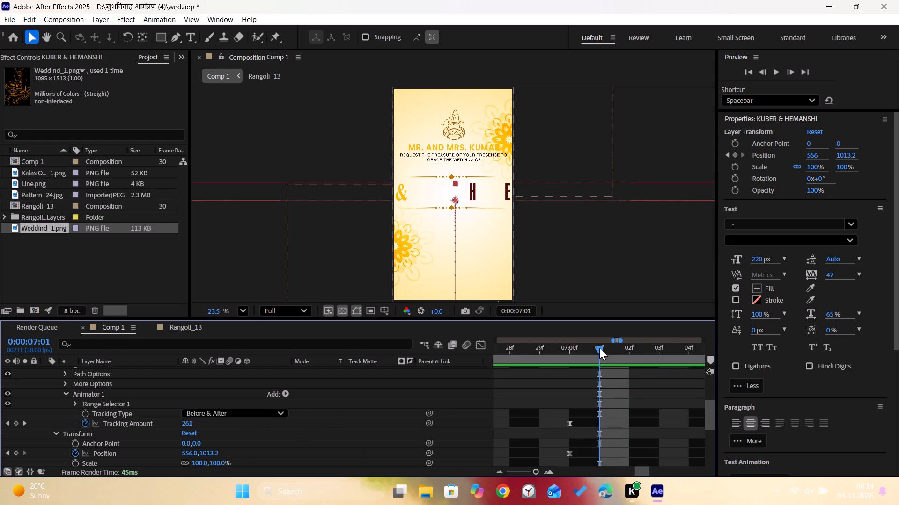
pyautogui.moveTo(599, 348); pyautogui.dragTo(582, 355)
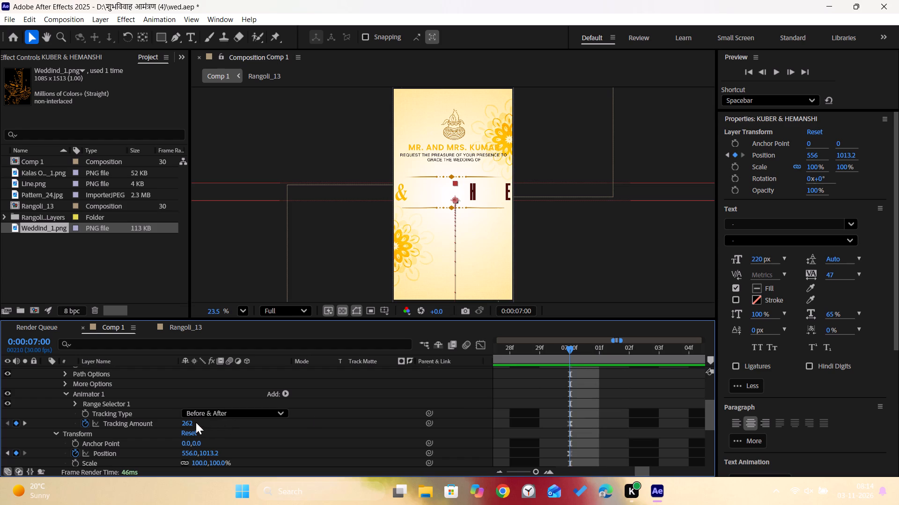
pyautogui.moveTo(190, 425); pyautogui.dragTo(397, 422)
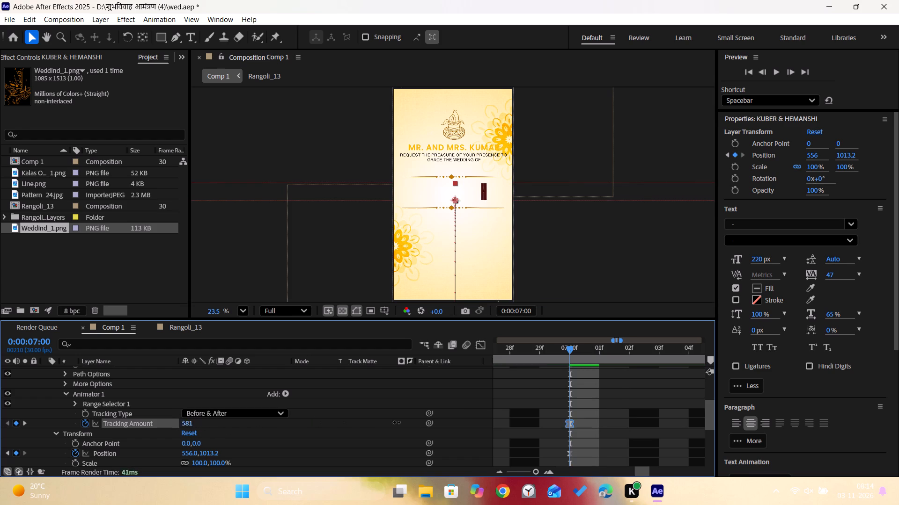
pyautogui.moveTo(397, 422); pyautogui.dragTo(728, 427)
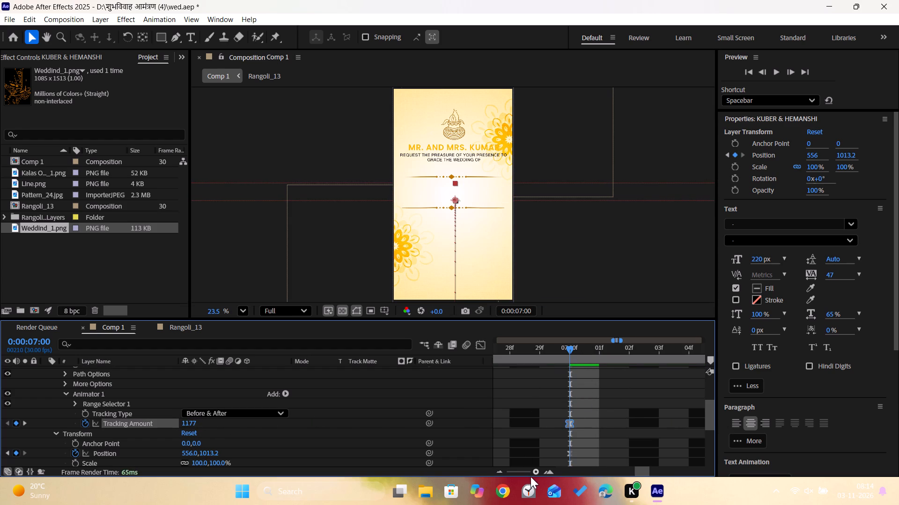
pyautogui.moveTo(532, 474); pyautogui.dragTo(517, 477)
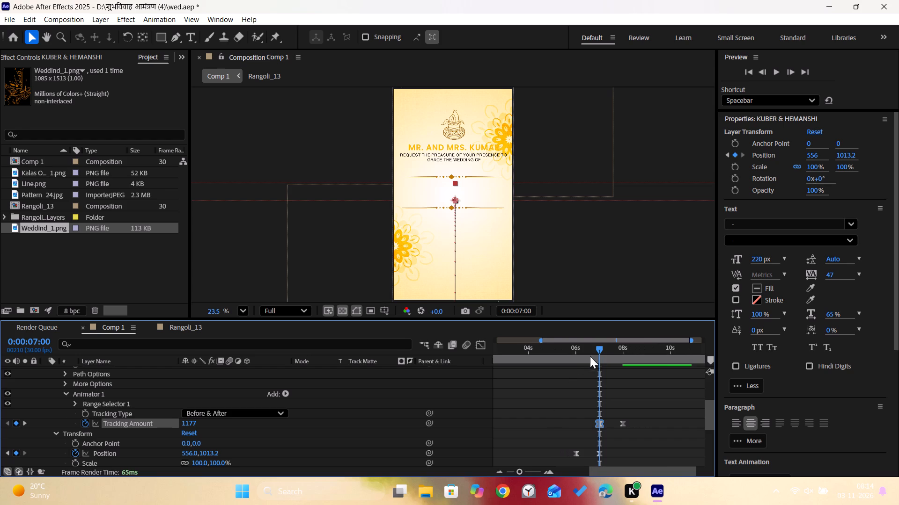
pyautogui.moveTo(521, 473); pyautogui.dragTo(493, 478)
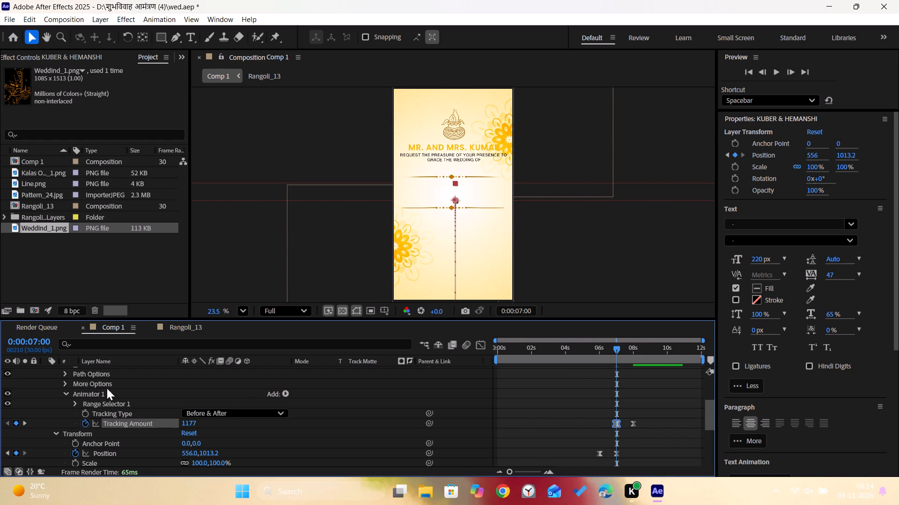
pyautogui.moveTo(164, 420); pyautogui.dragTo(162, 500, button='middle')
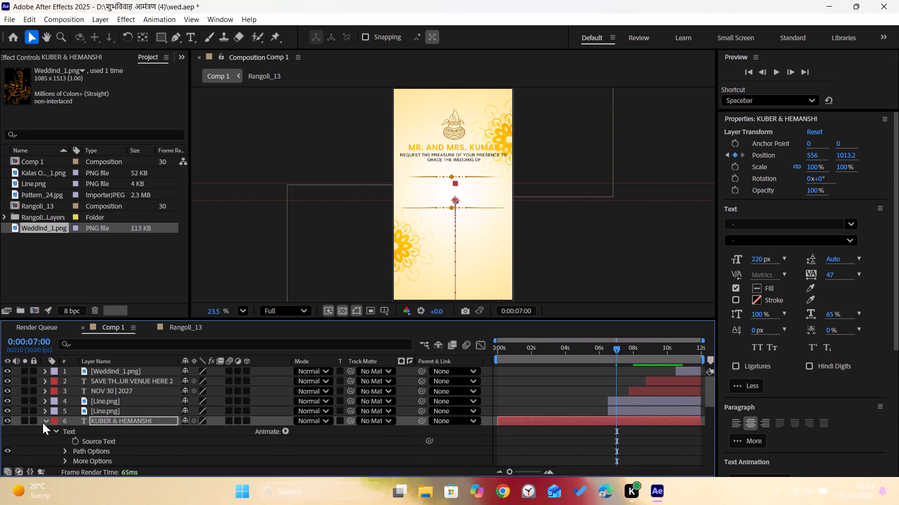
pyautogui.click(44, 422)
# Play back Comp 1 from the start and again from 0:00:03:01 to check the animation with the wider name tracking.
pyautogui.moveTo(617, 352); pyautogui.dragTo(572, 354)
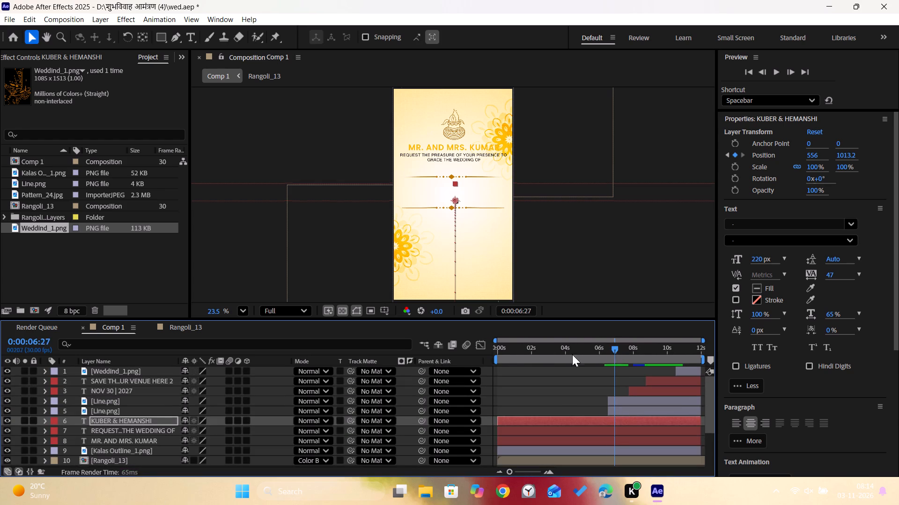
pyautogui.moveTo(572, 354); pyautogui.dragTo(281, 358)
pyautogui.press('space')
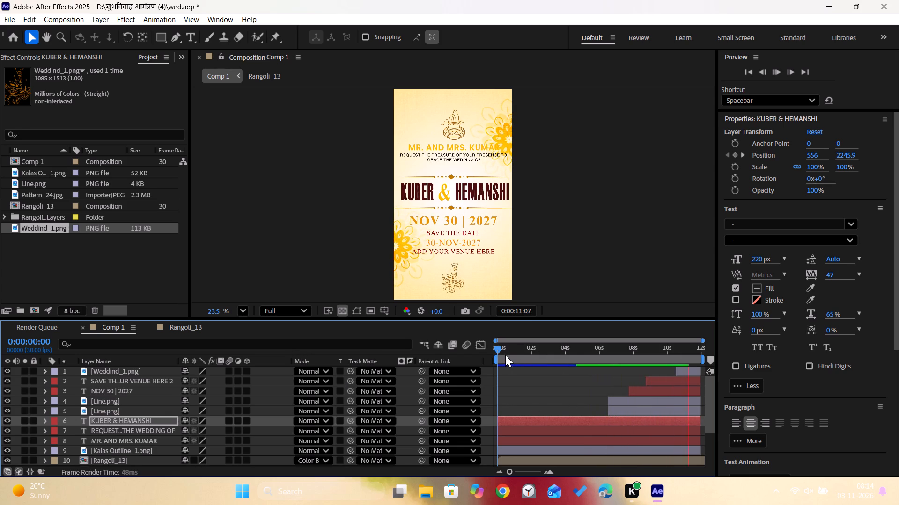
pyautogui.moveTo(500, 349); pyautogui.dragTo(513, 353)
pyautogui.moveTo(498, 349); pyautogui.dragTo(573, 370)
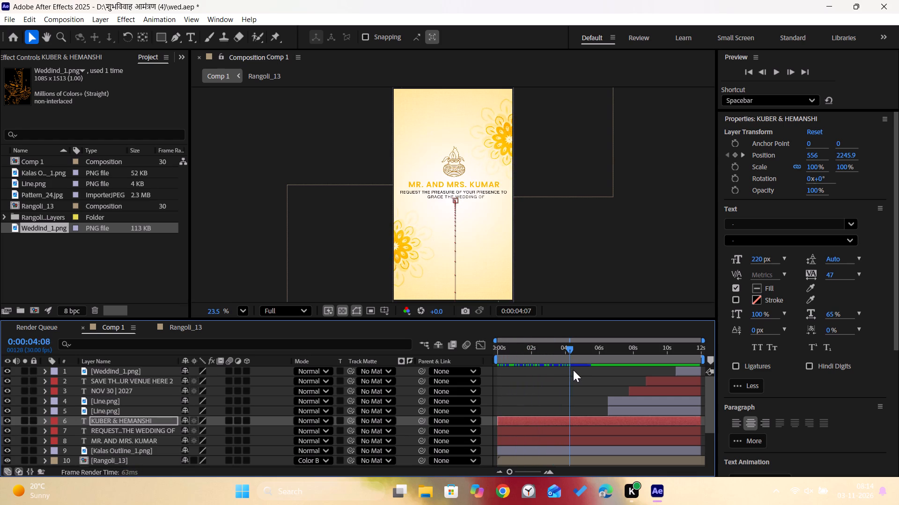
pyautogui.moveTo(573, 370); pyautogui.dragTo(549, 373)
pyautogui.press('space')
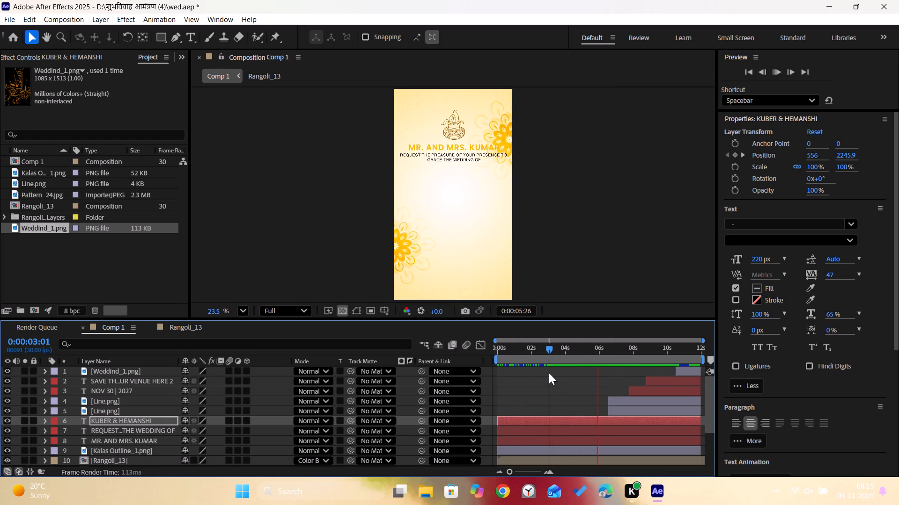
pyautogui.press('space')
# Open the graph editor for the Kalas Outline, MR. AND MRS. KUMAR and REQUEST layers' Position keyframes between about 4.7 and 5.7 seconds.
pyautogui.moveTo(171, 424); pyautogui.dragTo(176, 375, button='middle')
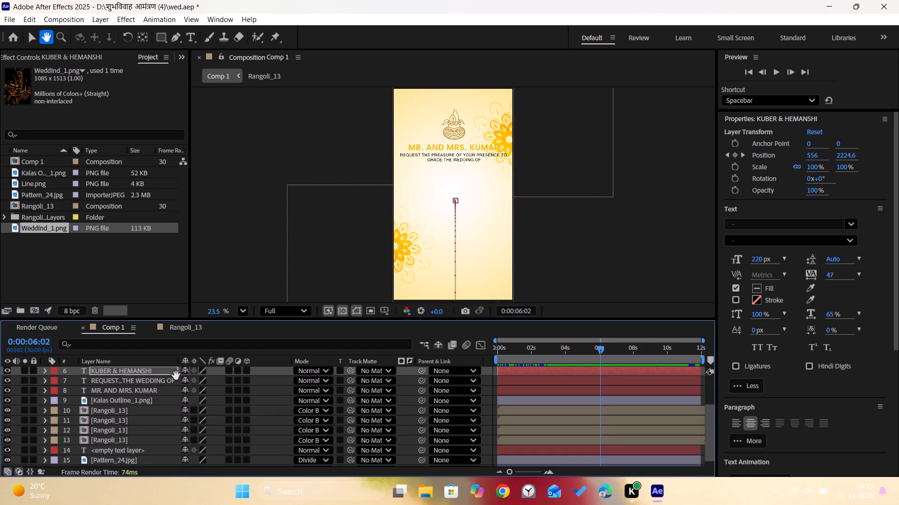
pyautogui.moveTo(176, 375); pyautogui.dragTo(173, 388, button='middle')
pyautogui.click(139, 415)
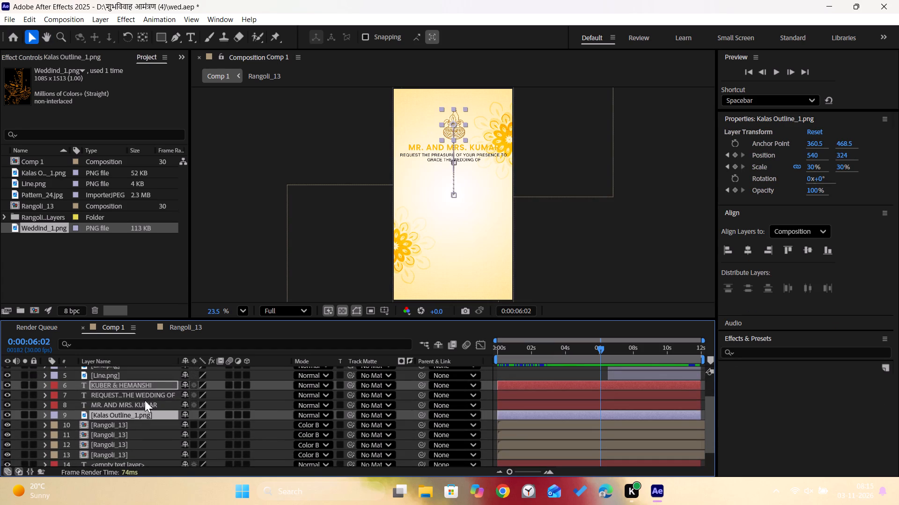
pyautogui.keyDown('shift'); pyautogui.click(147, 393); pyautogui.keyUp('shift')
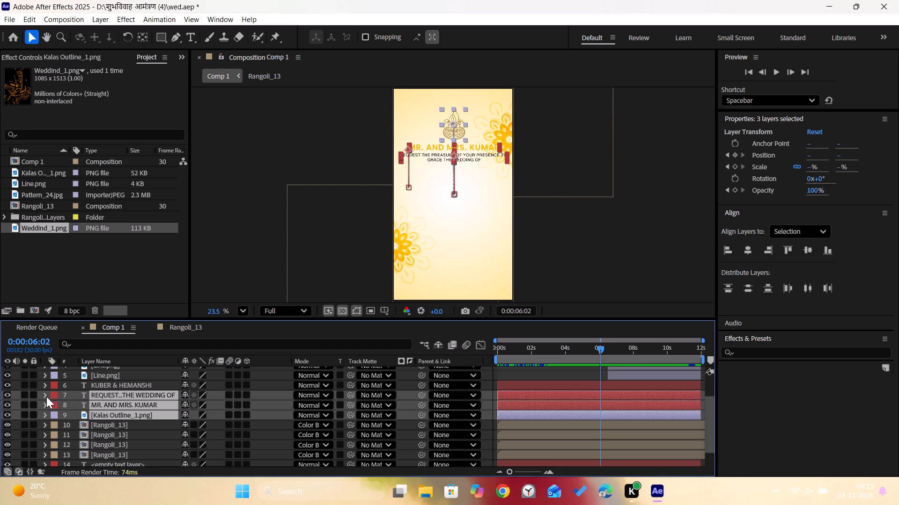
pyautogui.press('p')
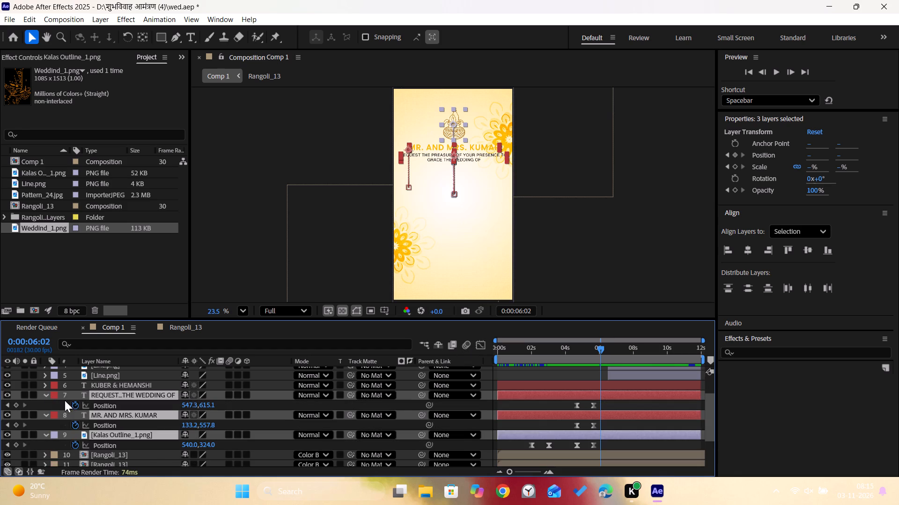
pyautogui.moveTo(608, 400); pyautogui.dragTo(572, 444)
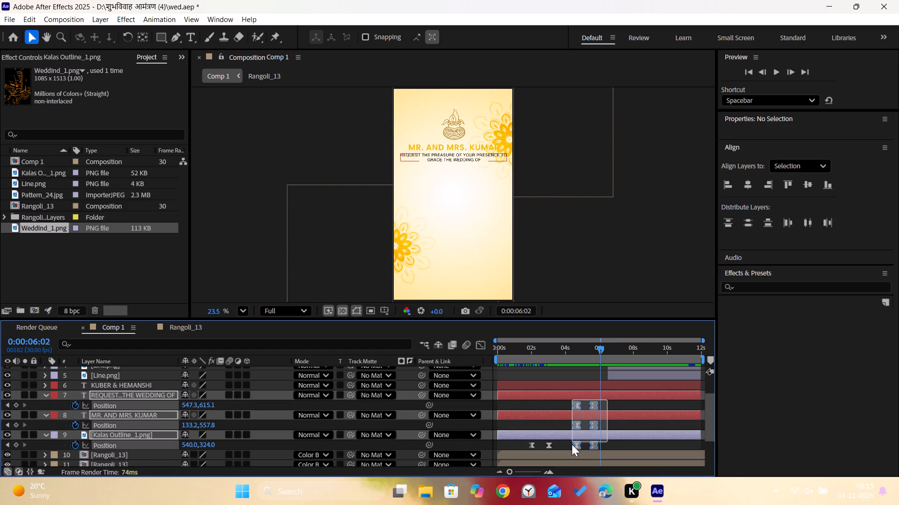
pyautogui.moveTo(572, 444); pyautogui.dragTo(571, 450)
pyautogui.click(483, 346)
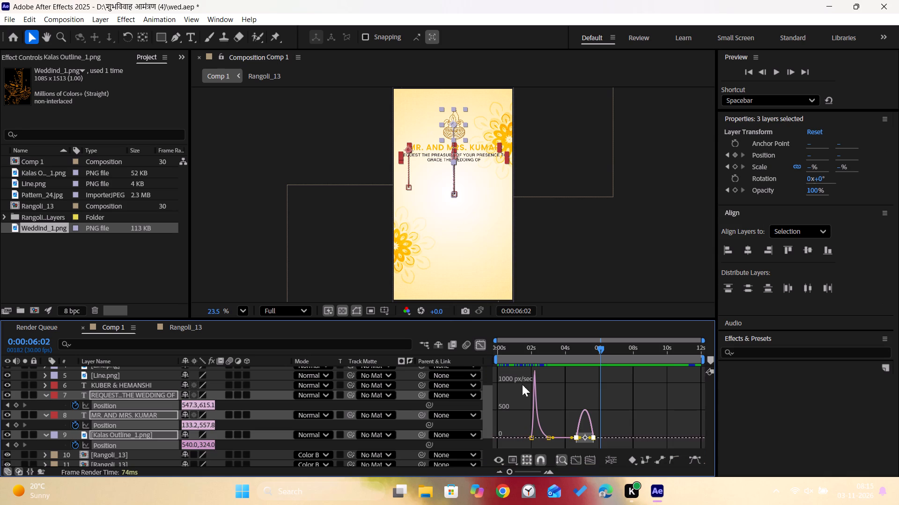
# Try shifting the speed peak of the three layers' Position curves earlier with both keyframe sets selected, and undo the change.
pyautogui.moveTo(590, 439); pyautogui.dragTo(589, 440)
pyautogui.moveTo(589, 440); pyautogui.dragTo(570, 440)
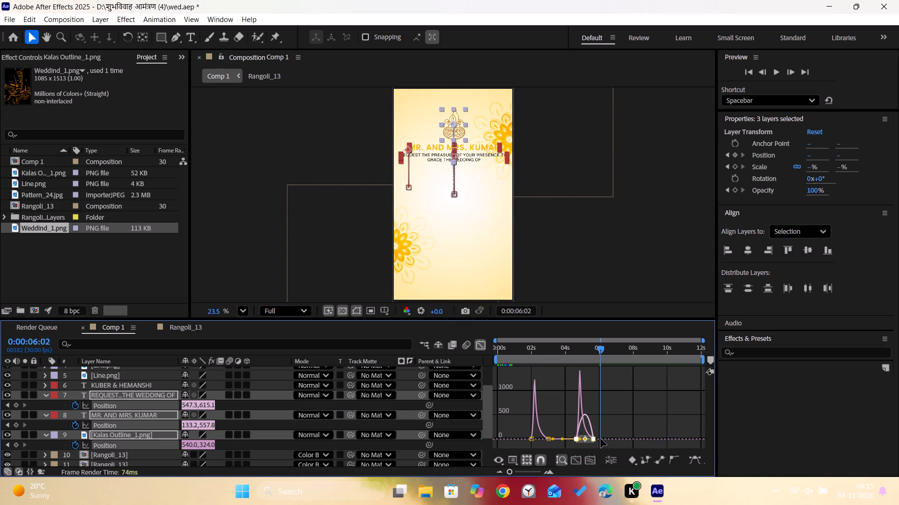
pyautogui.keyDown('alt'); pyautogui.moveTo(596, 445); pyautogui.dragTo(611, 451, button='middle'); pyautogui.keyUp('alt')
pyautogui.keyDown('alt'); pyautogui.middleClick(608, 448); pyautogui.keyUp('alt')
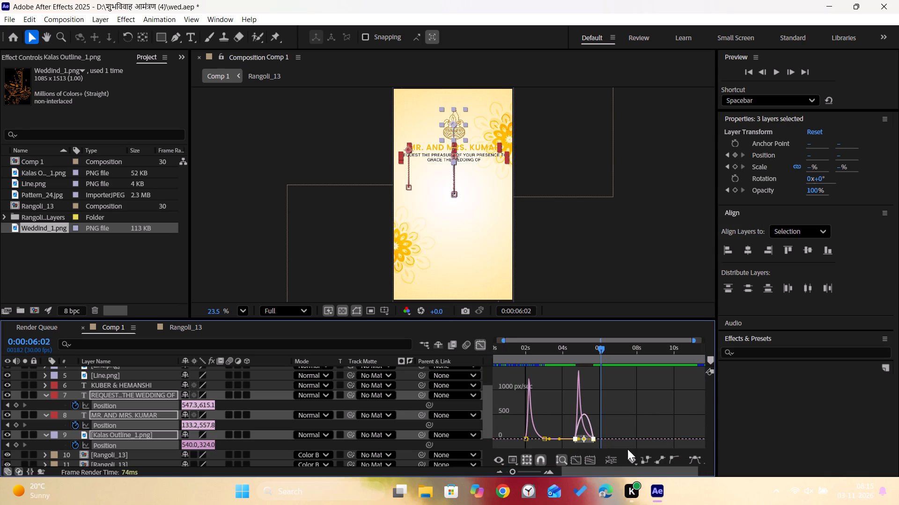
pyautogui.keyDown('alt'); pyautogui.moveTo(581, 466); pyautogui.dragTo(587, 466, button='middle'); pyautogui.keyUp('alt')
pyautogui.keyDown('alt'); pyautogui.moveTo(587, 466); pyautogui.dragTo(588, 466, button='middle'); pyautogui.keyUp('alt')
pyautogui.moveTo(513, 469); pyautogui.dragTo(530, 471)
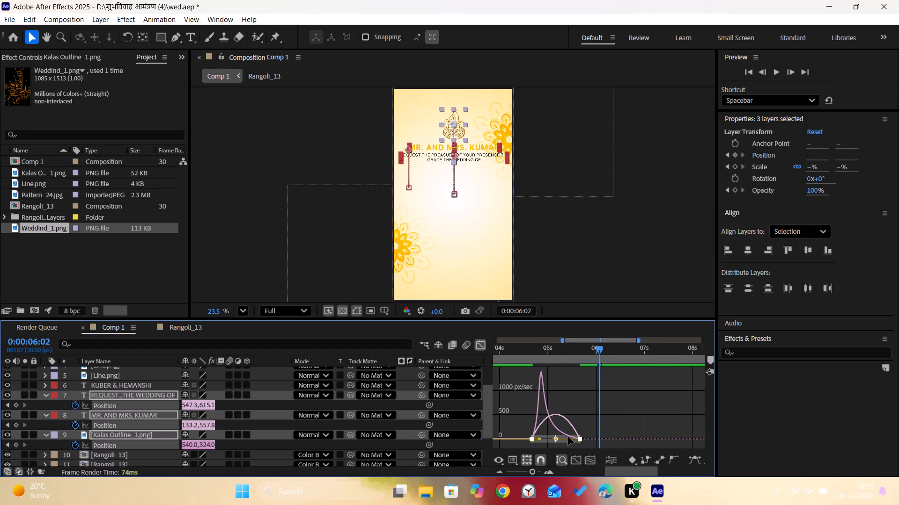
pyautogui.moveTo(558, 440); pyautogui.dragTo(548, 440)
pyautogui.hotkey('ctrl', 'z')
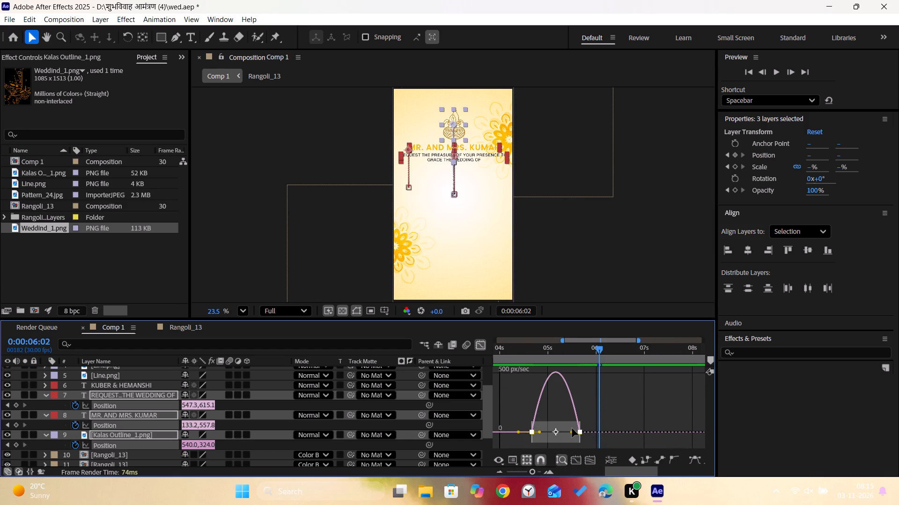
# Extend the incoming ease of the three layers' final Position keyframes so speed peaks early and slows gradually, and close the graph editor.
pyautogui.moveTo(590, 422); pyautogui.dragTo(567, 441)
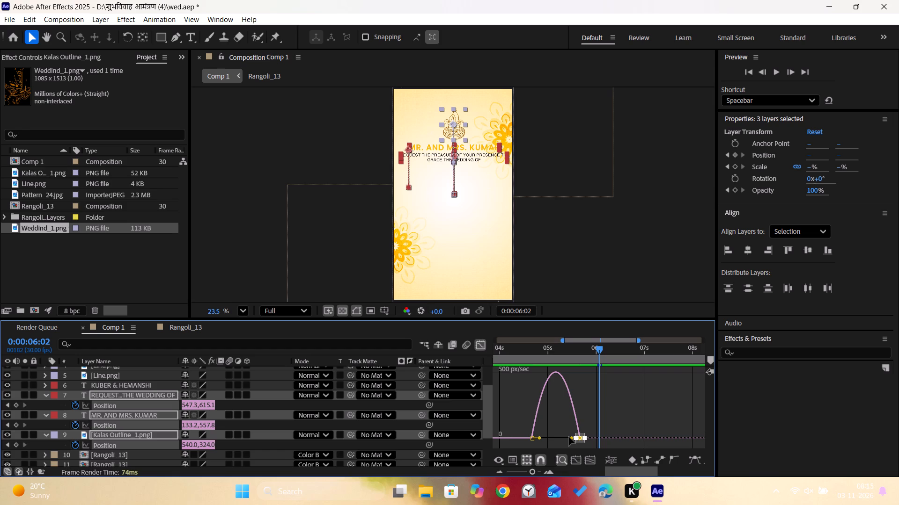
pyautogui.moveTo(571, 439); pyautogui.dragTo(528, 438)
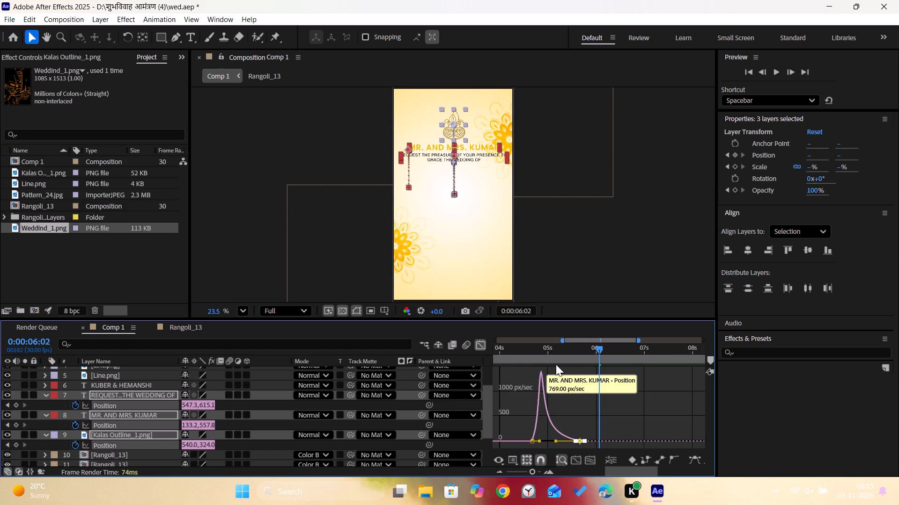
pyautogui.moveTo(598, 353); pyautogui.dragTo(451, 355)
pyautogui.click(479, 348)
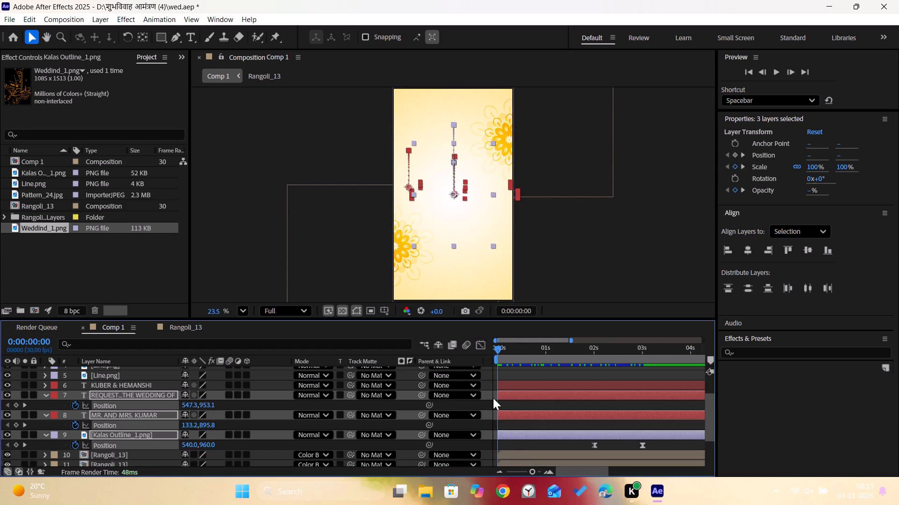
# Play back Comp 1 from 0:00:00:00 and scrub up to 0:00:07:29 to check the eased upward move and the names' entrance.
pyautogui.moveTo(530, 472); pyautogui.dragTo(500, 474)
pyautogui.press('space')
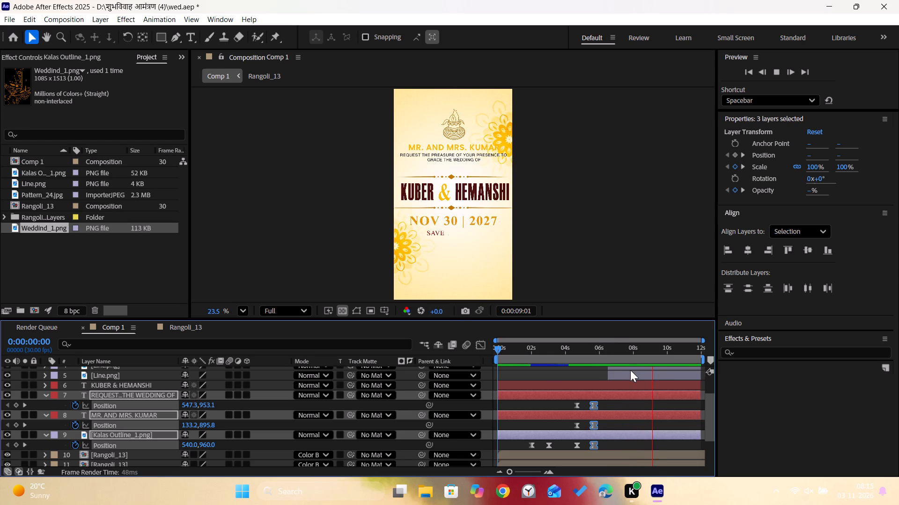
pyautogui.moveTo(491, 348); pyautogui.dragTo(509, 355)
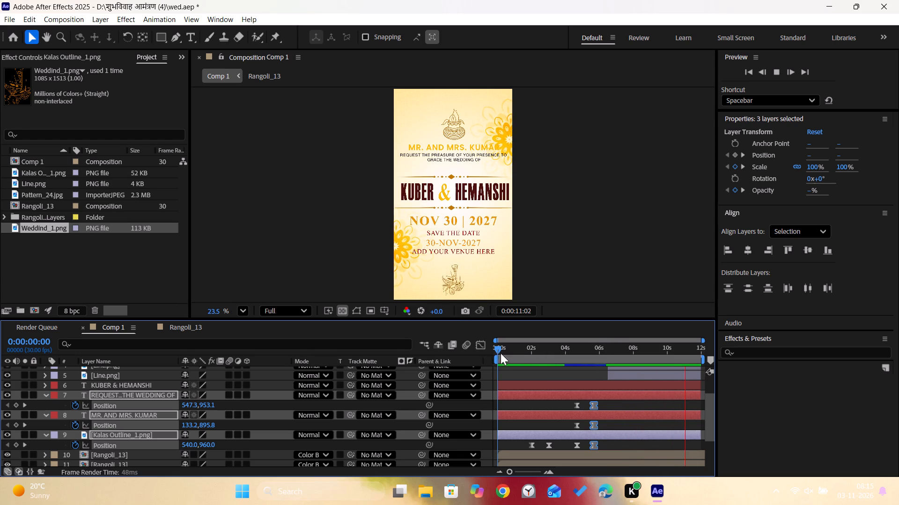
pyautogui.moveTo(497, 349); pyautogui.dragTo(585, 378)
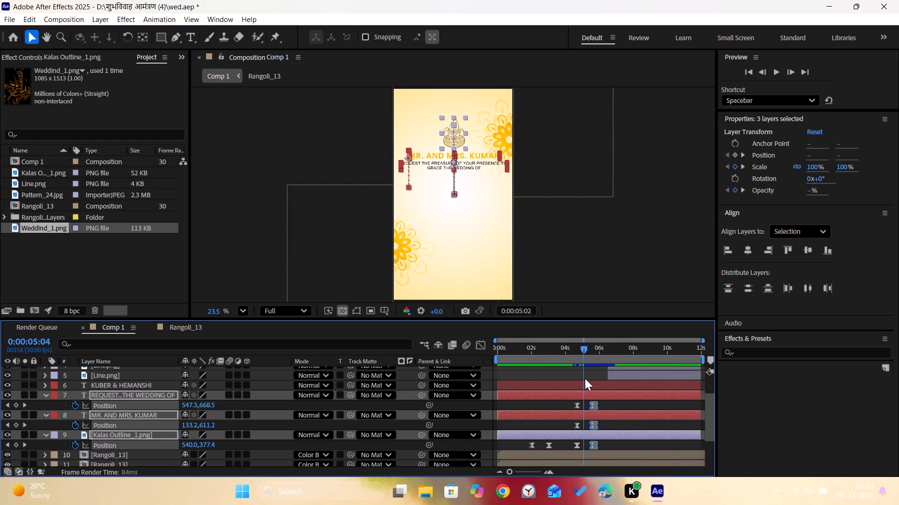
pyautogui.moveTo(585, 378); pyautogui.dragTo(600, 384)
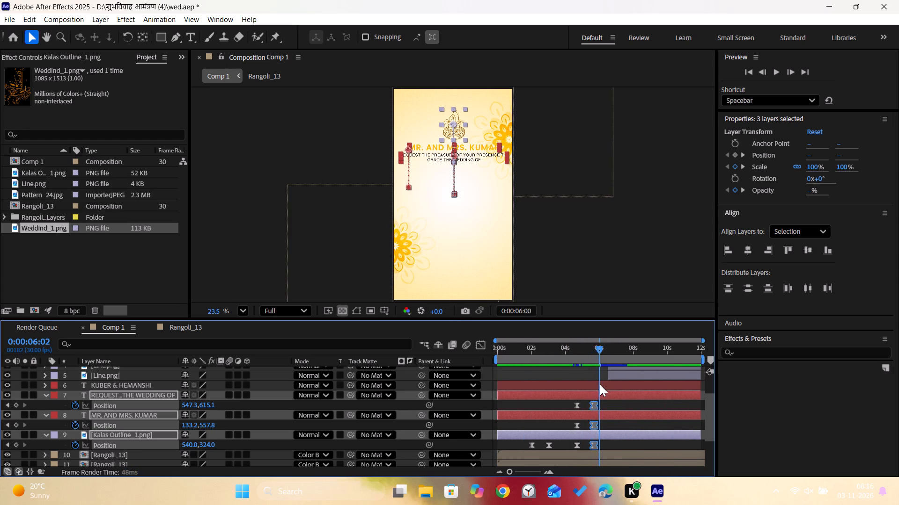
pyautogui.moveTo(600, 384); pyautogui.dragTo(632, 392)
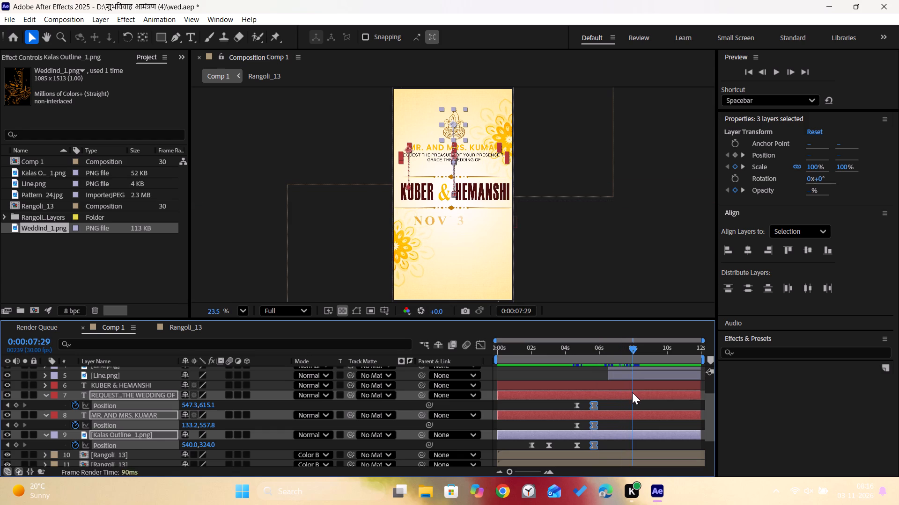
pyautogui.moveTo(632, 392); pyautogui.dragTo(620, 391)
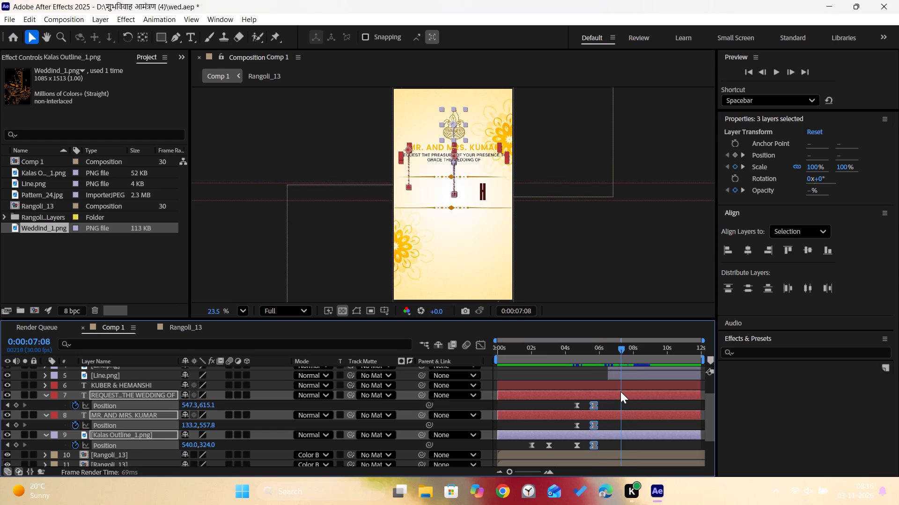
pyautogui.moveTo(620, 391); pyautogui.dragTo(619, 391)
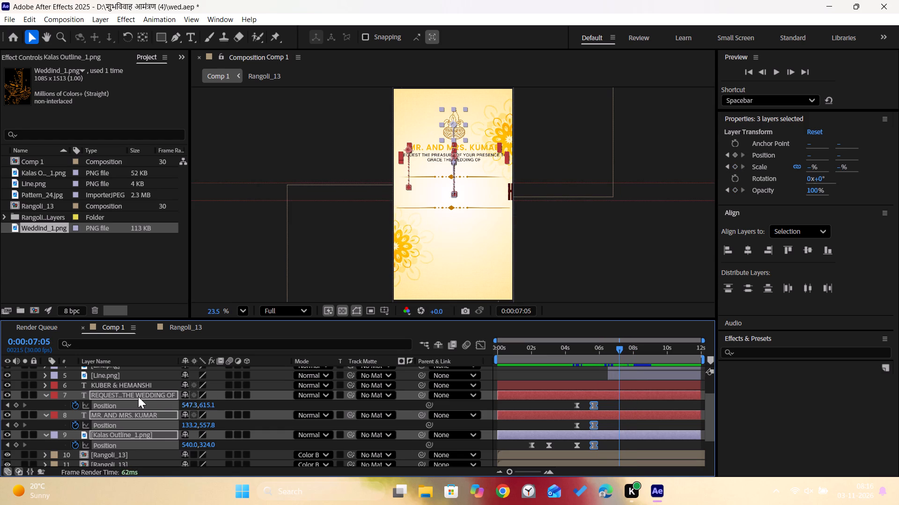
# Reveal the KUBER & HEMANSHI layer's Position keyframes and scrub between 0:00:05:08 and 0:00:07:29 to examine their timing against the text entrance.
pyautogui.click(133, 387)
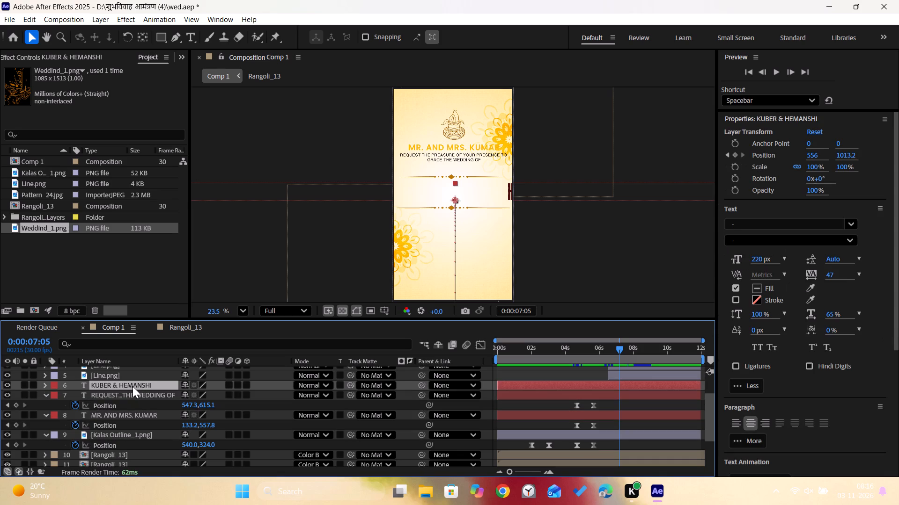
pyautogui.press('p')
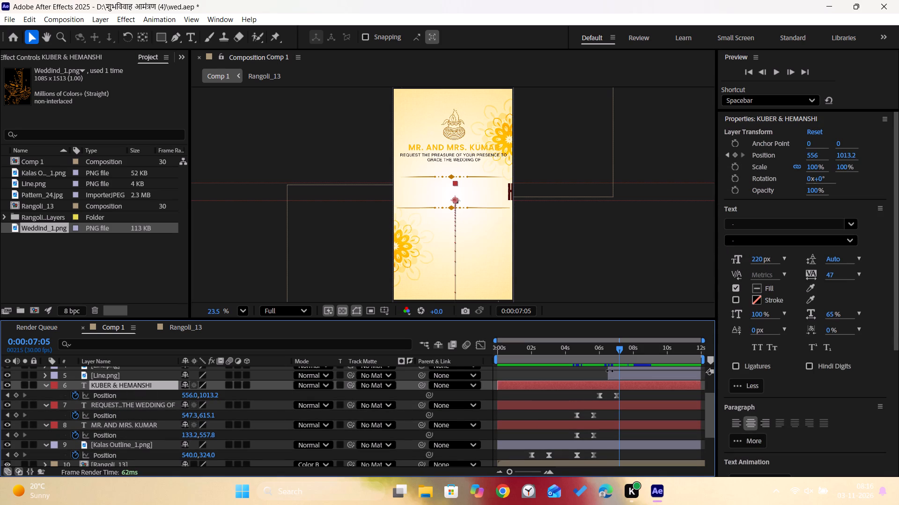
pyautogui.moveTo(619, 350); pyautogui.dragTo(575, 354)
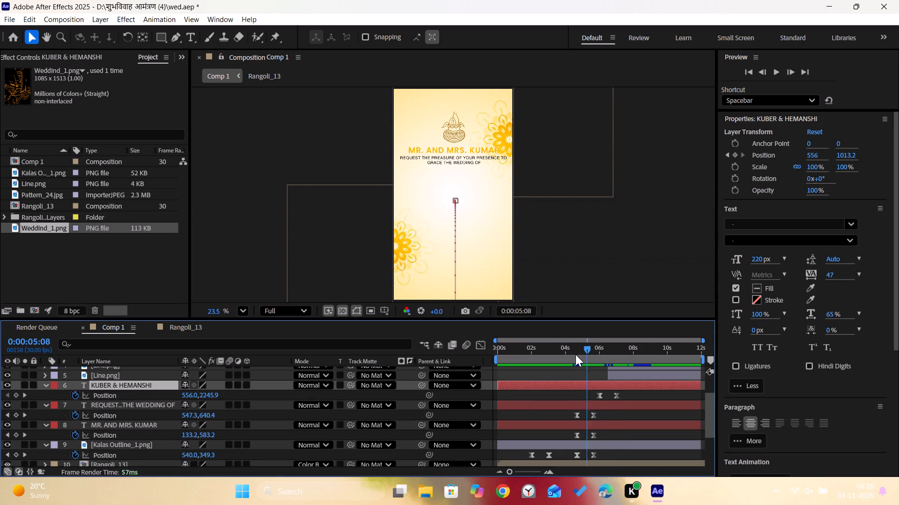
pyautogui.moveTo(575, 354); pyautogui.dragTo(599, 365)
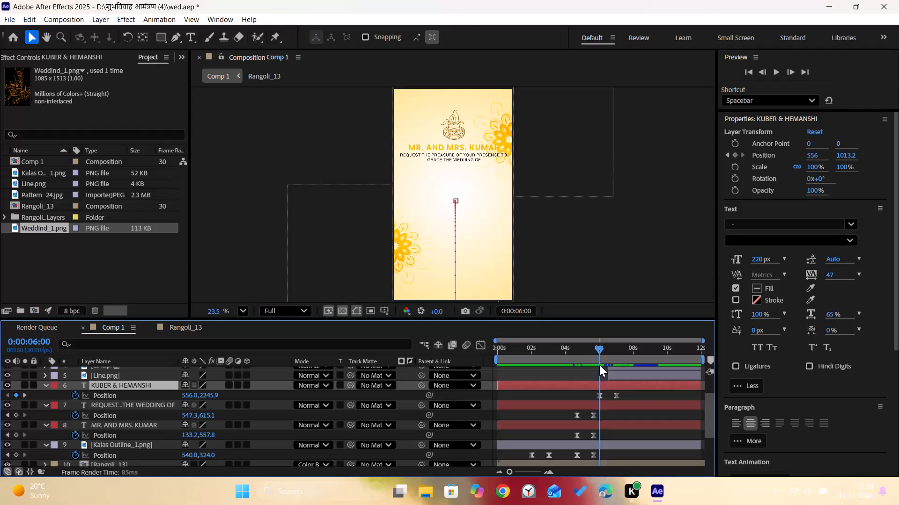
pyautogui.moveTo(599, 365); pyautogui.dragTo(621, 373)
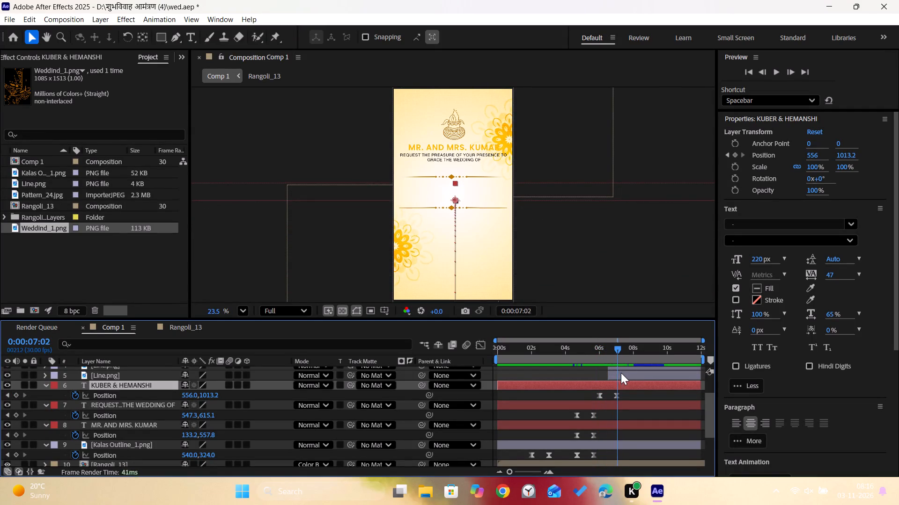
pyautogui.moveTo(621, 373); pyautogui.dragTo(632, 374)
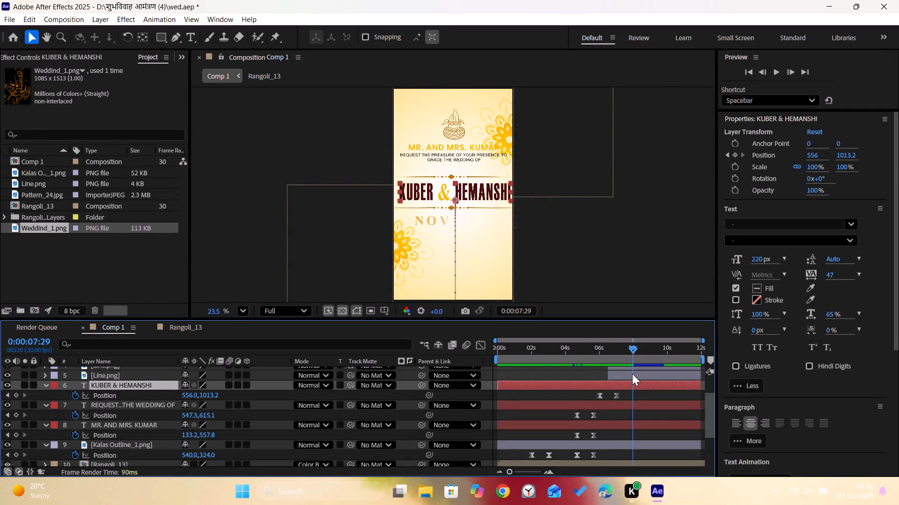
pyautogui.moveTo(632, 374); pyautogui.dragTo(630, 375)
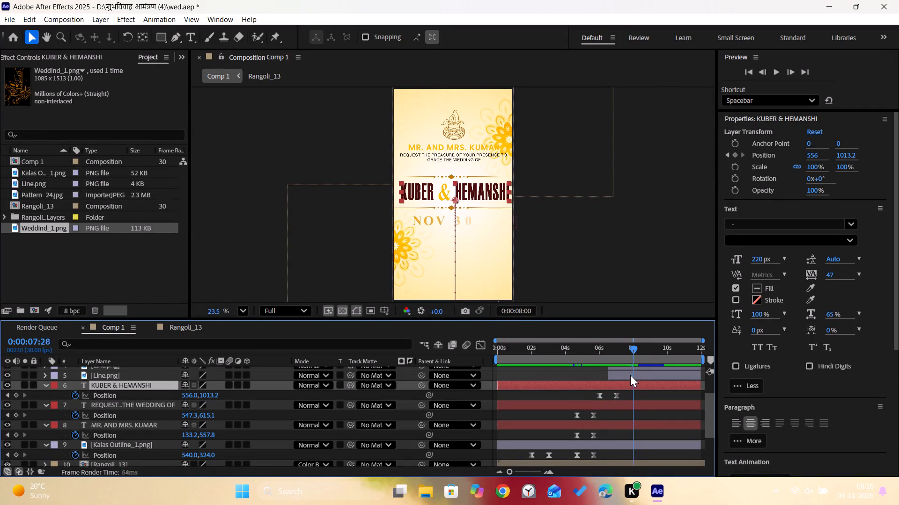
pyautogui.moveTo(630, 375); pyautogui.dragTo(620, 373)
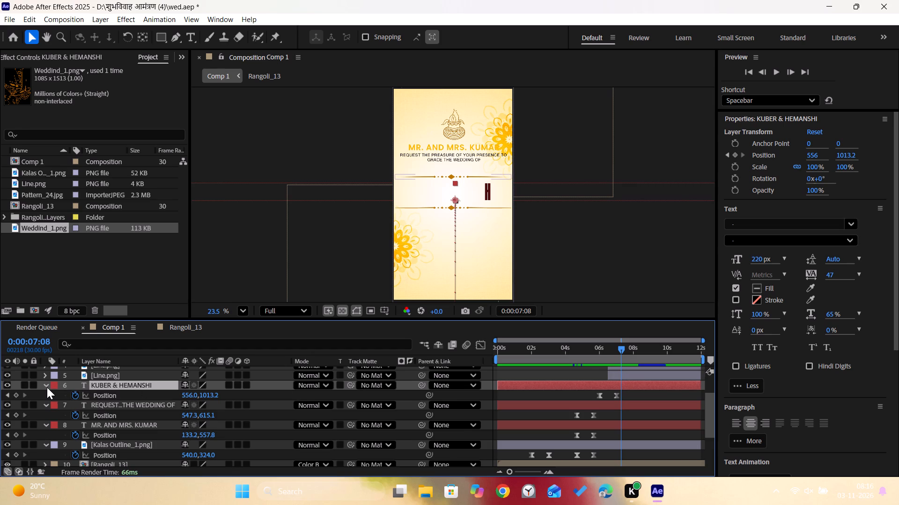
# Reveal the KUBER & HEMANSHI layer's Animator 1 Tracking Amount keyframes and scrub between 0:00:07:02 and 0:00:07:18 to examine how the letters close in.
pyautogui.click(47, 387)
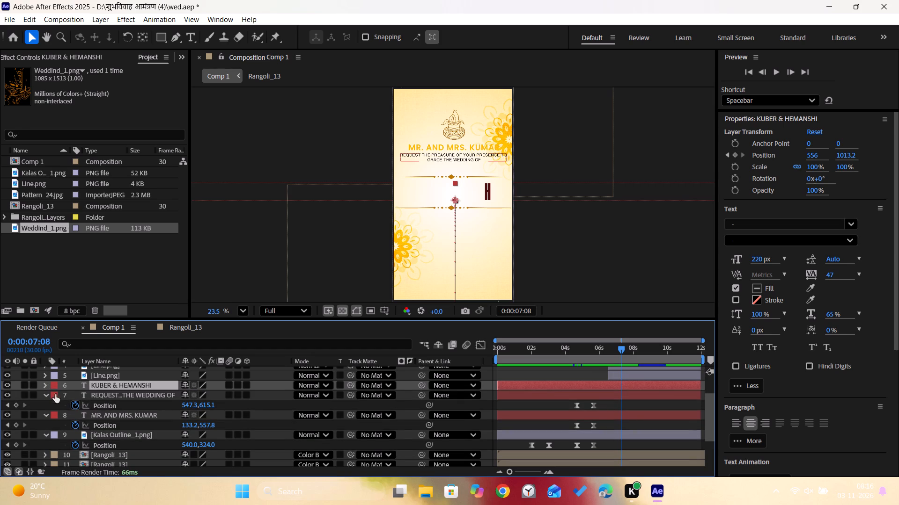
pyautogui.click(42, 385)
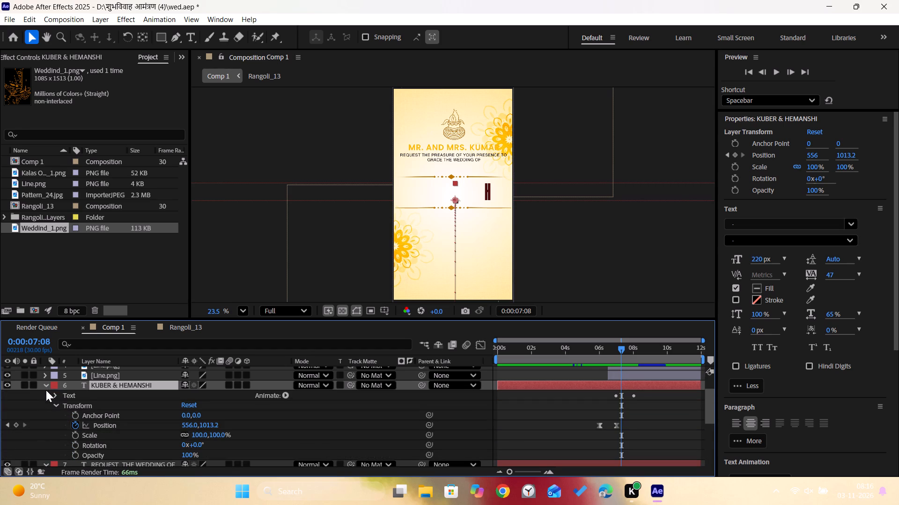
pyautogui.click(53, 394)
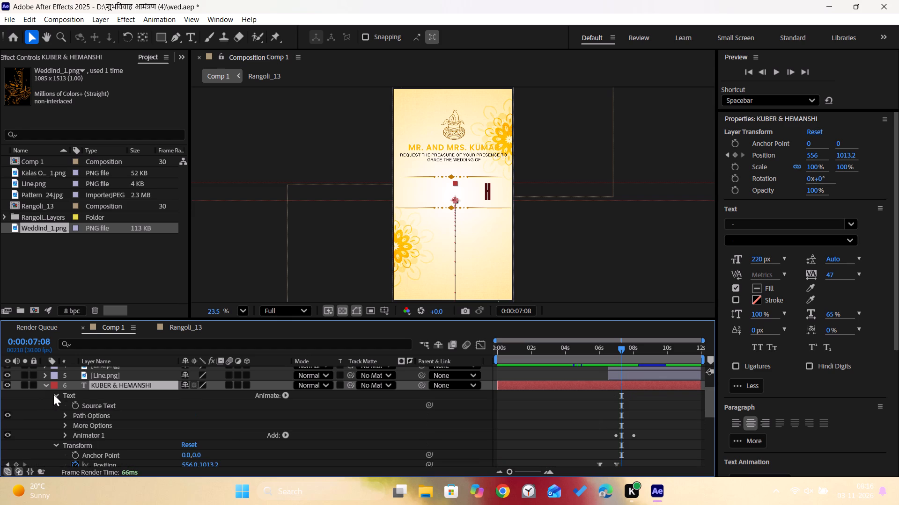
pyautogui.moveTo(141, 436); pyautogui.dragTo(156, 387, button='middle')
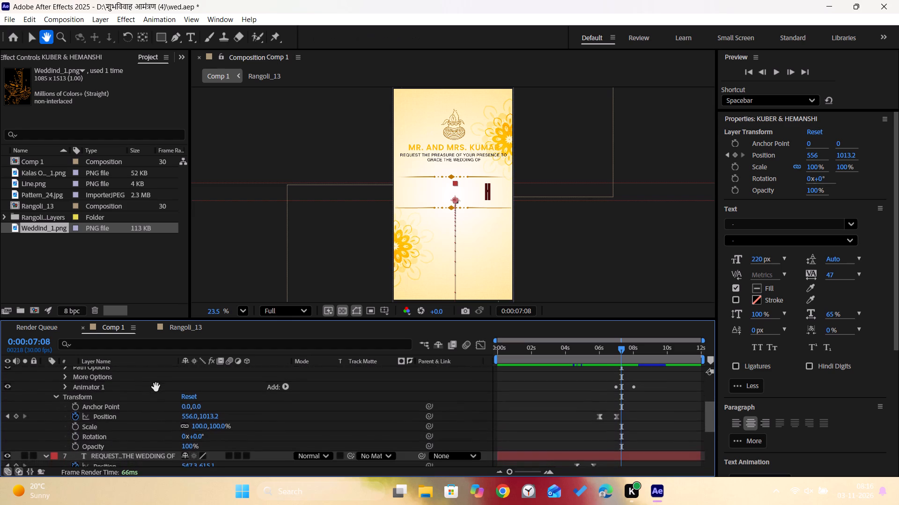
pyautogui.moveTo(156, 387); pyautogui.dragTo(153, 418, button='middle')
pyautogui.click(66, 419)
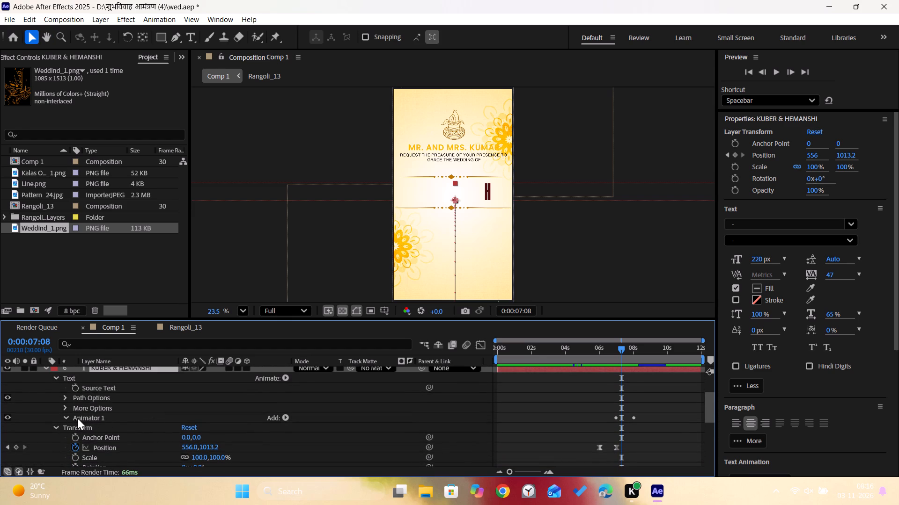
pyautogui.moveTo(143, 422); pyautogui.dragTo(161, 387, button='middle')
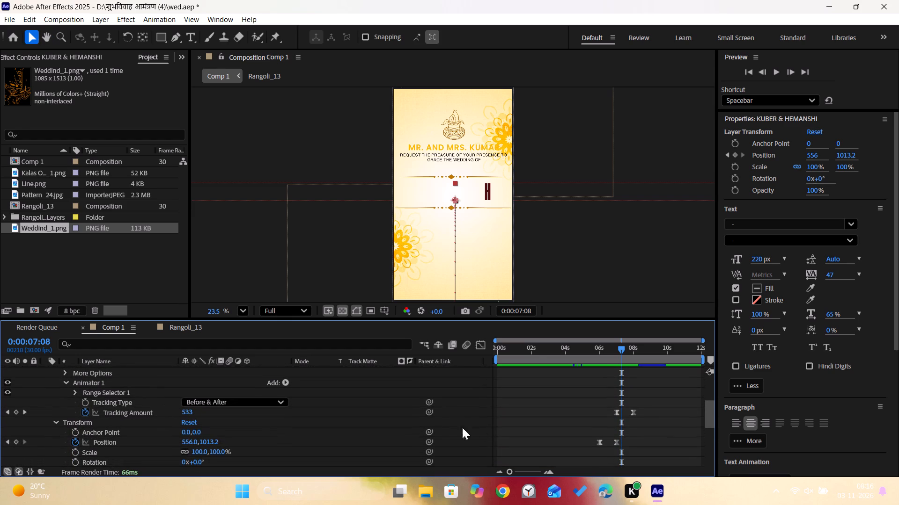
pyautogui.moveTo(619, 350); pyautogui.dragTo(619, 351)
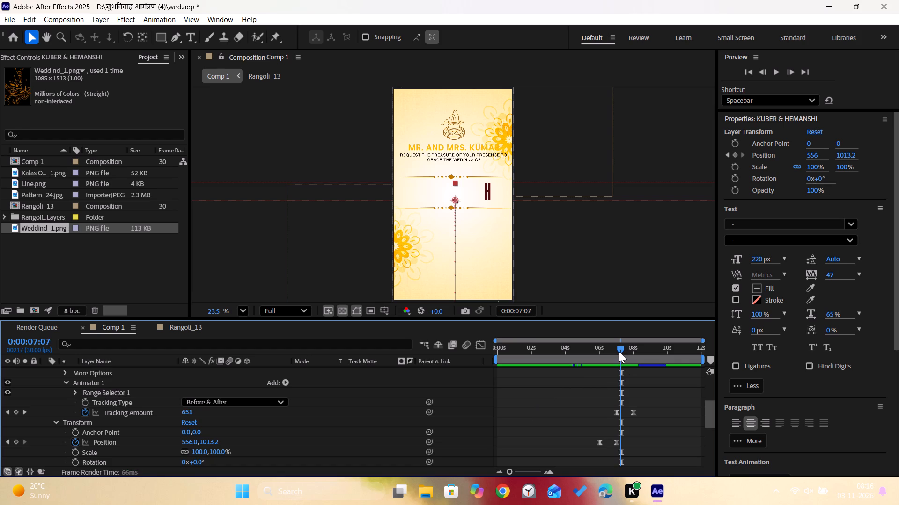
pyautogui.moveTo(619, 351); pyautogui.dragTo(620, 358)
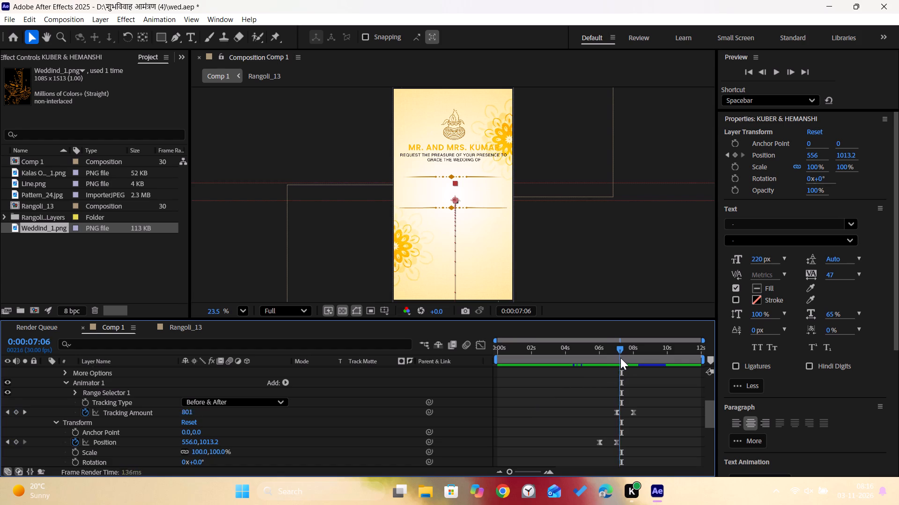
pyautogui.moveTo(620, 358); pyautogui.dragTo(626, 361)
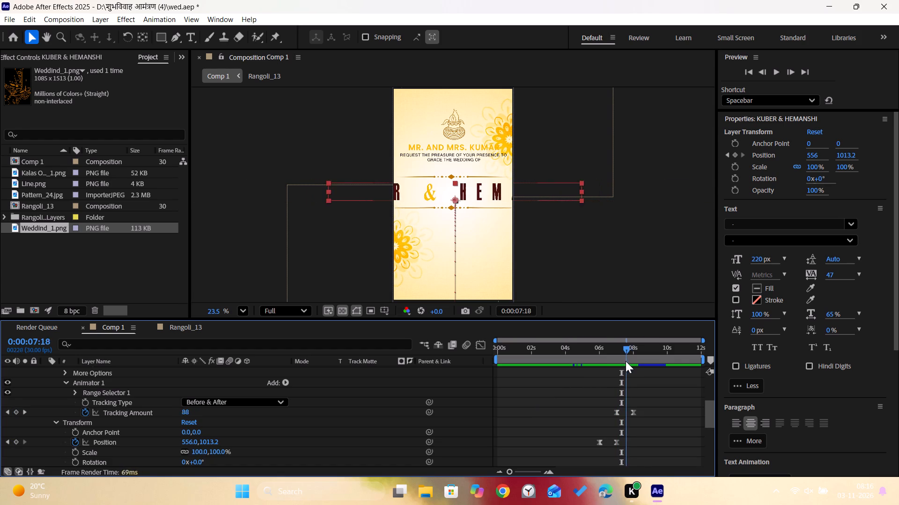
pyautogui.moveTo(626, 361); pyautogui.dragTo(623, 361)
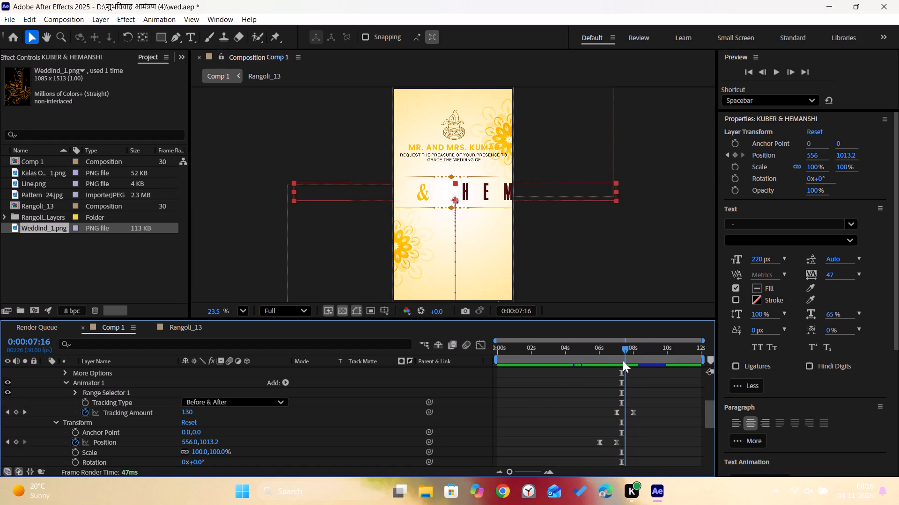
pyautogui.moveTo(623, 361); pyautogui.dragTo(616, 362)
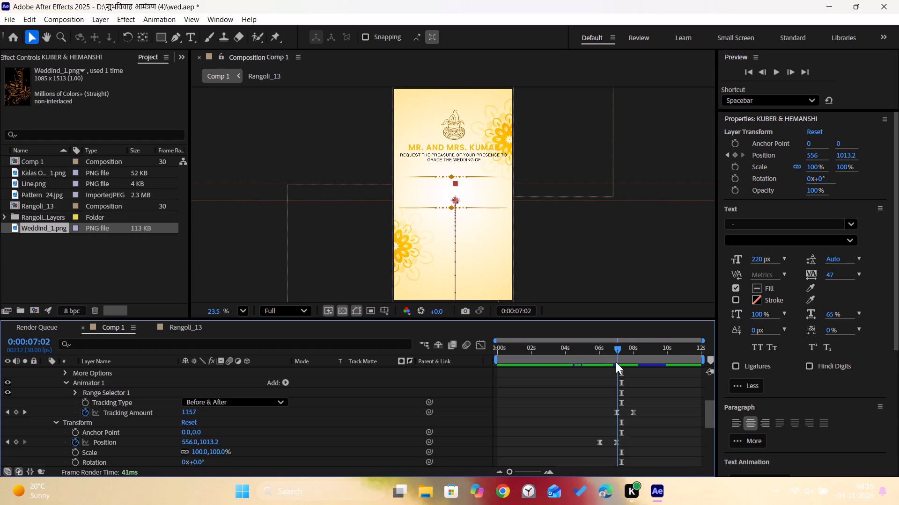
pyautogui.moveTo(616, 362); pyautogui.dragTo(616, 362)
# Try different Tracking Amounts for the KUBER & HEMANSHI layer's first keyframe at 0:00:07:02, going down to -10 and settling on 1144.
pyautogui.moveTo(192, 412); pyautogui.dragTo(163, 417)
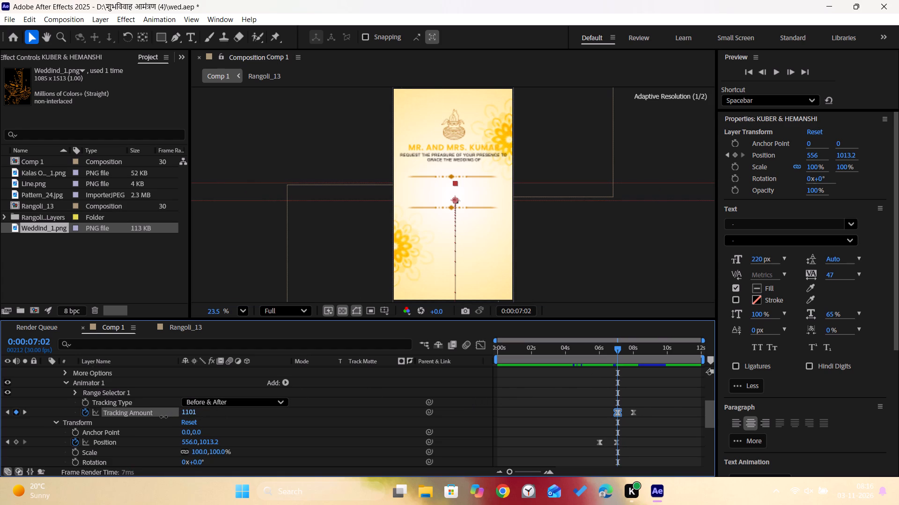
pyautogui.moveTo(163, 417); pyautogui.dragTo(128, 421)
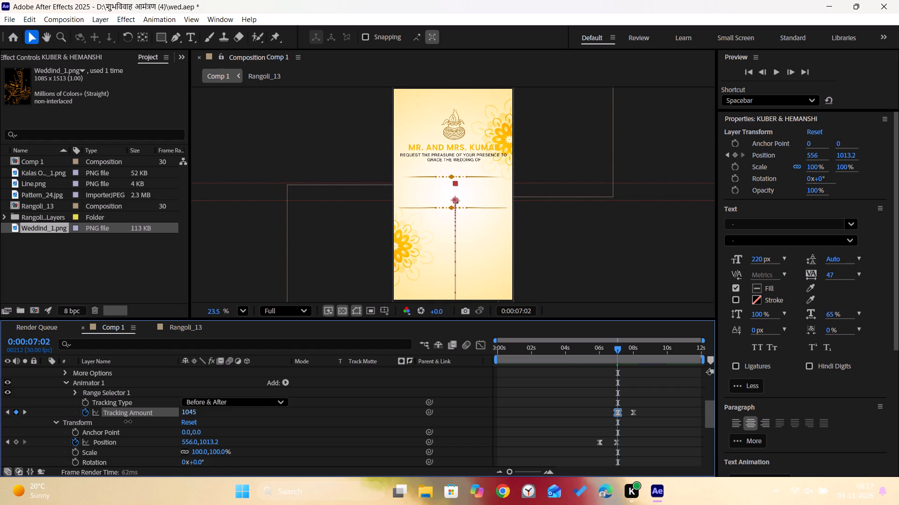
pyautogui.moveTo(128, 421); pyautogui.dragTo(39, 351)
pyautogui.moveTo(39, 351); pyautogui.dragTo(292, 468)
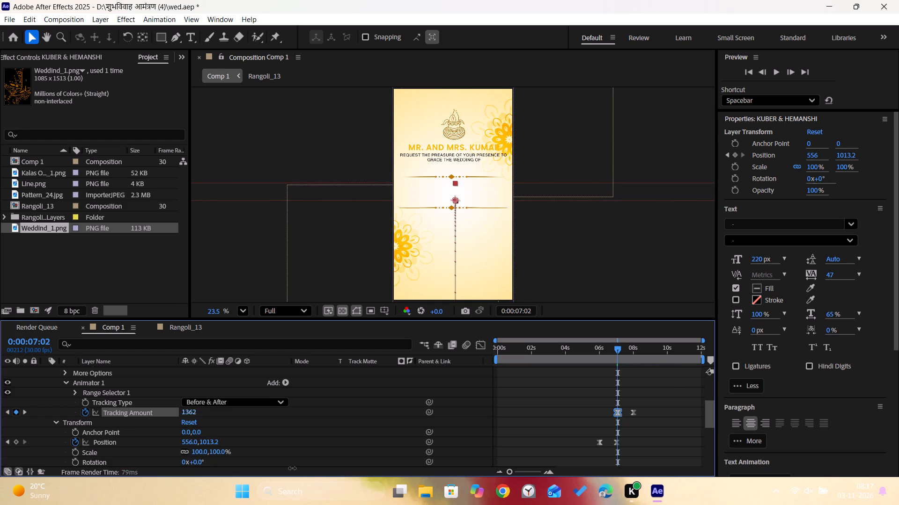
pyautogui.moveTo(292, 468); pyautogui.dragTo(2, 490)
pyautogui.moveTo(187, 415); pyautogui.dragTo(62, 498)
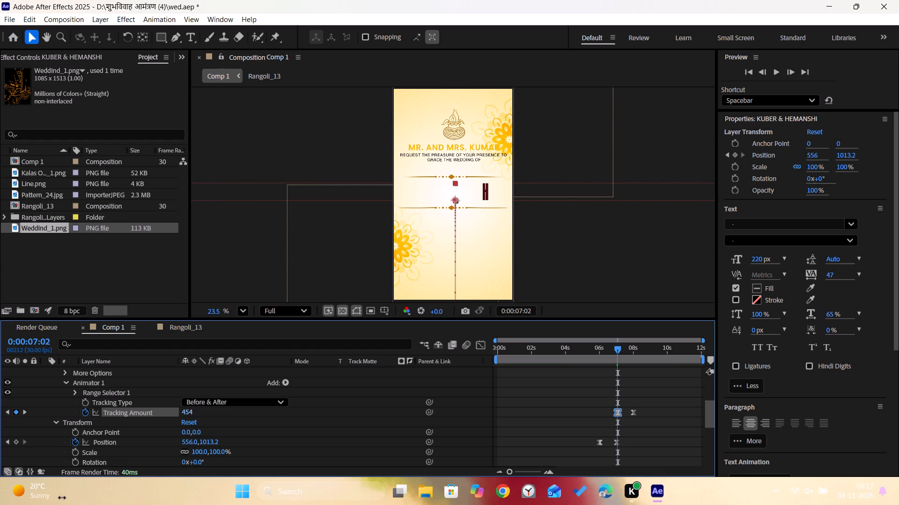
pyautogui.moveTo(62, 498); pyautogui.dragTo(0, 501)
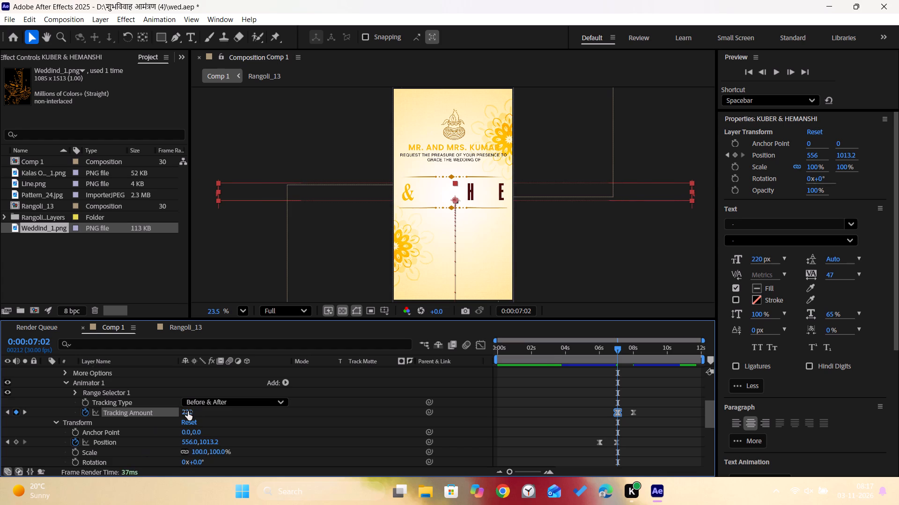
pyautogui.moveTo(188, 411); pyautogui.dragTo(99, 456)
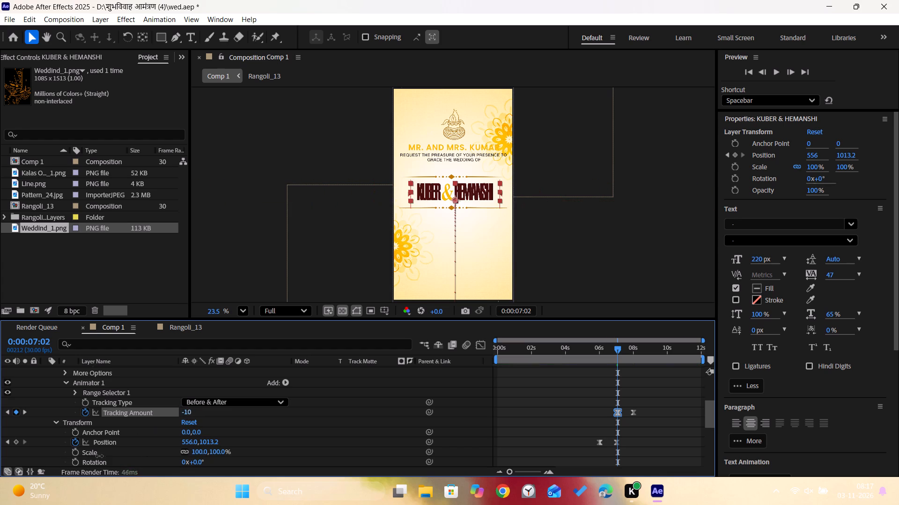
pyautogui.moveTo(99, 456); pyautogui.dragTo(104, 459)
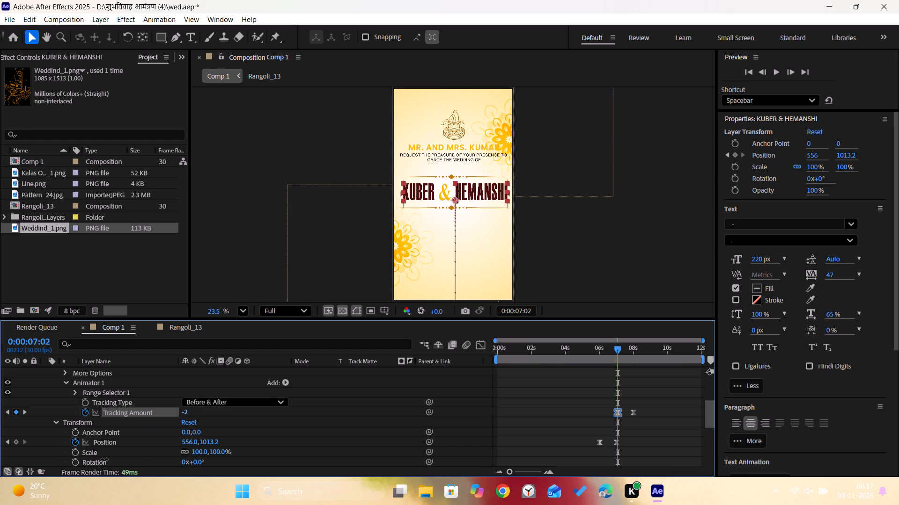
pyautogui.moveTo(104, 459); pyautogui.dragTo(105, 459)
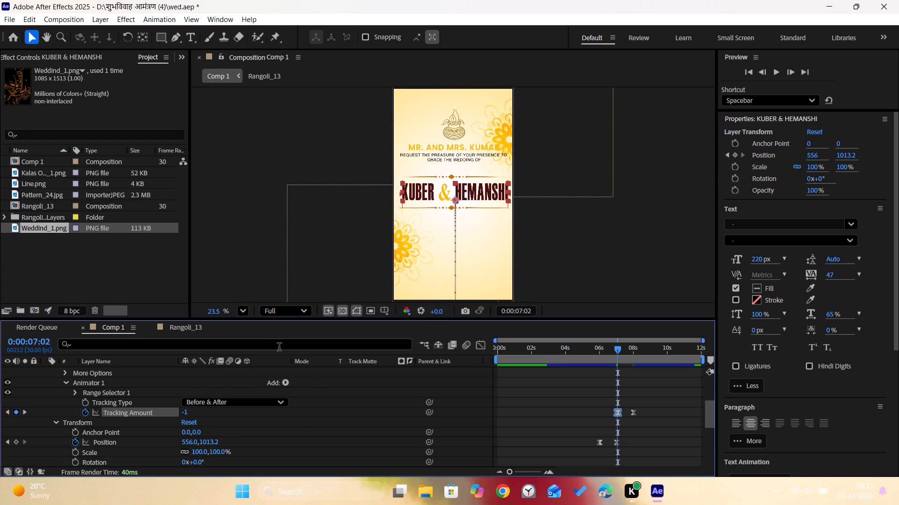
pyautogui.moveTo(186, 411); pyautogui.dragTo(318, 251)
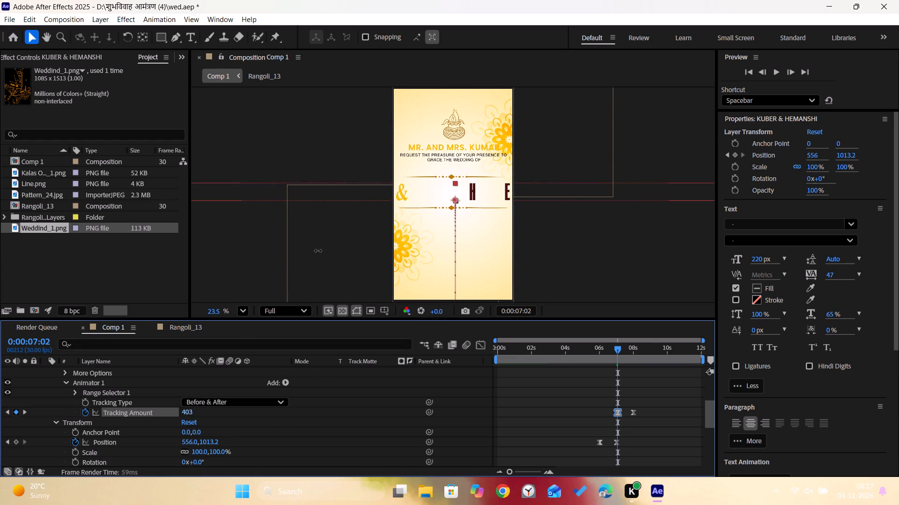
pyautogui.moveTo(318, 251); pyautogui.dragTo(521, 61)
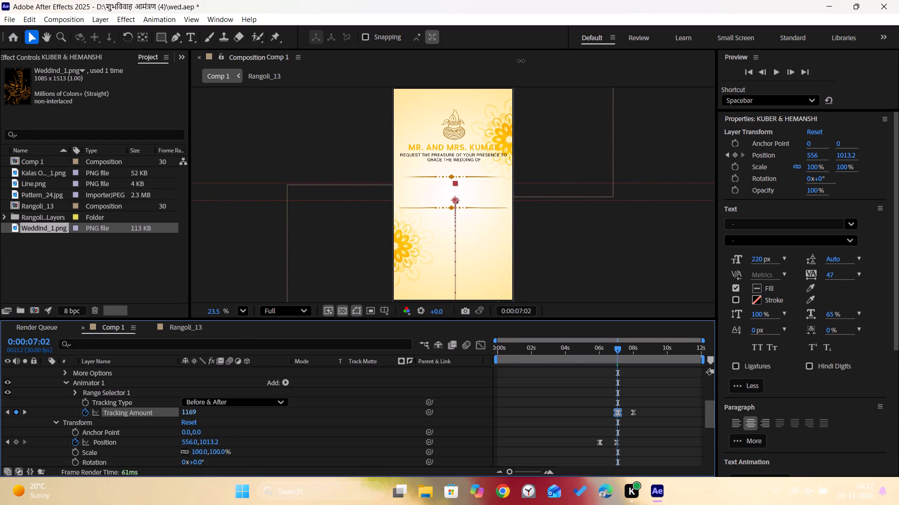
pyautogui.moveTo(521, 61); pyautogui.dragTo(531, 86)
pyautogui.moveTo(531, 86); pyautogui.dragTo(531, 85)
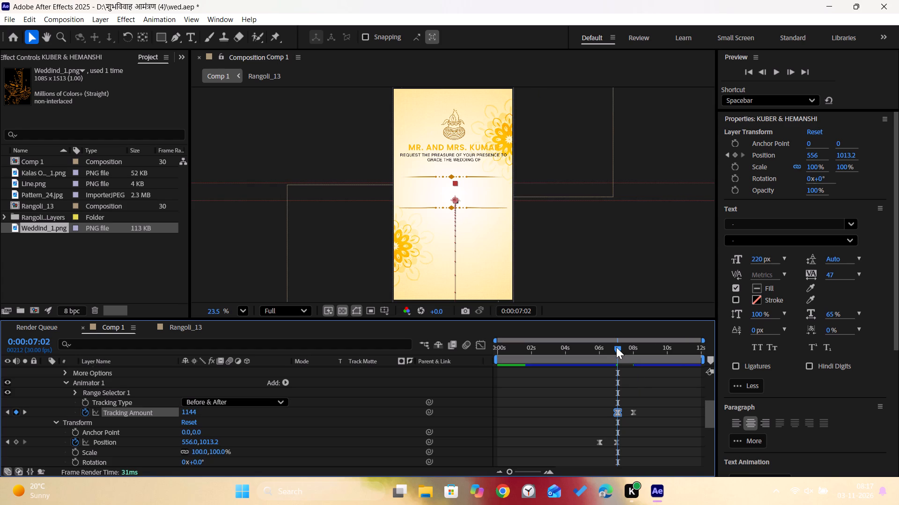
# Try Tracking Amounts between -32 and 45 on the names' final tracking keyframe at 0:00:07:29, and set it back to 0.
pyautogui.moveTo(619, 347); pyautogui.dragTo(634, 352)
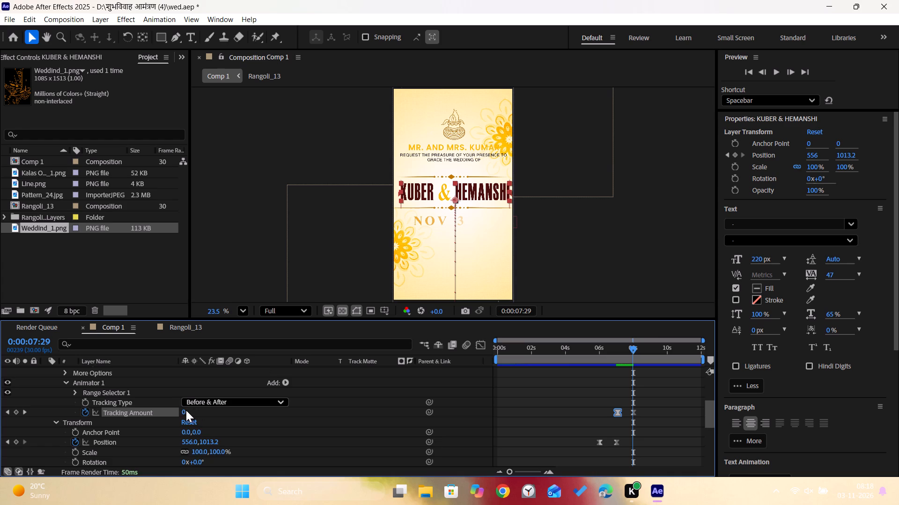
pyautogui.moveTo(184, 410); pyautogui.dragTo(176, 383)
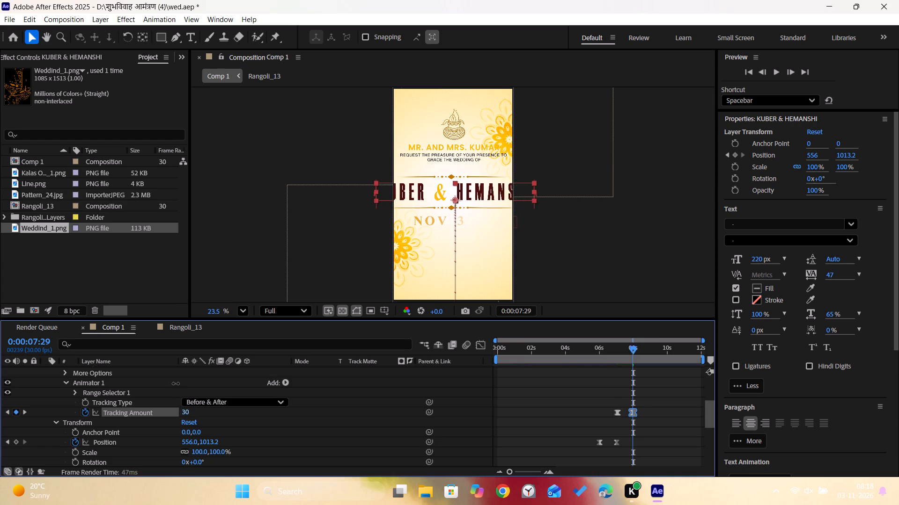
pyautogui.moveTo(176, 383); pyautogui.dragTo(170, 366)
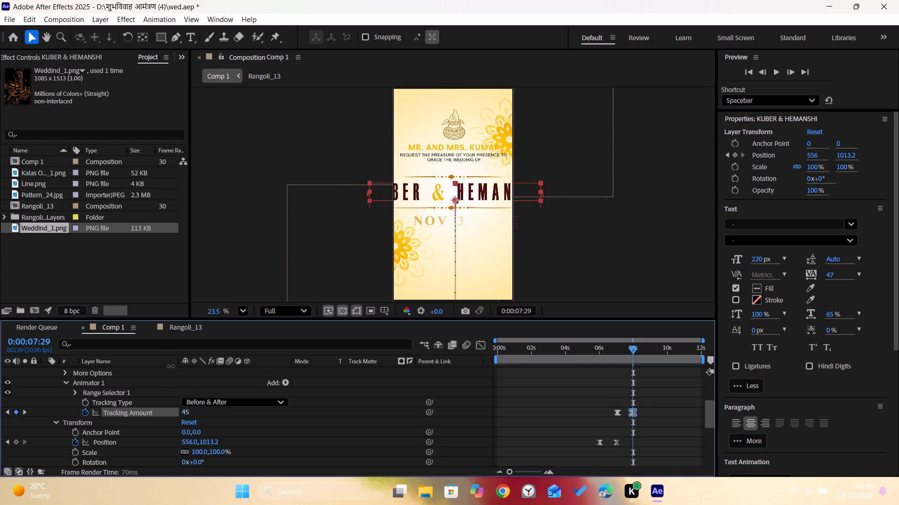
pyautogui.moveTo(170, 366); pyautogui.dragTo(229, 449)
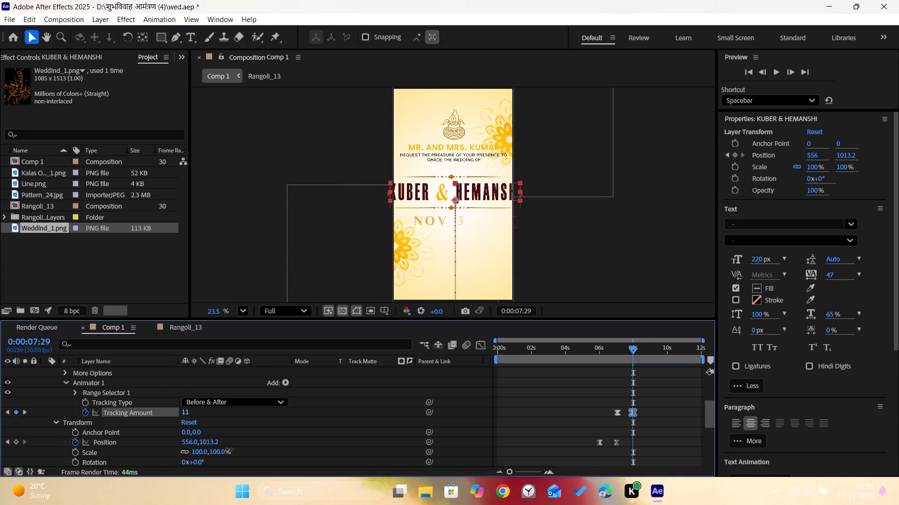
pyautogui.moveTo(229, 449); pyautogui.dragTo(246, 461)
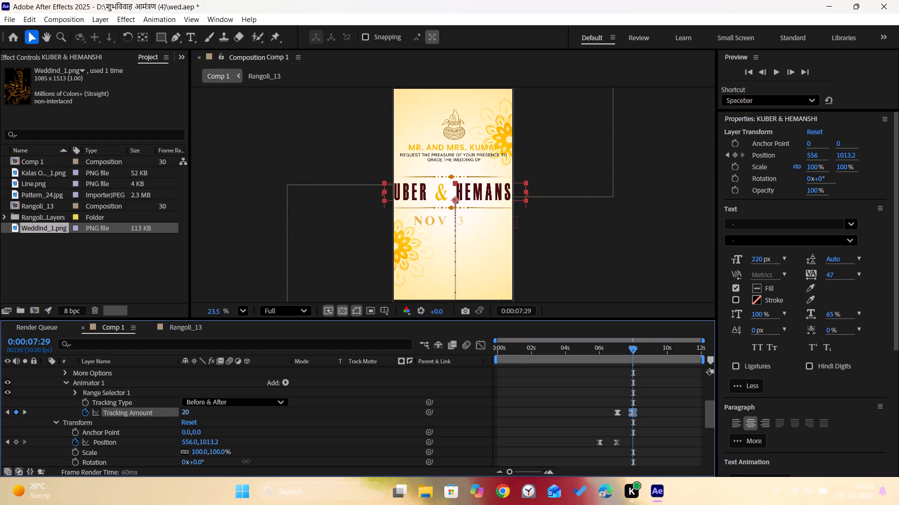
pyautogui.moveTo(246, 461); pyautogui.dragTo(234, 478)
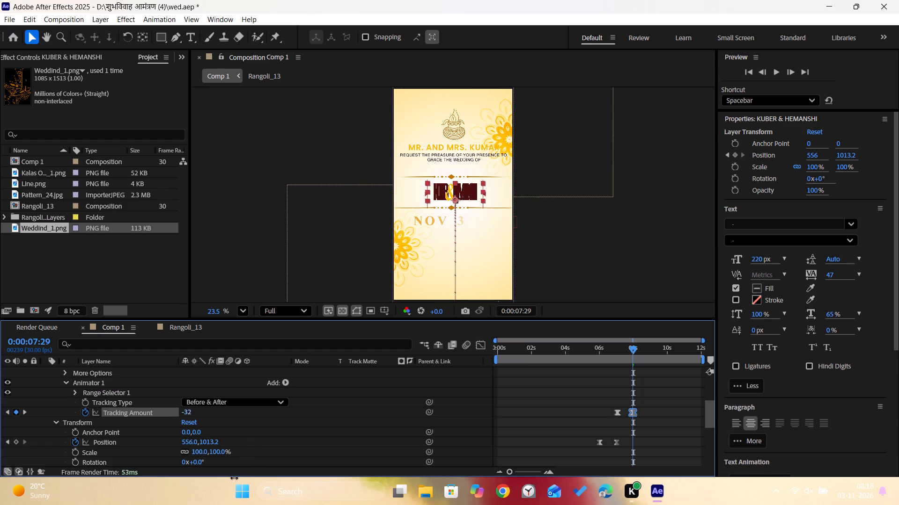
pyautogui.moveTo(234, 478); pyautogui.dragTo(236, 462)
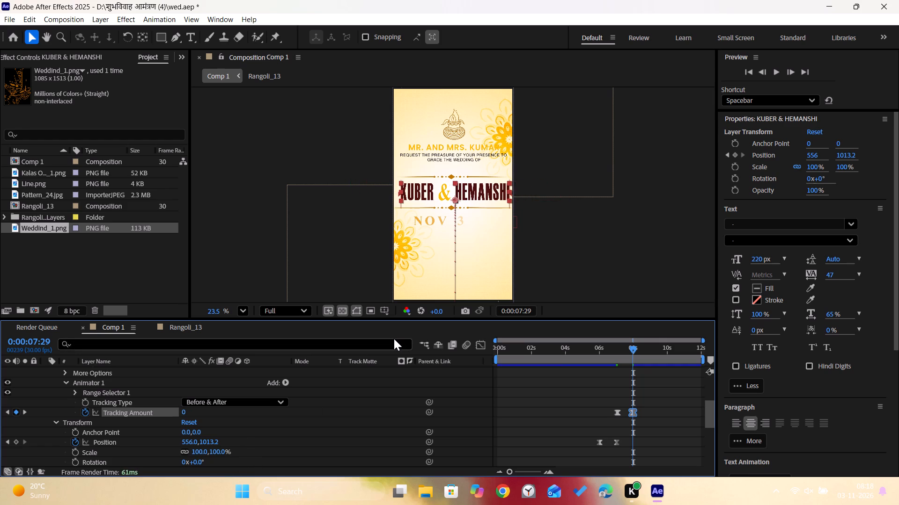
# Undo the tracking tests, the Position easing edits and the names change, going back to the KUBER & KAJAL text.
pyautogui.hotkey('ctrl', 'z')
pyautogui.hotkey('ctrl', 'z')
pyautogui.hotkey('ctrl', 'z')
pyautogui.hotkey('ctrl', 'z')
pyautogui.hotkey('ctrl', 'z')
pyautogui.hotkey('ctrl', 'z')
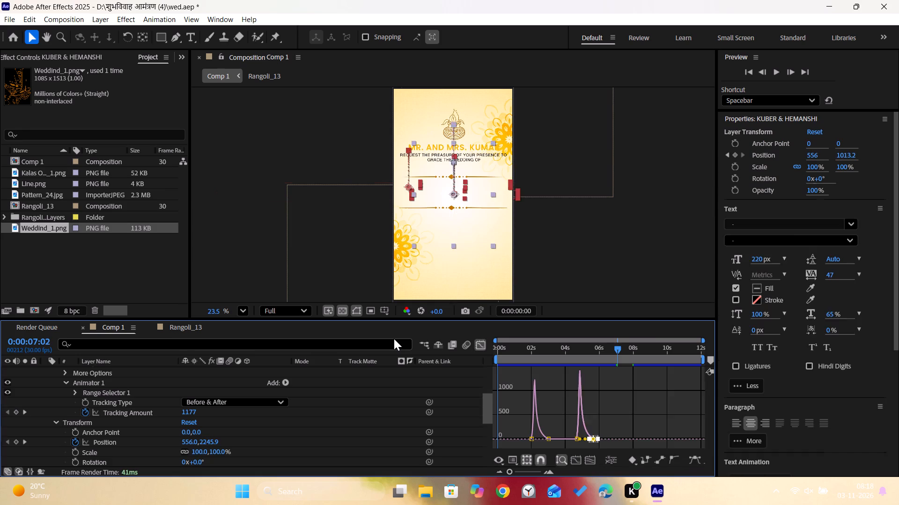
pyautogui.hotkey('ctrl', 'z')
pyautogui.hotkey('ctrl', 'z')
pyautogui.hotkey('ctrl', 'z')
pyautogui.hotkey('ctrl', 'z')
pyautogui.hotkey('ctrl', 'z')
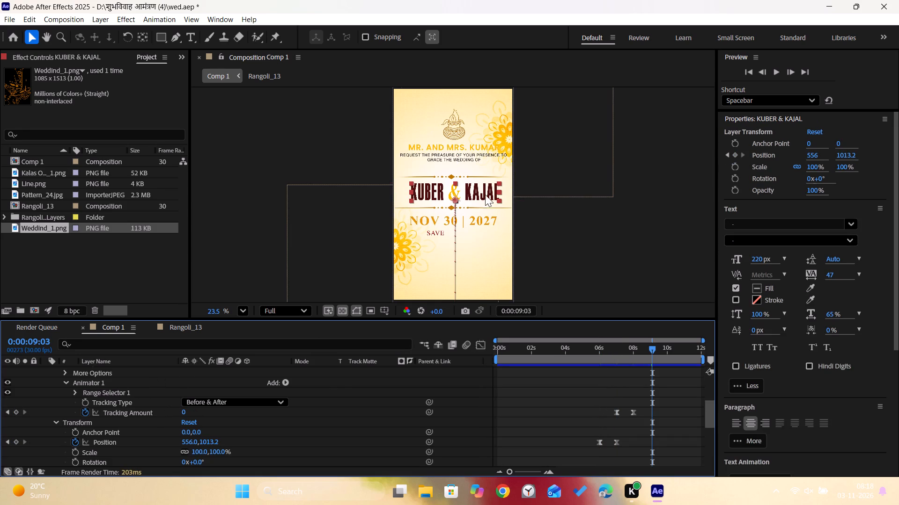
# Collapse the KUBER & KAJAL layer's properties and replace KAJAL with HIMANI in its text.
pyautogui.moveTo(145, 390); pyautogui.dragTo(152, 436, button='middle')
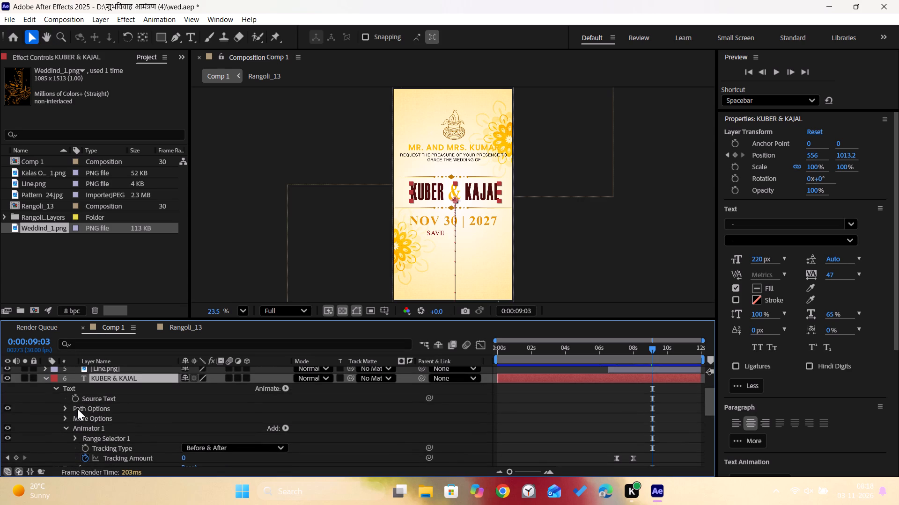
pyautogui.click(42, 380)
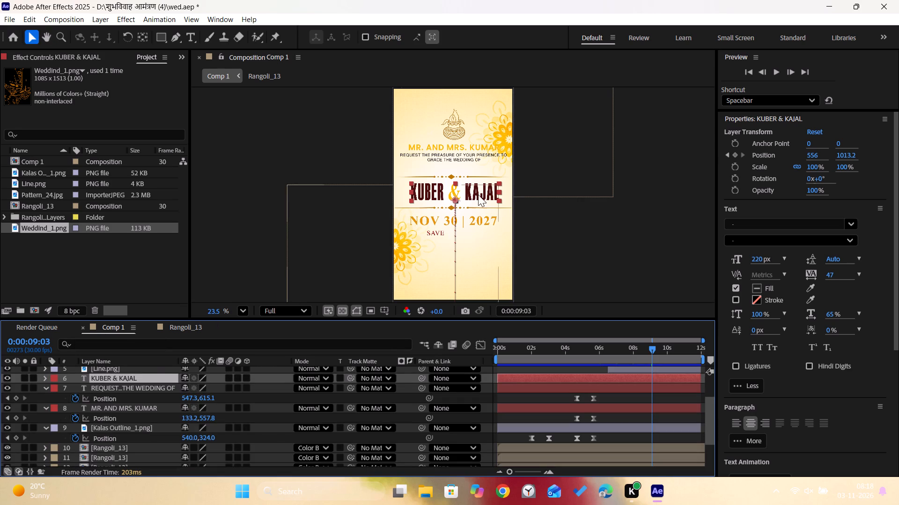
pyautogui.click(479, 194)
pyautogui.click(479, 194)
pyautogui.click(481, 194)
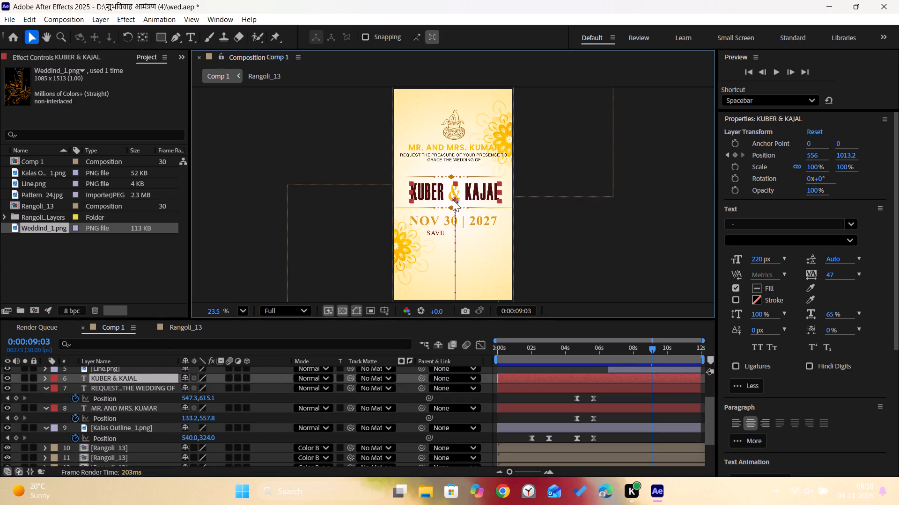
pyautogui.click(110, 381)
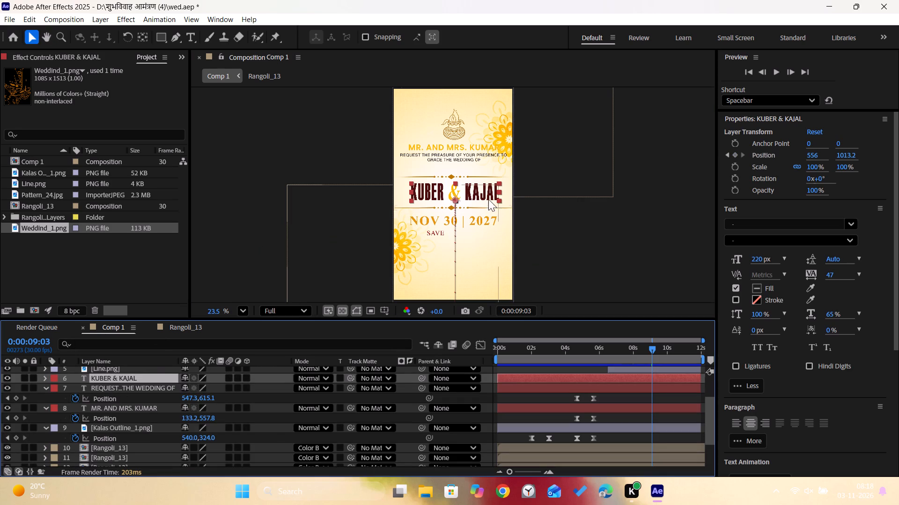
pyautogui.doubleClick(481, 193)
pyautogui.moveTo(467, 196); pyautogui.dragTo(467, 196)
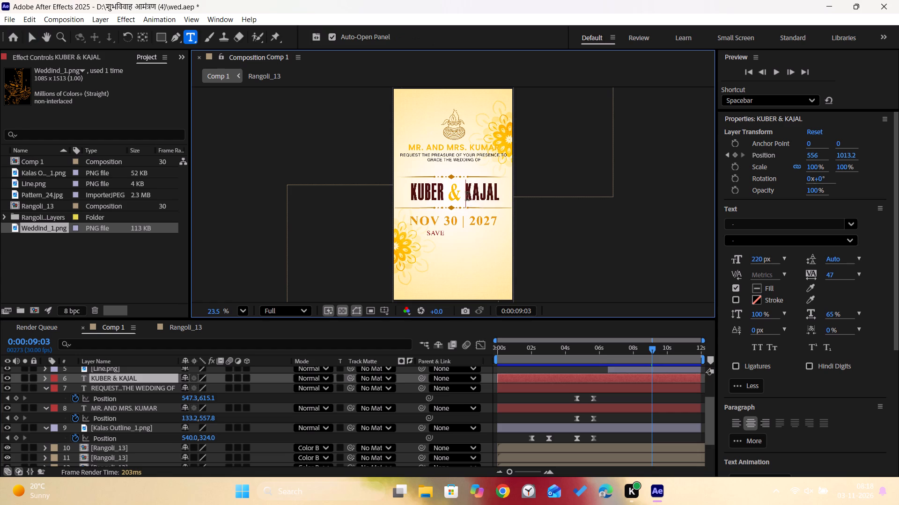
pyautogui.moveTo(467, 196); pyautogui.dragTo(504, 204)
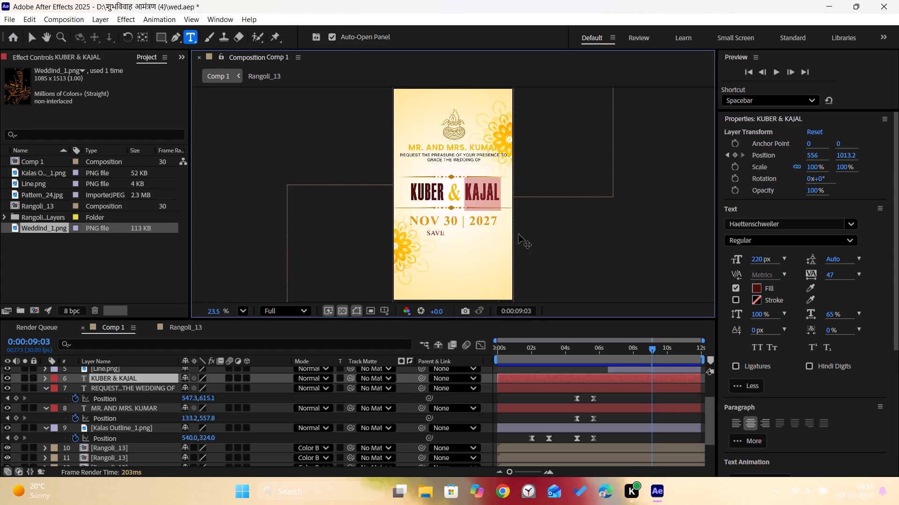
pyautogui.write('BI')
pyautogui.press('BackSpace')
pyautogui.press('BackSpace')
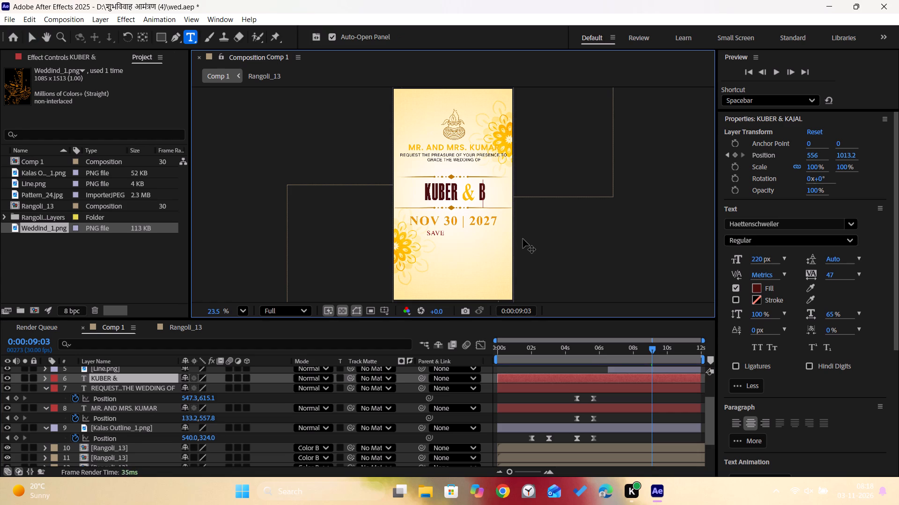
pyautogui.press('h')
pyautogui.press('i')
pyautogui.press('m')
pyautogui.write('AN')
pyautogui.press('i')
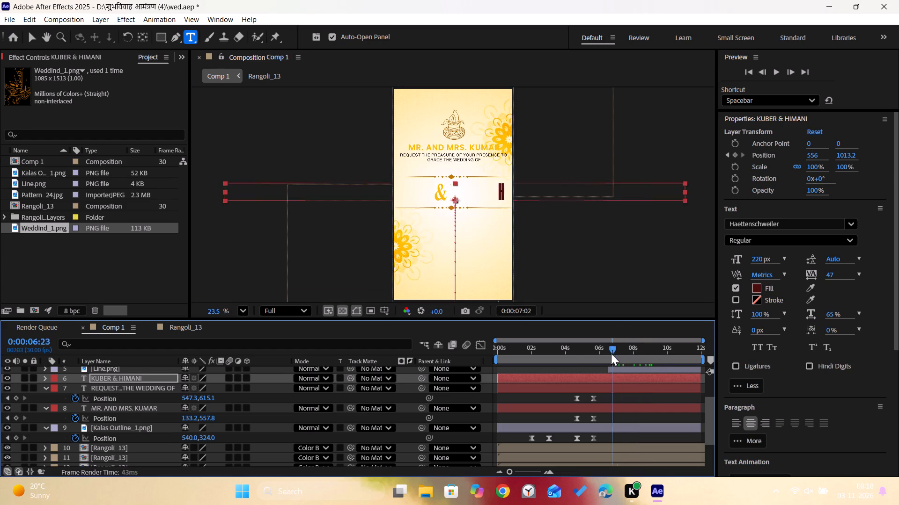
# Preview the names and date animation from about 0:00:04:27 with the new name in place.
pyautogui.press('space')
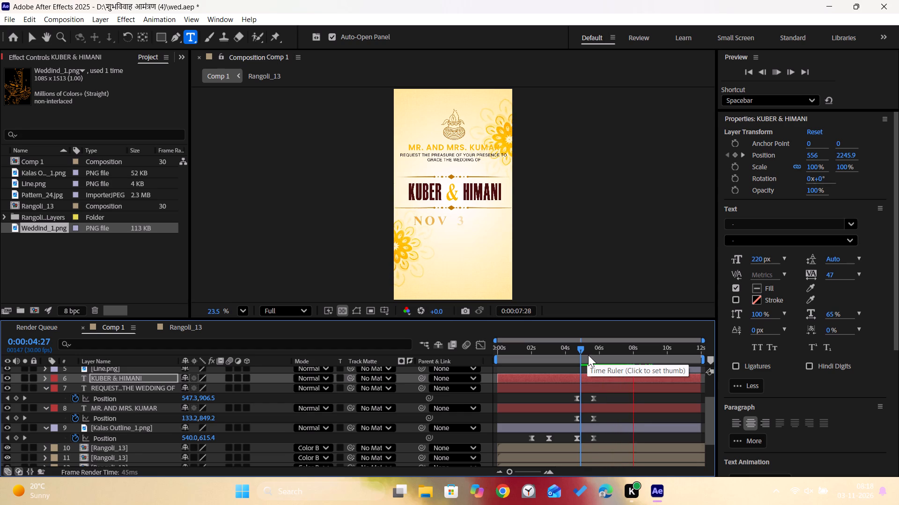
pyautogui.press('space')
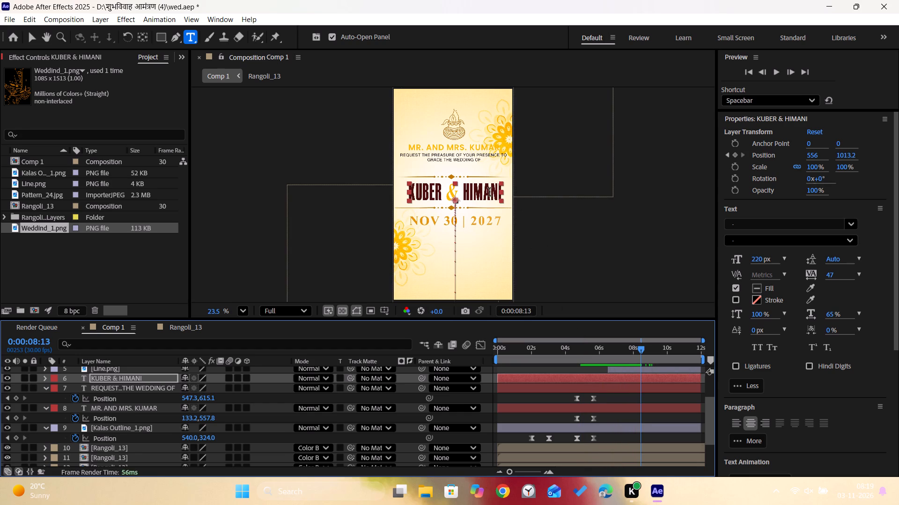
# Insert an extra space between KUBER and the ampersand in the couple's names text.
pyautogui.click(489, 192)
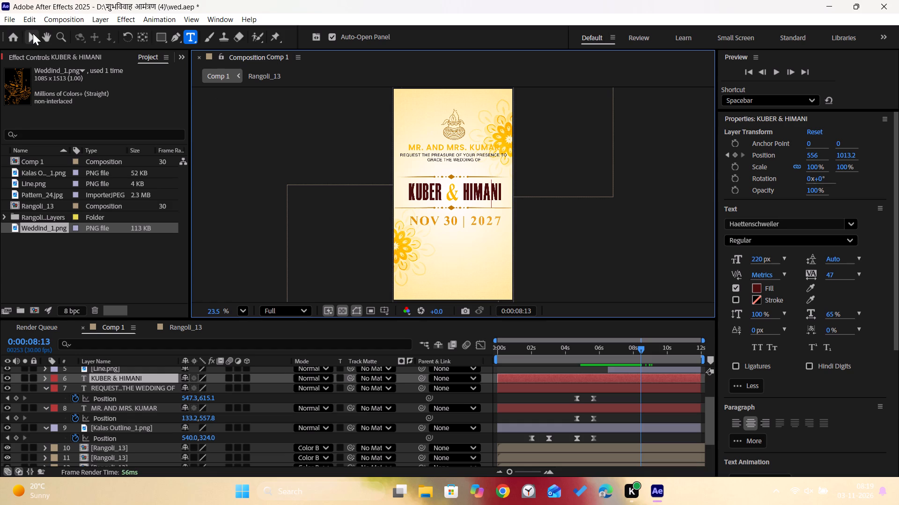
pyautogui.click(440, 193)
pyautogui.press('k')
pyautogui.press('BackSpace')
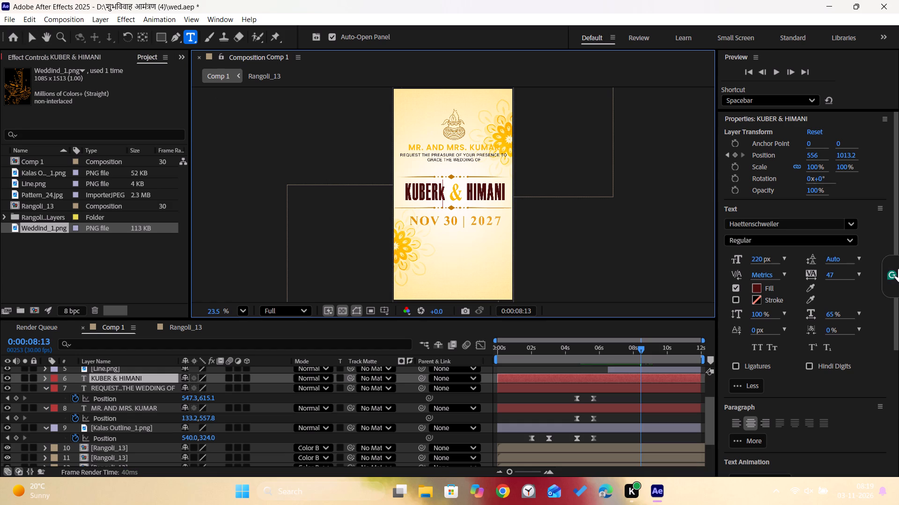
pyautogui.press('k')
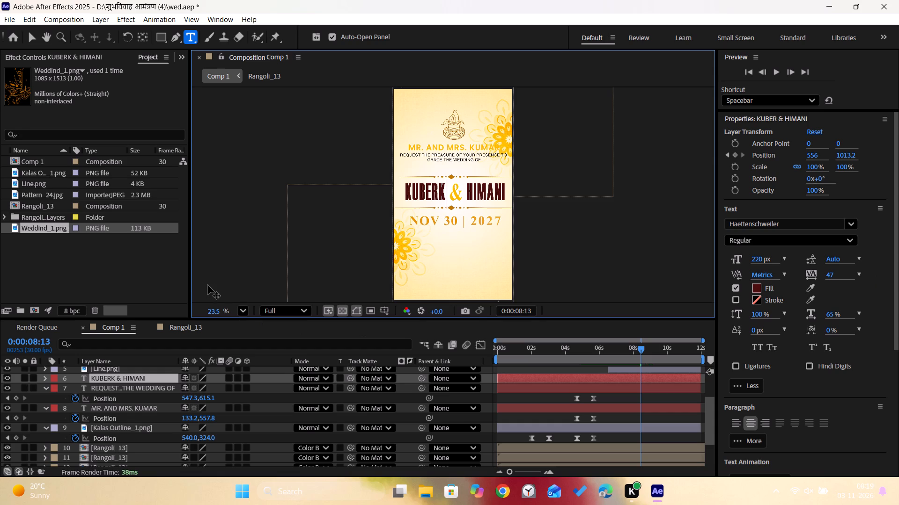
pyautogui.press('BackSpace')
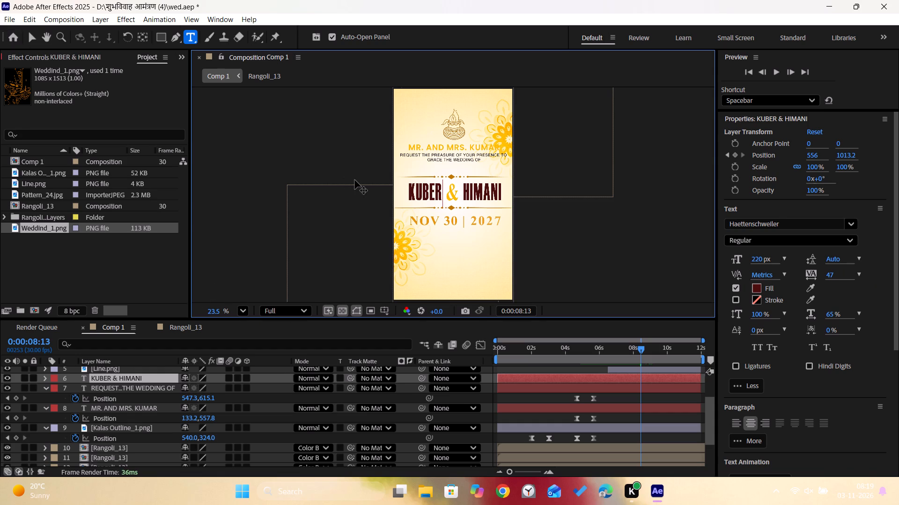
pyautogui.press('space')
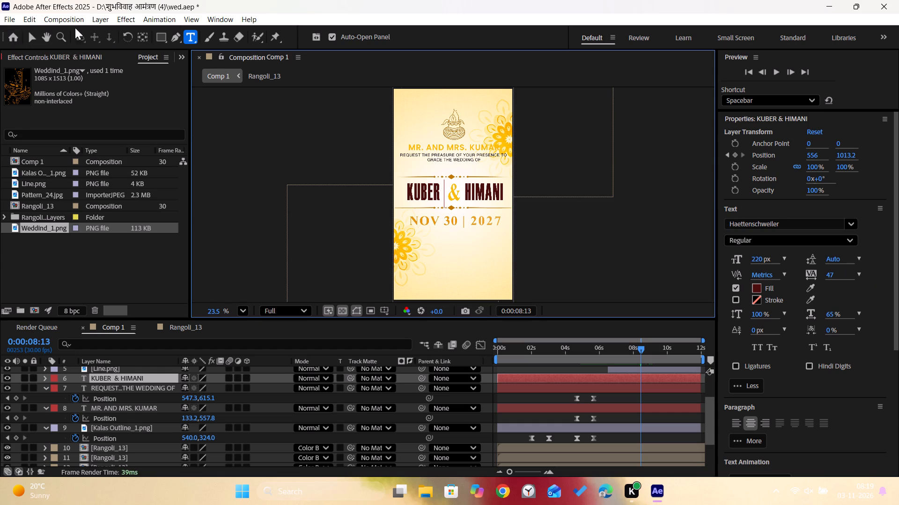
pyautogui.click(29, 35)
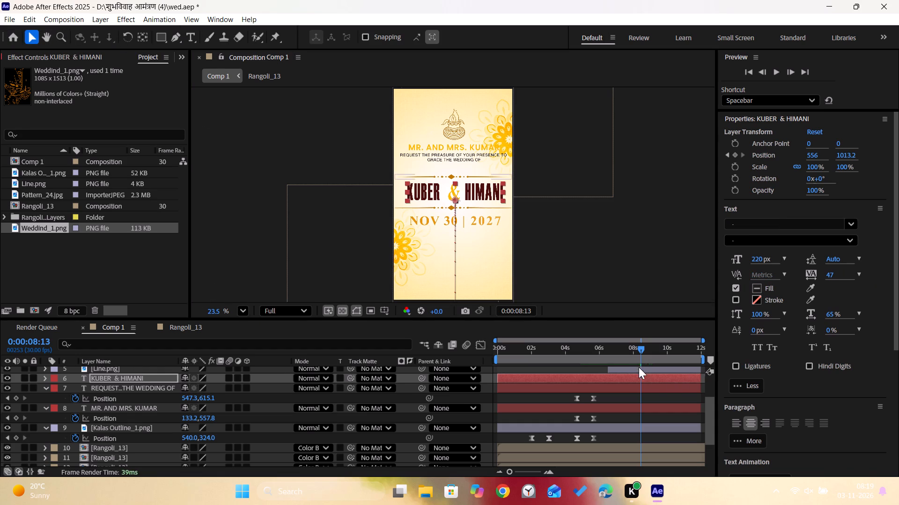
# Play back the invitation from about 0:00:06:01 to examine the respaced names, and return the playhead to 0:00:00:00.
pyautogui.press('space')
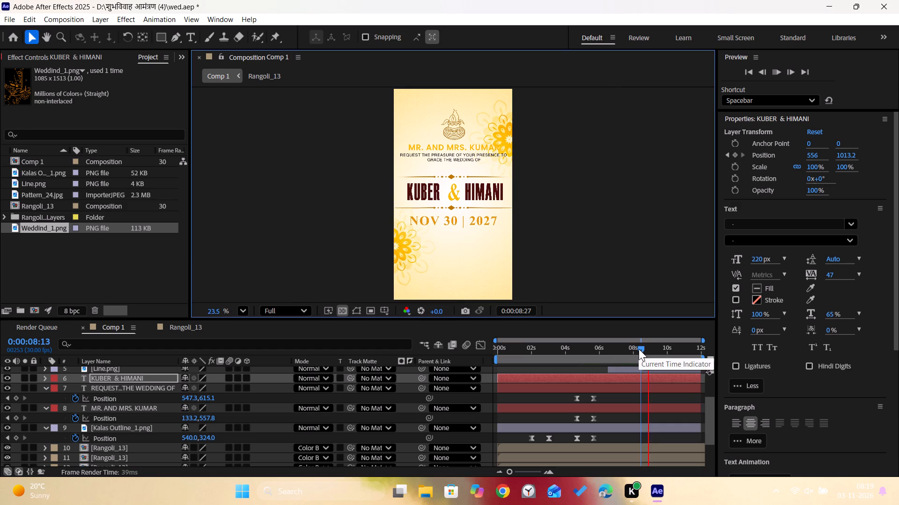
pyautogui.moveTo(639, 349); pyautogui.dragTo(597, 354)
pyautogui.press('space')
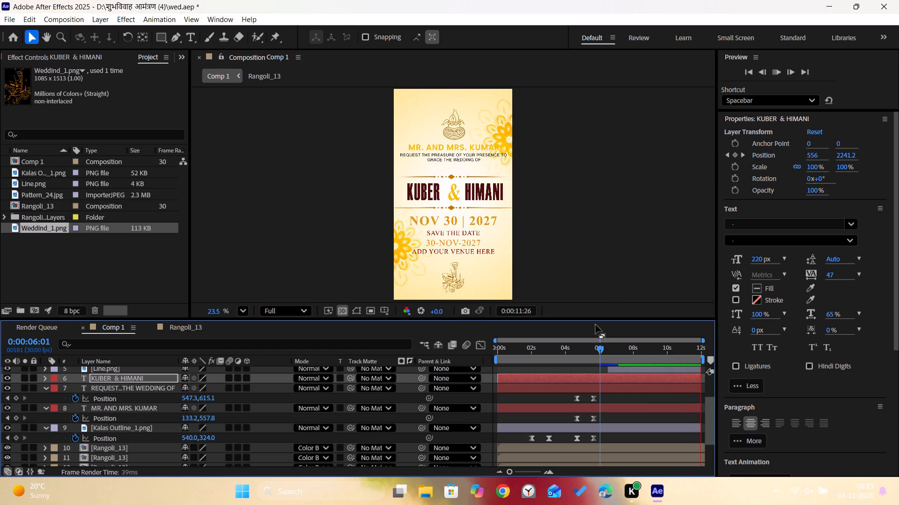
pyautogui.press('space')
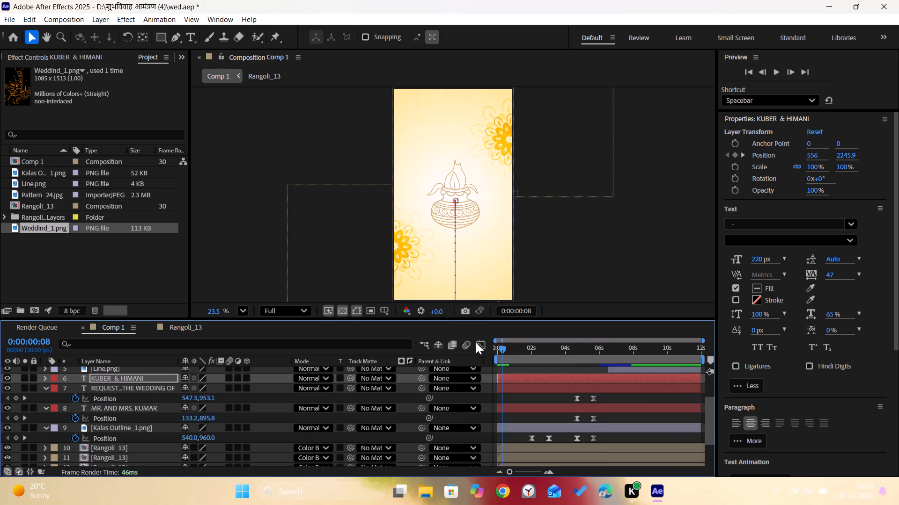
pyautogui.moveTo(500, 347); pyautogui.dragTo(470, 353)
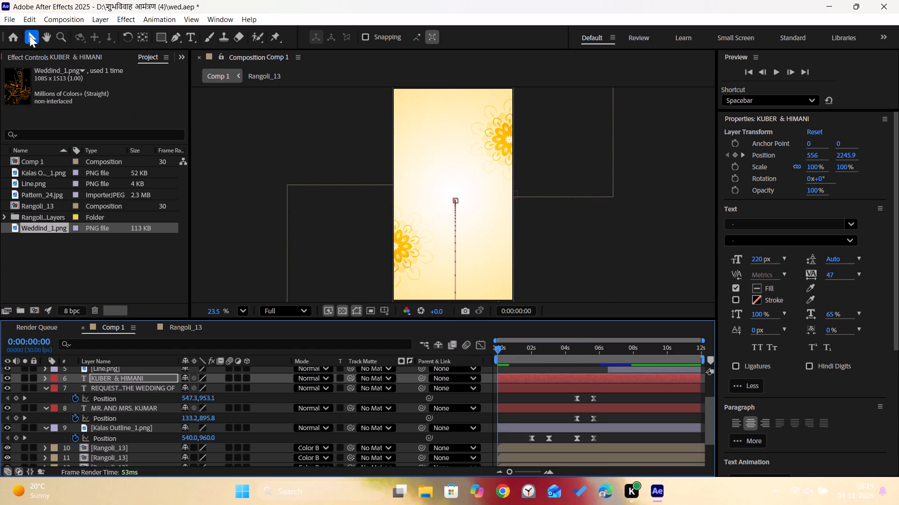
# Add Comp 1 to the render queue, enable its Notify option and render it as H.264 to Comp 1_1.mp4.
pyautogui.click(7, 16)
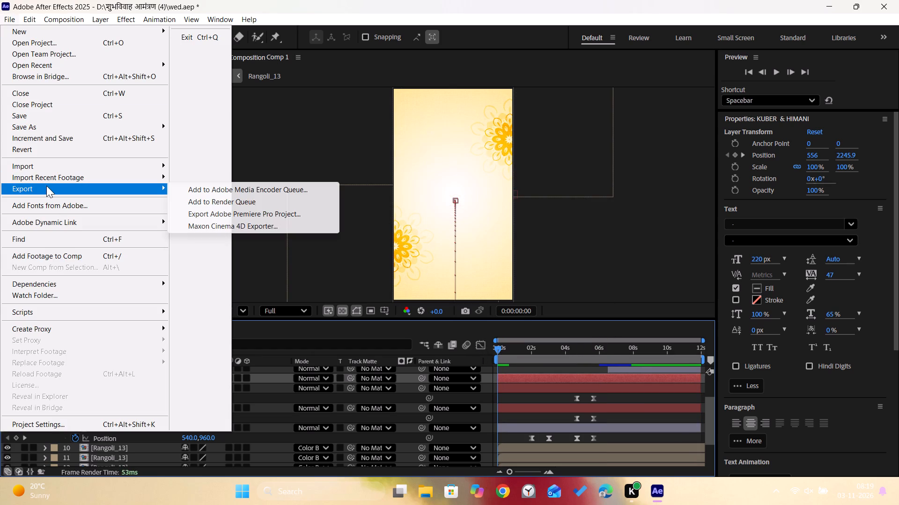
pyautogui.click(213, 202)
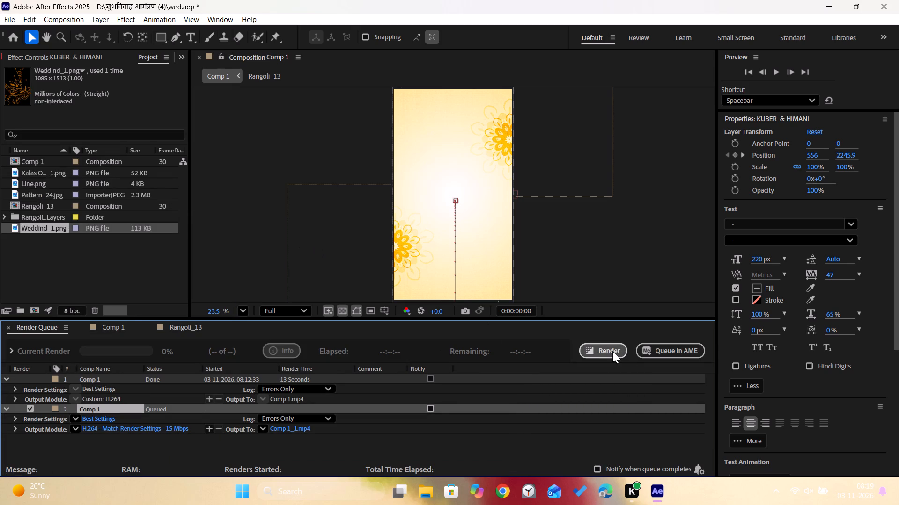
pyautogui.click(431, 407)
pyautogui.click(596, 348)
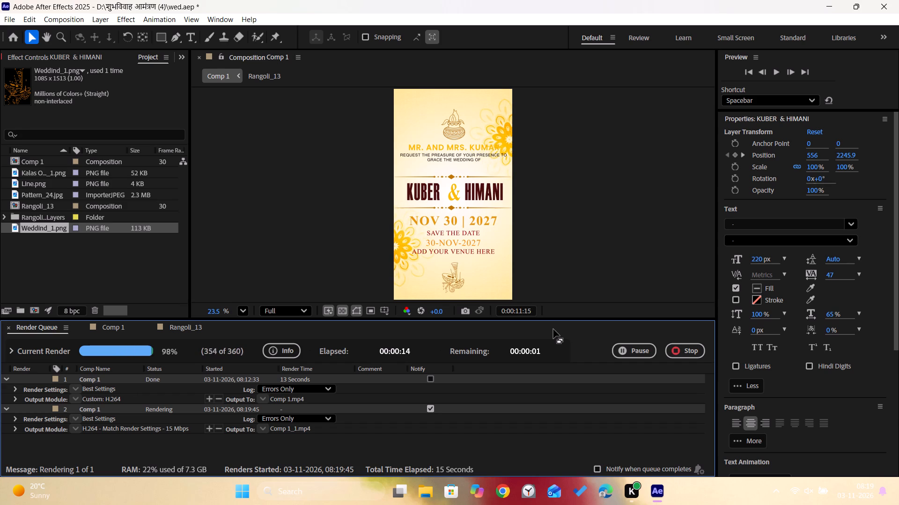
# Play Comp 1 from the start to review the animation up to 0:00:09:24.
pyautogui.click(287, 240)
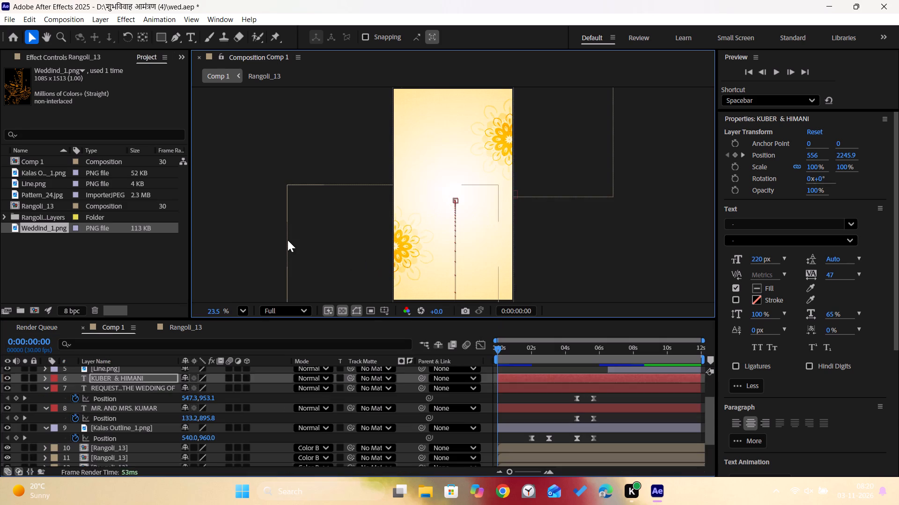
pyautogui.press('space')
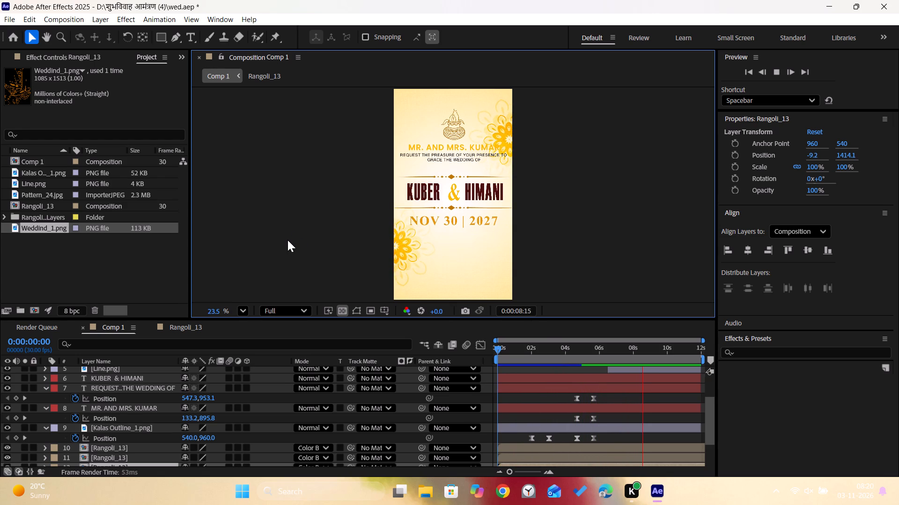
pyautogui.press('space')
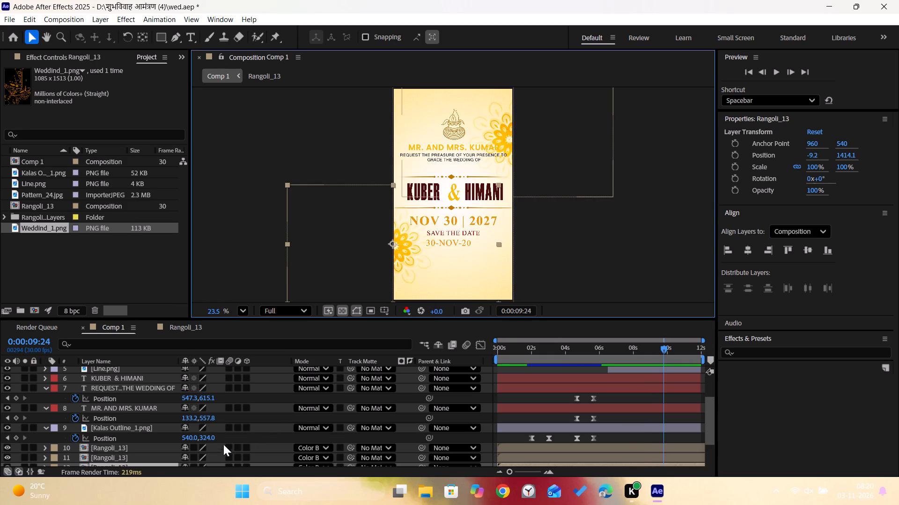
# Lengthen the incoming ease on the last Position keyframes of the Kalas outline, MR. AND MRS. KUMAR and REQUEST layers in the speed graph.
pyautogui.moveTo(228, 437); pyautogui.dragTo(233, 440, button='middle')
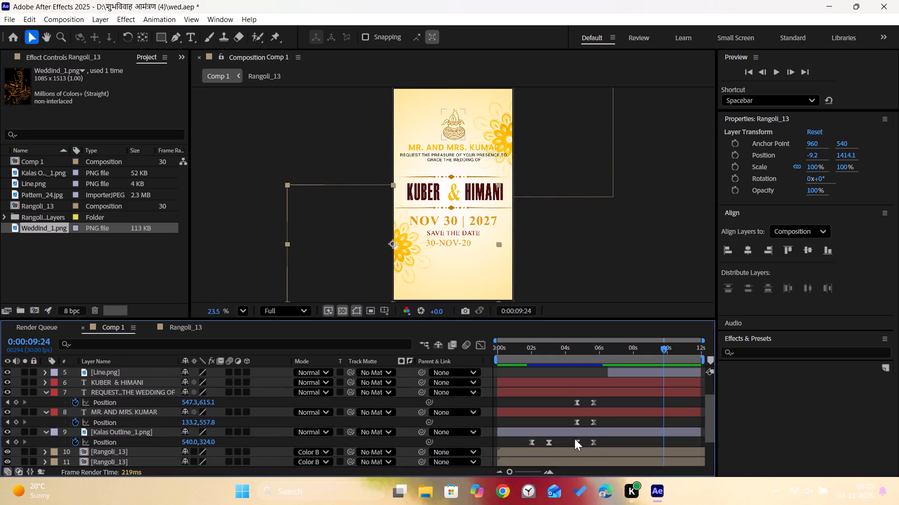
pyautogui.moveTo(616, 401); pyautogui.dragTo(575, 461)
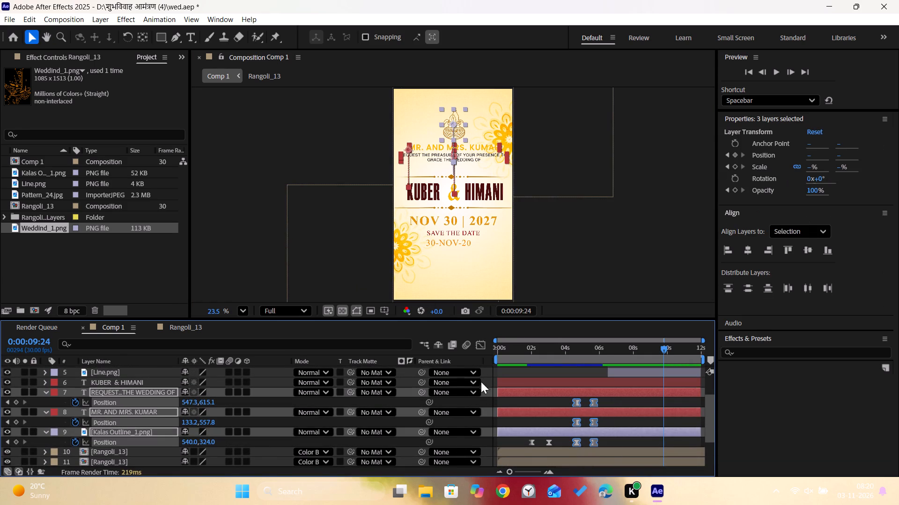
pyautogui.click(486, 349)
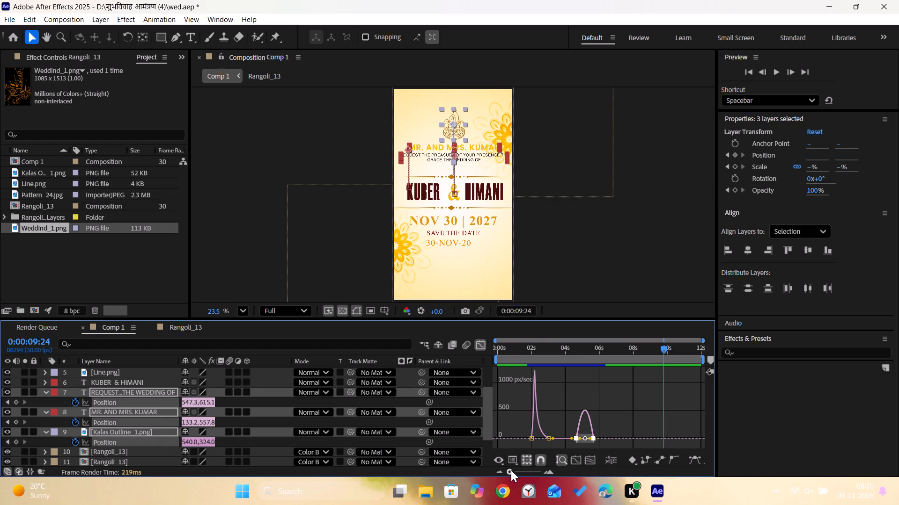
pyautogui.moveTo(511, 470); pyautogui.dragTo(523, 473)
pyautogui.moveTo(601, 433); pyautogui.dragTo(672, 436, button='middle')
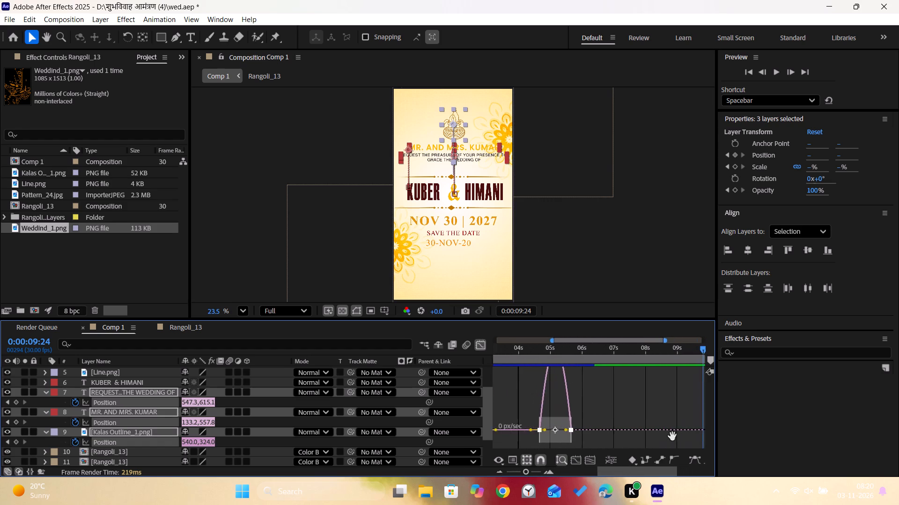
pyautogui.moveTo(672, 436); pyautogui.dragTo(674, 437, button='middle')
pyautogui.moveTo(584, 426); pyautogui.dragTo(568, 441)
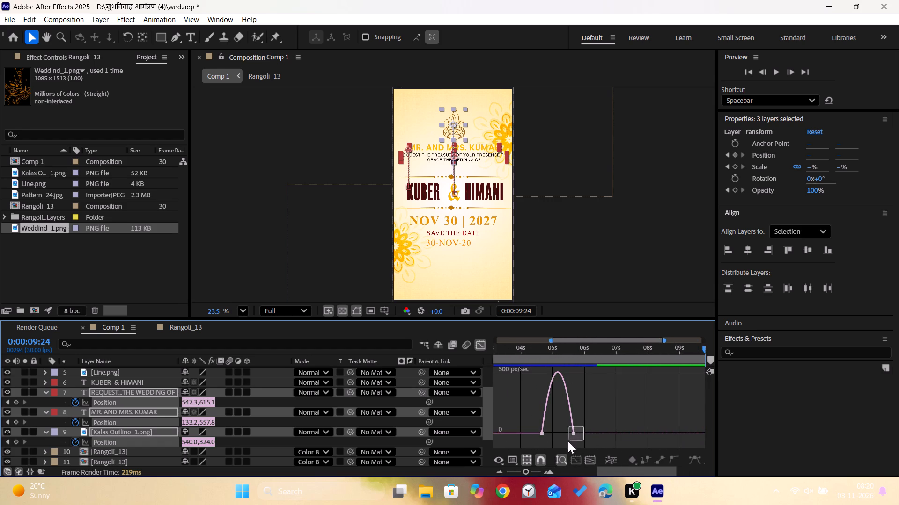
pyautogui.moveTo(568, 441); pyautogui.dragTo(568, 442)
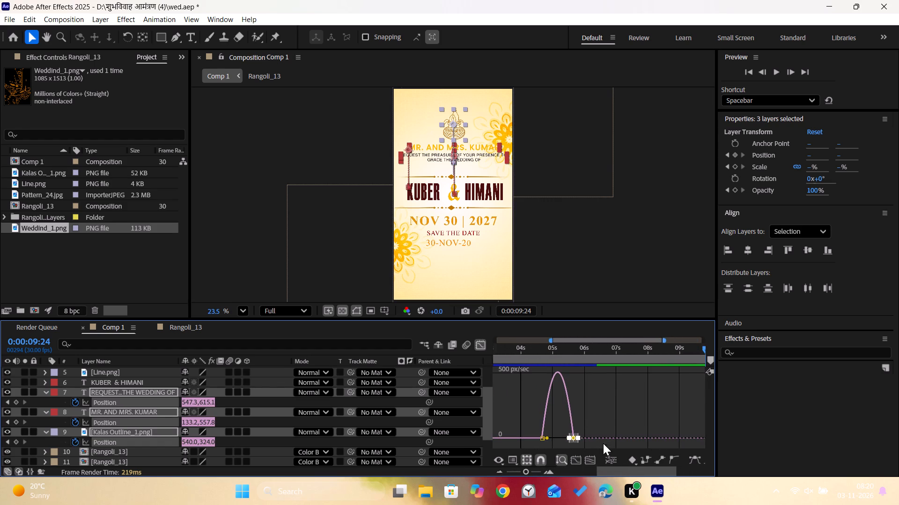
pyautogui.moveTo(528, 472); pyautogui.dragTo(529, 472)
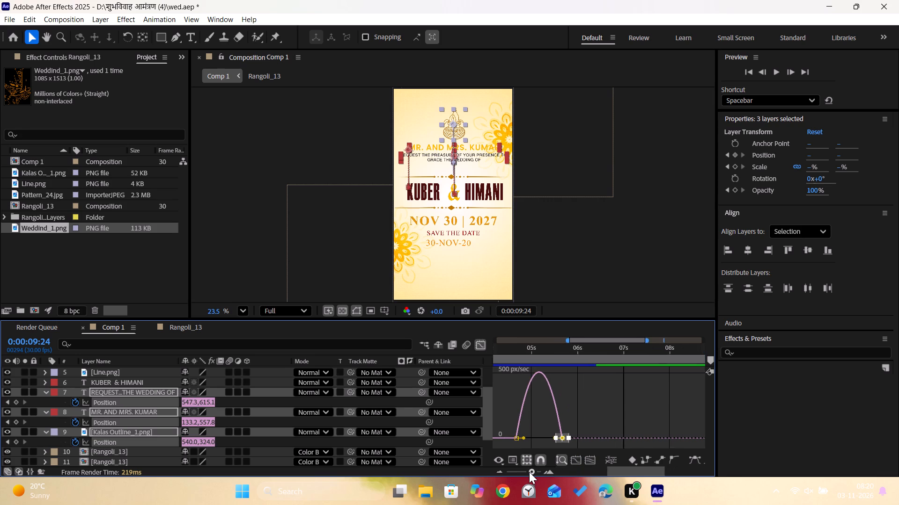
pyautogui.moveTo(529, 472); pyautogui.dragTo(536, 475)
pyautogui.moveTo(591, 435); pyautogui.dragTo(641, 442, button='middle')
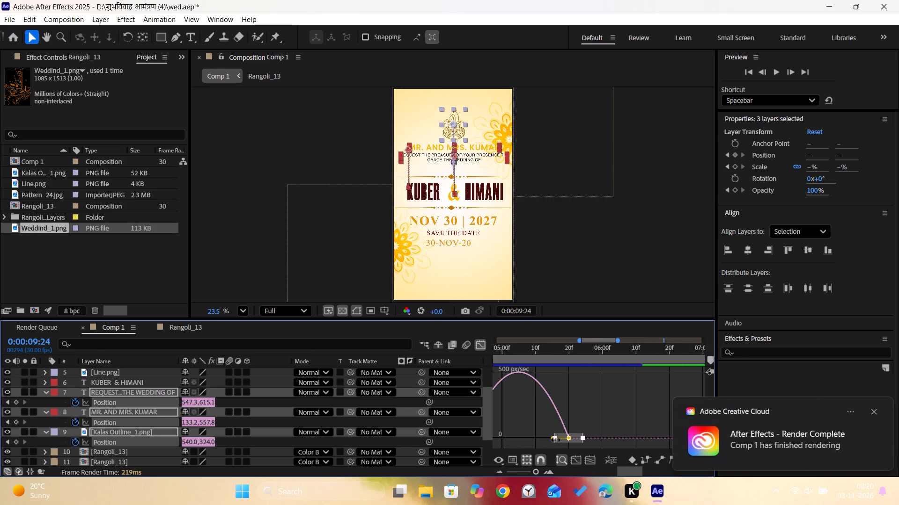
pyautogui.moveTo(550, 439); pyautogui.dragTo(548, 440)
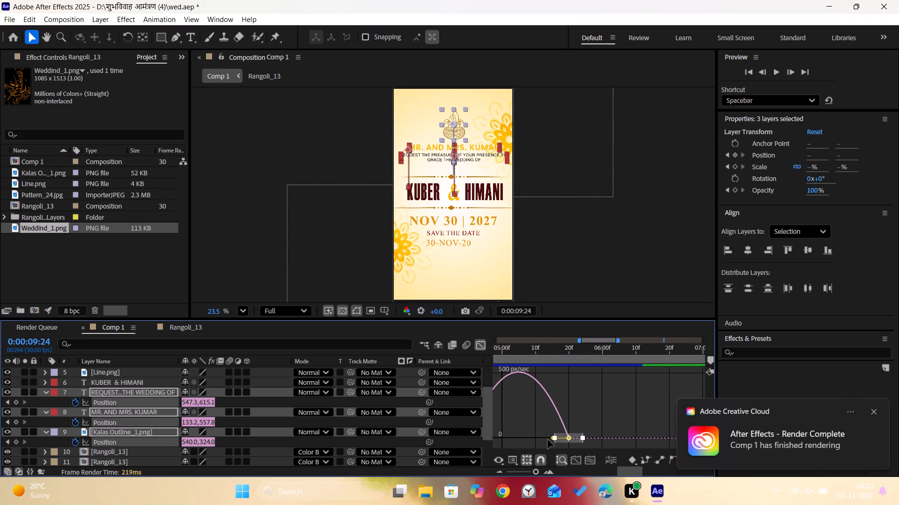
pyautogui.moveTo(548, 440); pyautogui.dragTo(444, 446)
pyautogui.click(444, 446)
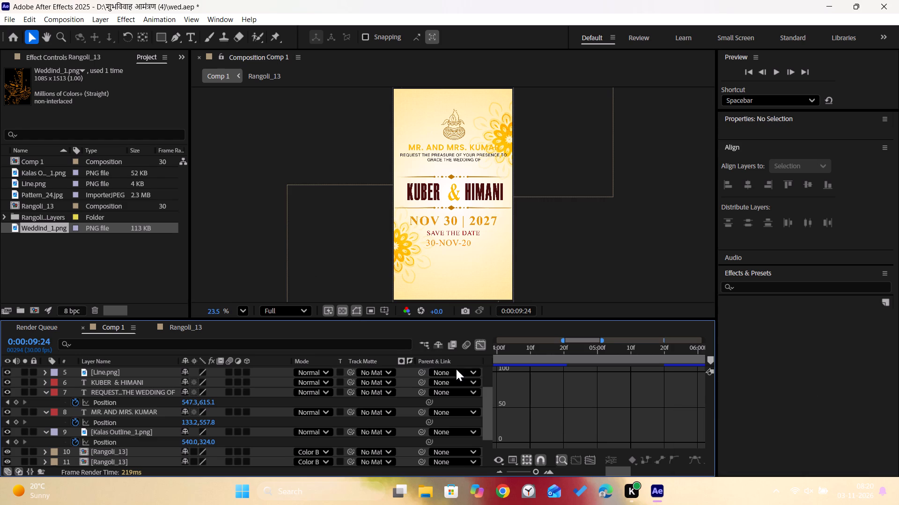
pyautogui.click(475, 344)
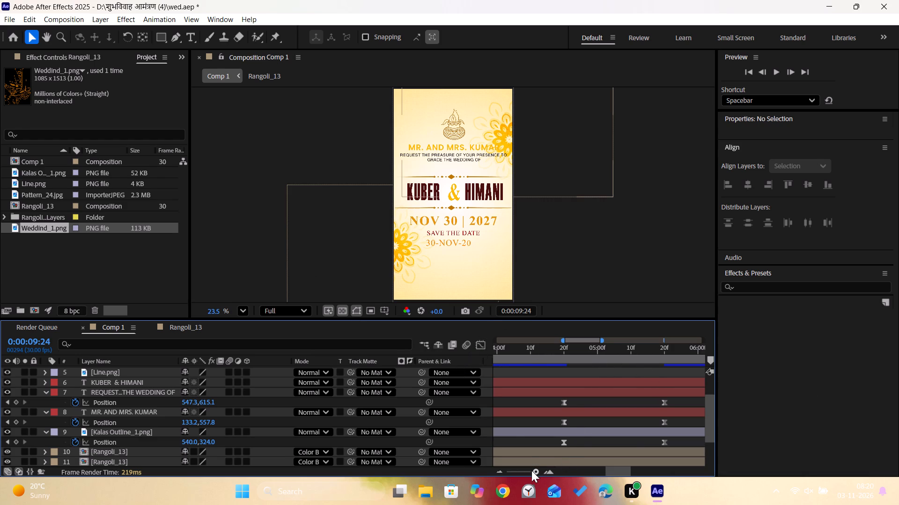
# Play back Comp 1 from 0:00:02:28 to review the adjusted easing.
pyautogui.moveTo(531, 470); pyautogui.dragTo(508, 476)
pyautogui.moveTo(656, 349); pyautogui.dragTo(542, 363)
pyautogui.press('space')
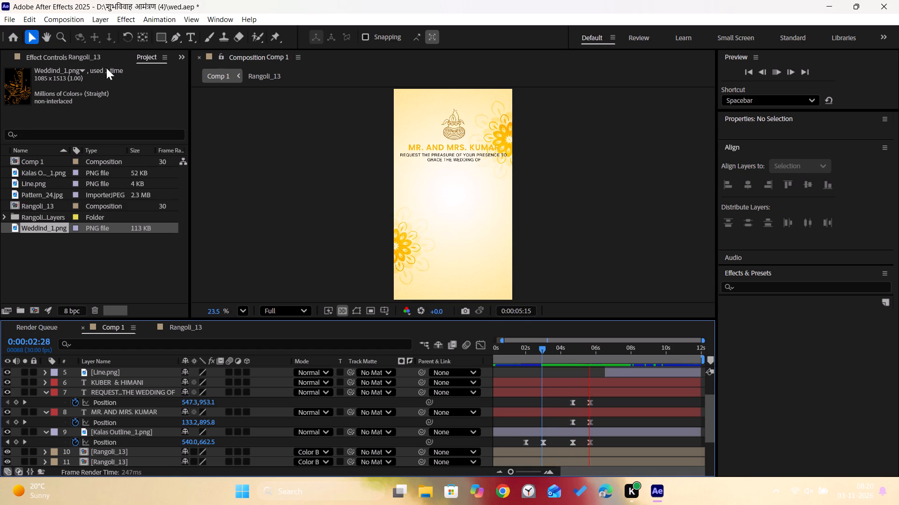
# Add Comp 1 to the render queue, enable its Notify option and render it as H.264 to Comp 1_2.mp4.
pyautogui.click(13, 20)
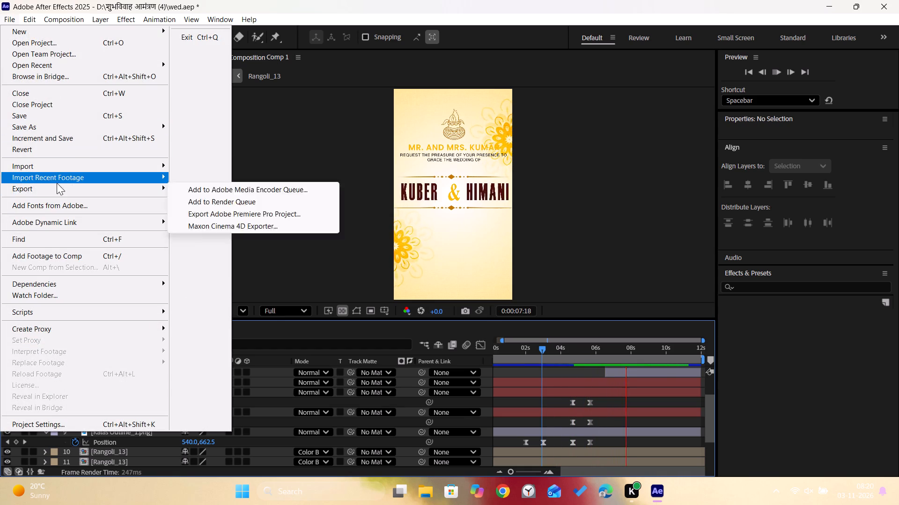
pyautogui.click(184, 202)
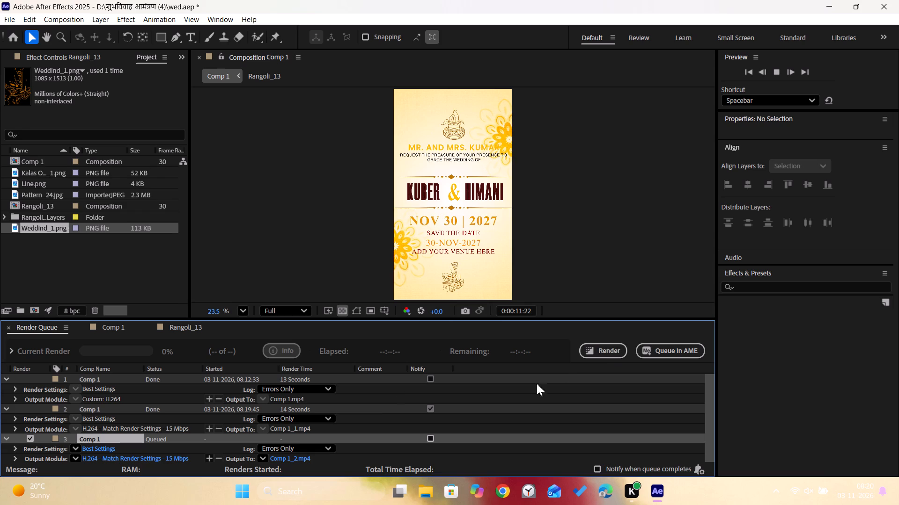
pyautogui.click(430, 441)
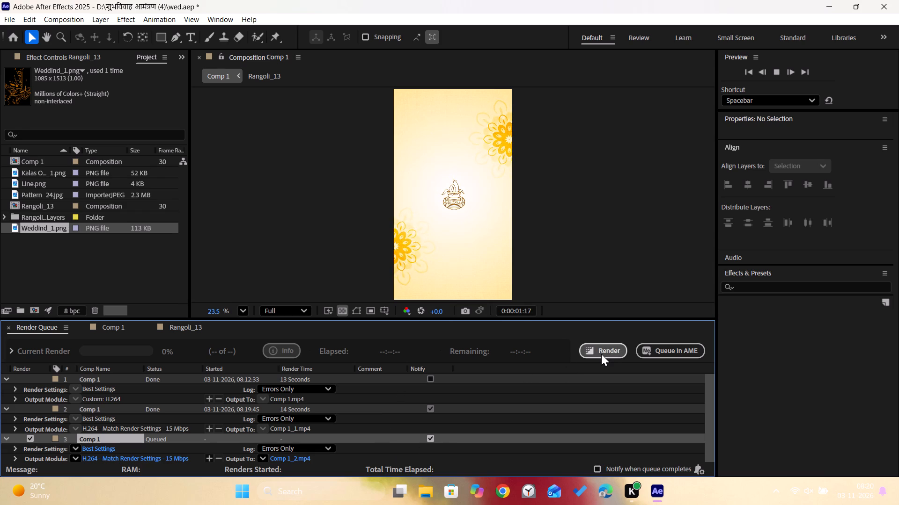
pyautogui.click(601, 354)
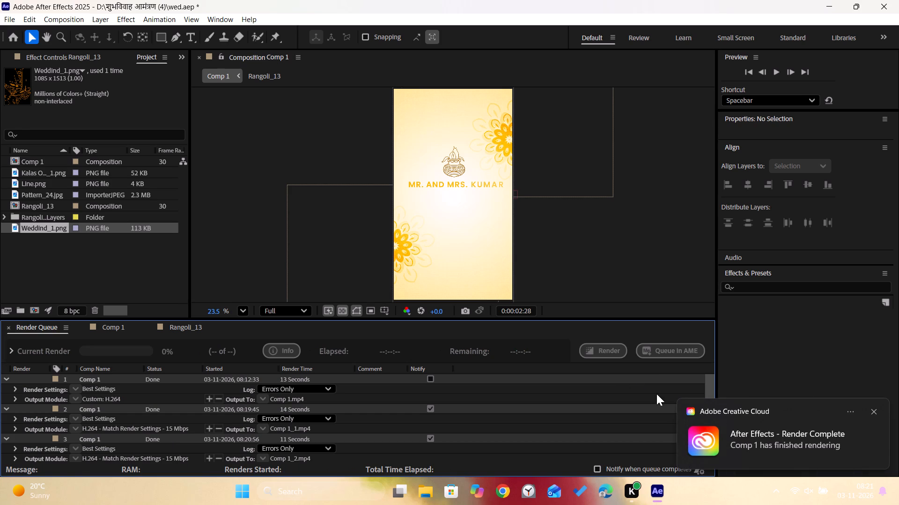
# Return to the Comp 1 timeline and play the invitation from 0:00:00:00 to review the whole animation.
pyautogui.click(614, 235)
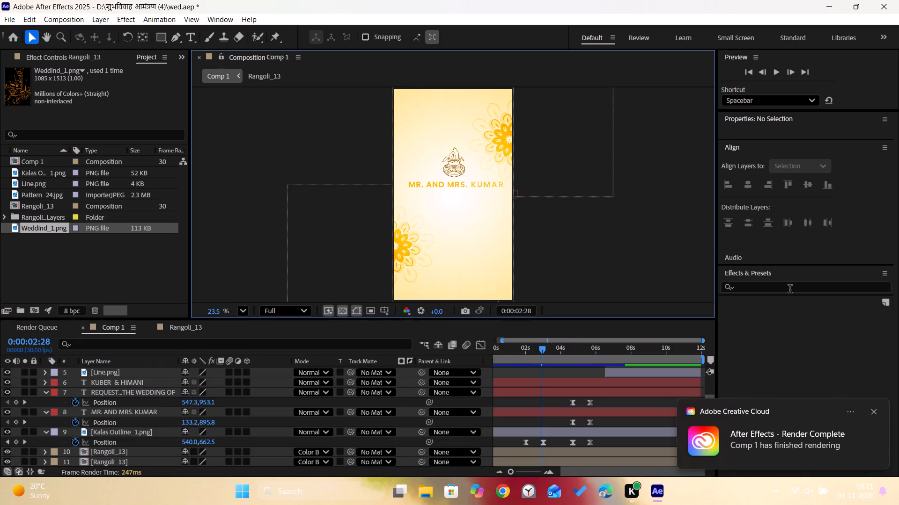
pyautogui.moveTo(540, 349); pyautogui.dragTo(455, 366)
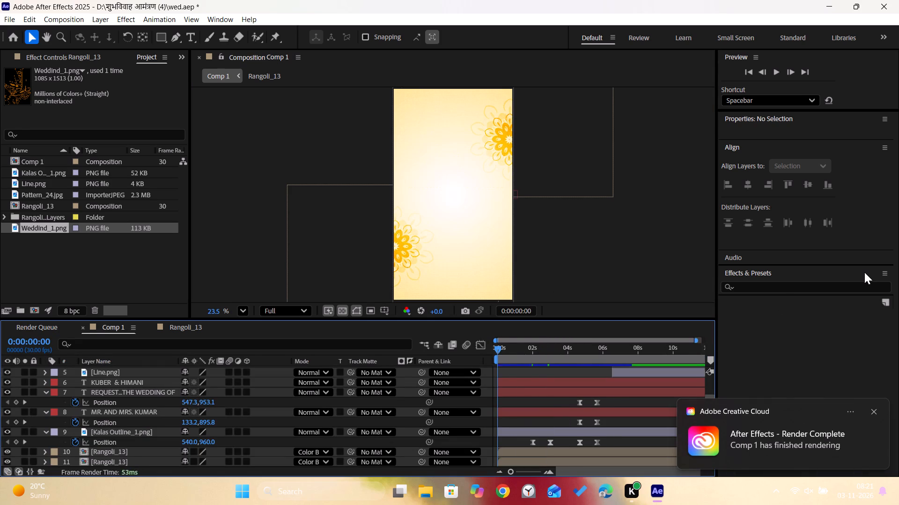
pyautogui.press('space')
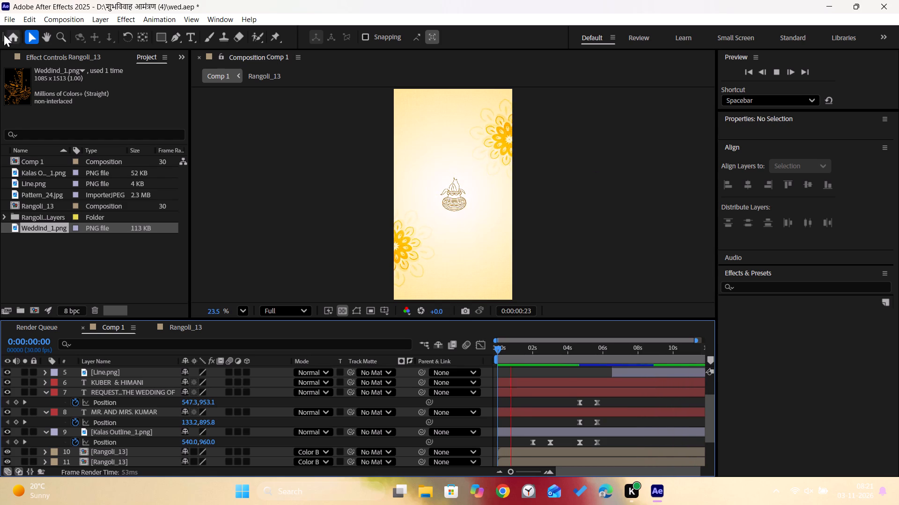
# Save the wed.aep project.
pyautogui.click(11, 20)
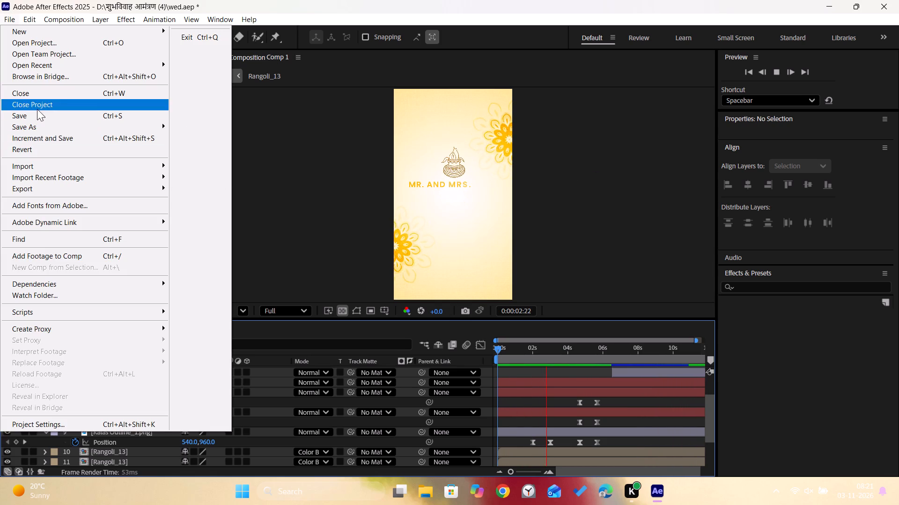
pyautogui.click(40, 118)
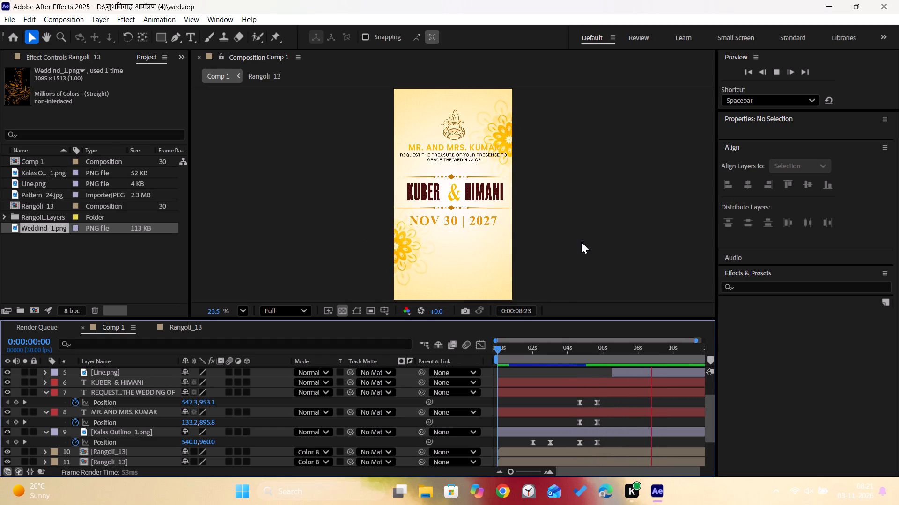
# At 0:00:08:05, replace KUBER with GOVIND in the couple's names text.
pyautogui.moveTo(498, 352); pyautogui.dragTo(510, 353)
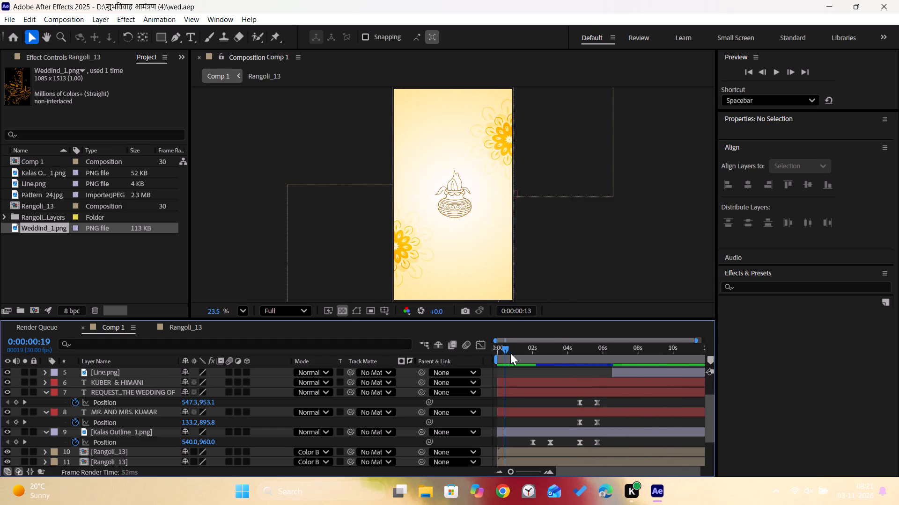
pyautogui.moveTo(510, 353); pyautogui.dragTo(596, 368)
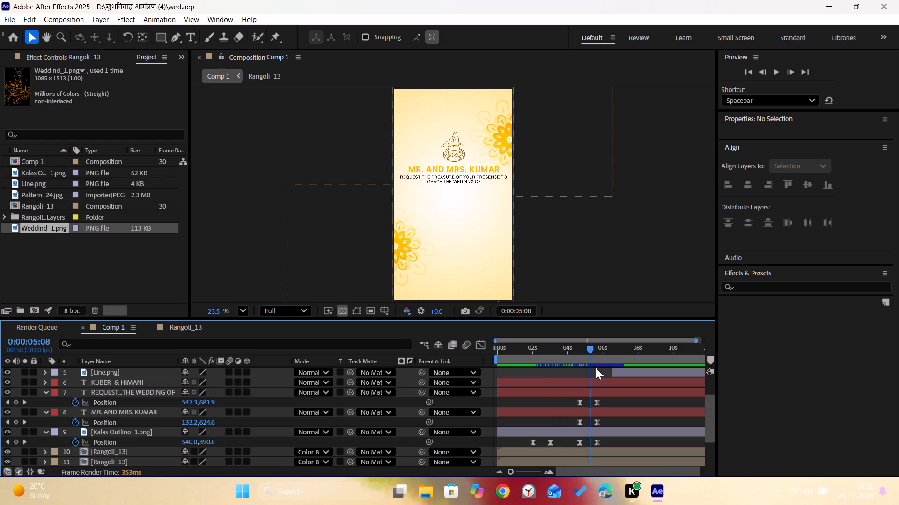
pyautogui.moveTo(596, 368); pyautogui.dragTo(640, 370)
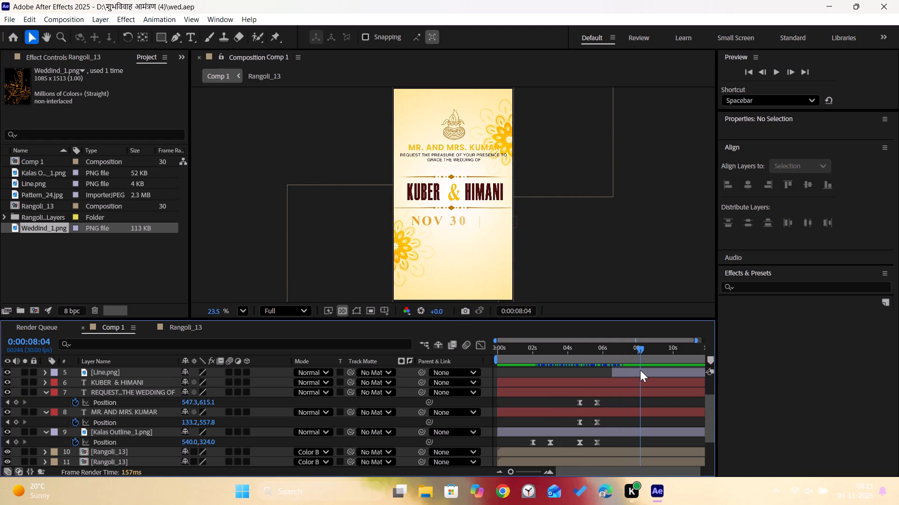
pyautogui.moveTo(640, 370); pyautogui.dragTo(641, 370)
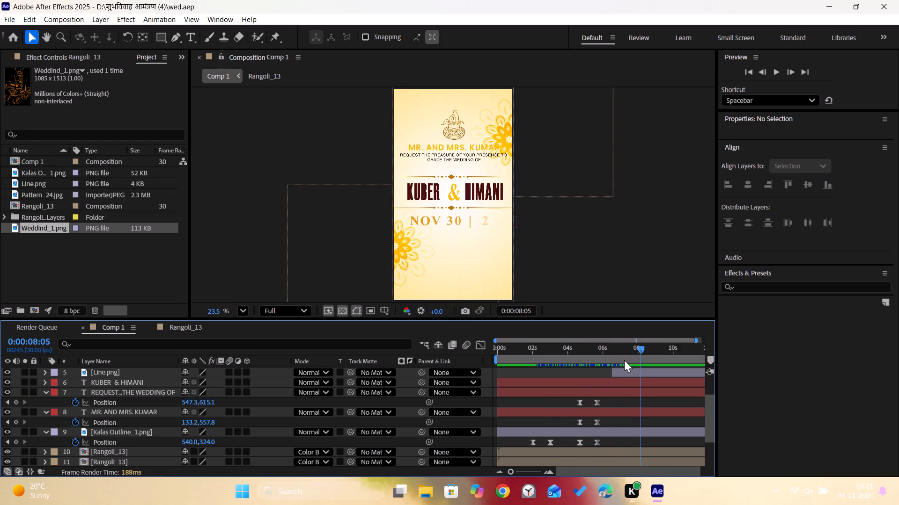
pyautogui.click(434, 194)
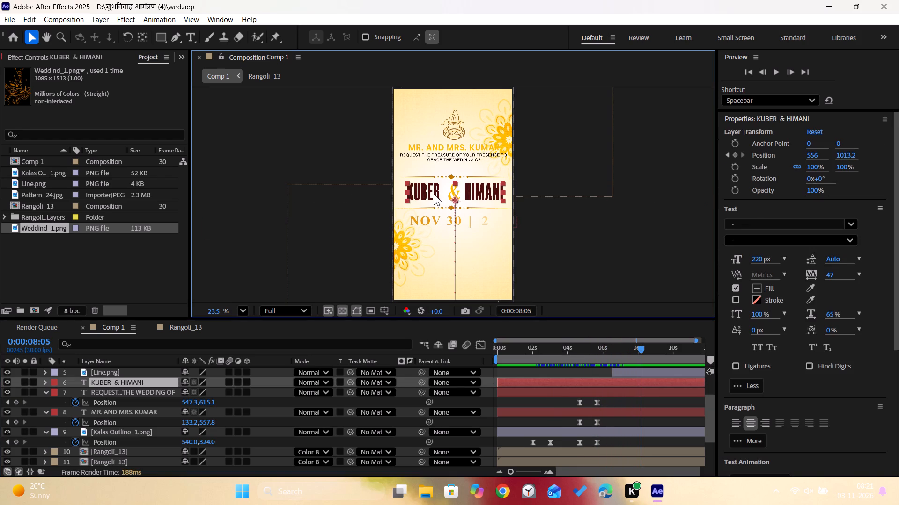
pyautogui.click(434, 194)
pyautogui.click(434, 194)
pyautogui.click(443, 196)
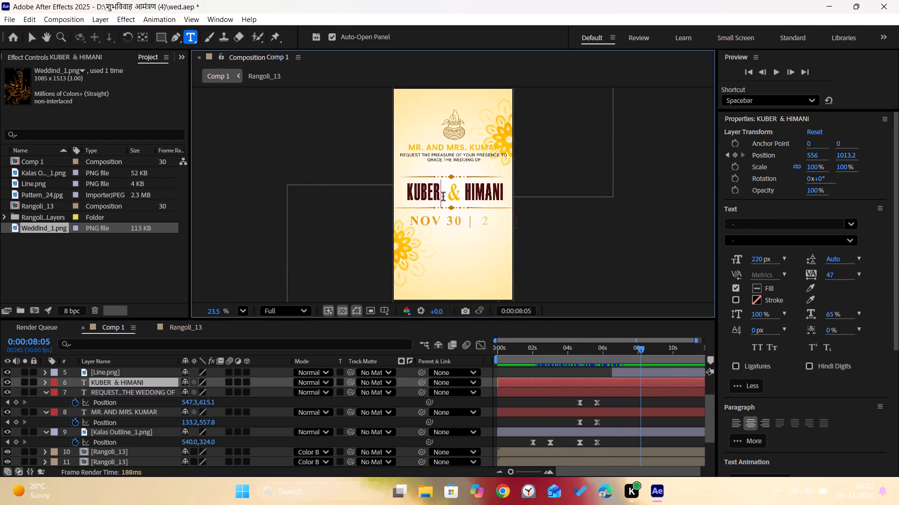
pyautogui.press('Right')
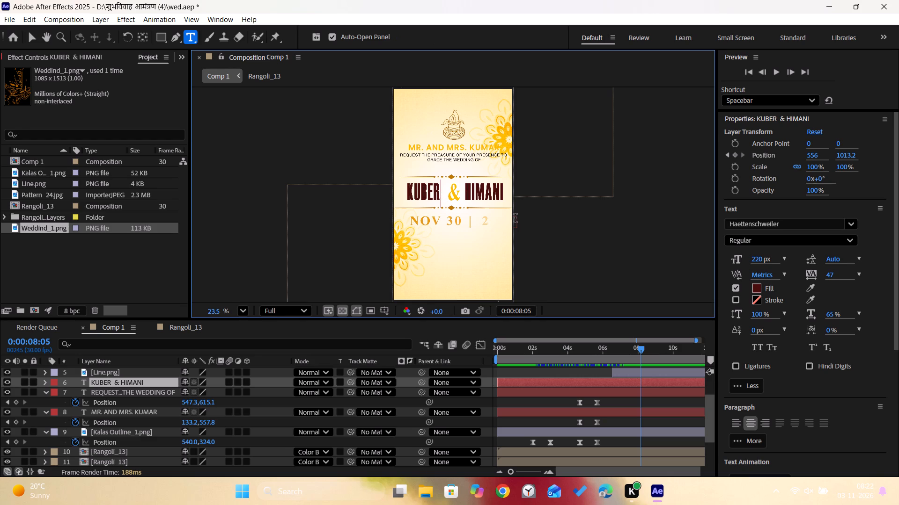
pyautogui.press('BackSpace')
pyautogui.press('BackSpace')
pyautogui.press('BackSpace')
pyautogui.press('BackSpace')
pyautogui.press('BackSpace')
pyautogui.press('BackSpace')
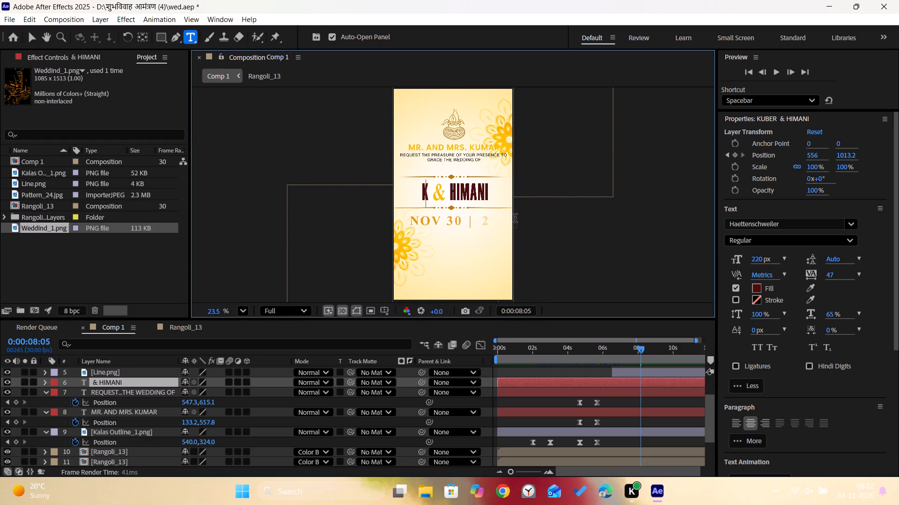
pyautogui.write('GOVIND')
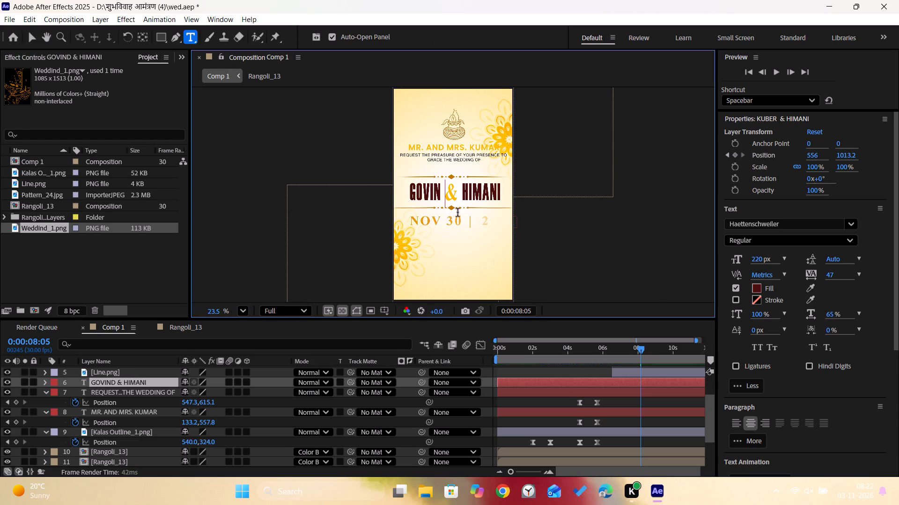
pyautogui.click(36, 37)
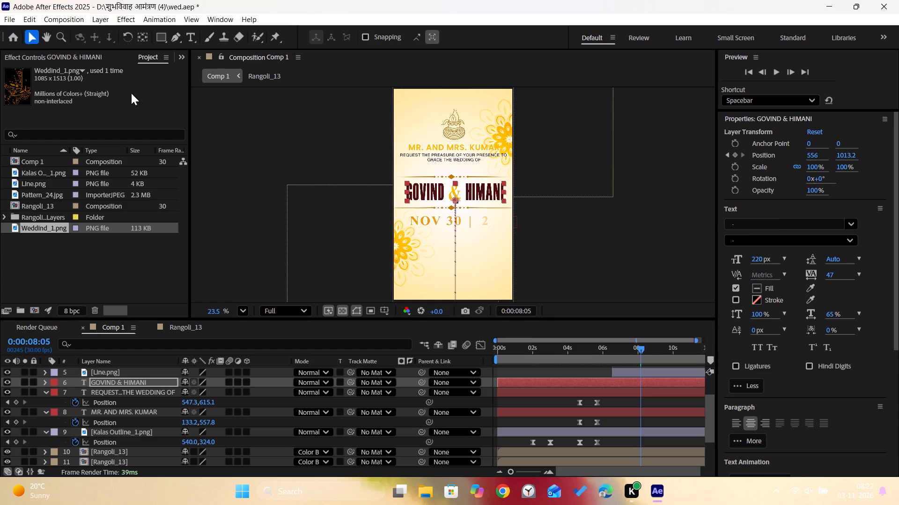
# Play Comp 1 from 0:00:00:00 to review the animation up to the appearance of the couple's names.
pyautogui.moveTo(639, 348); pyautogui.dragTo(317, 356)
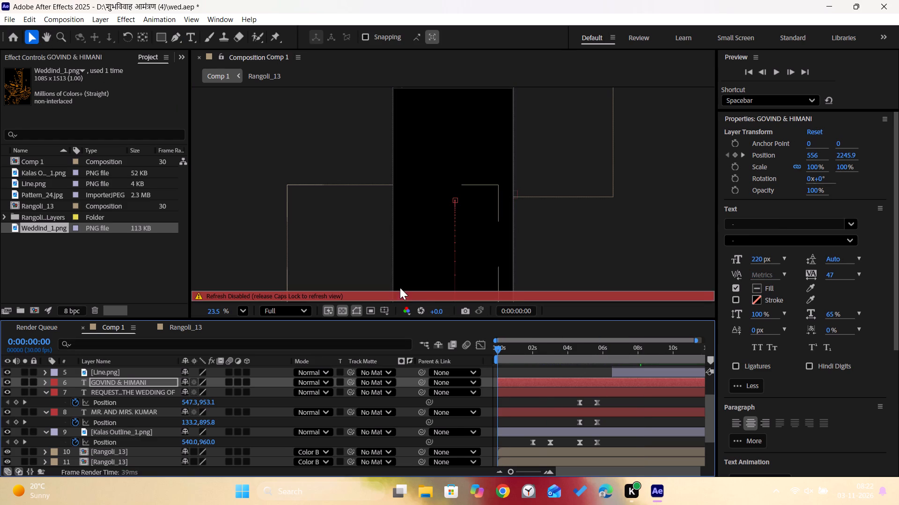
pyautogui.press('space')
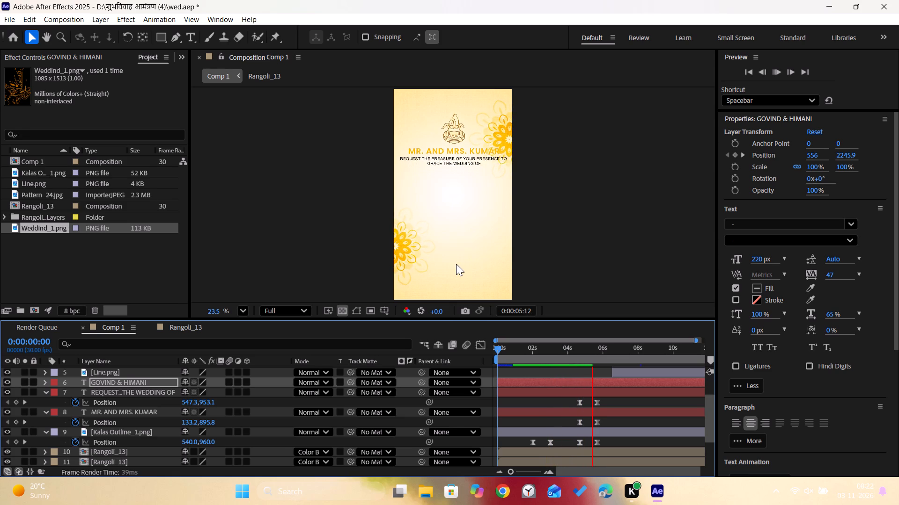
pyautogui.press('space')
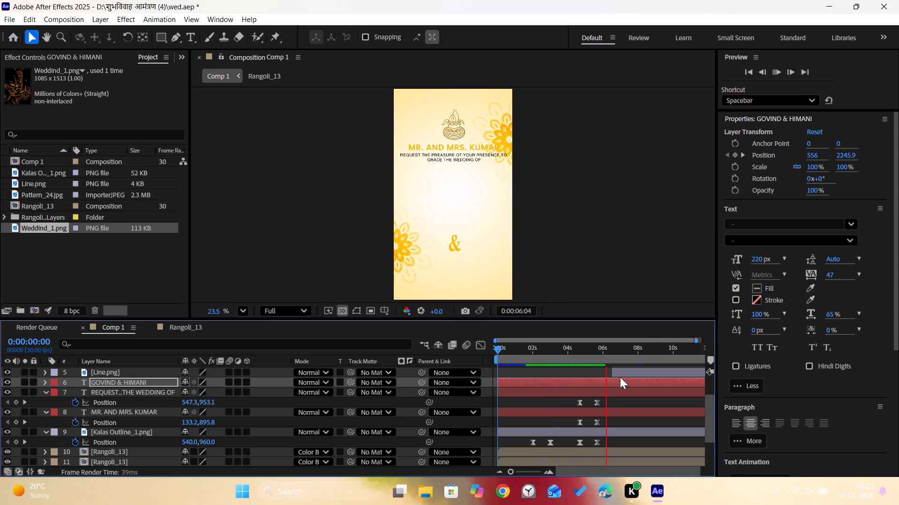
pyautogui.press('space')
# Try to lower the end speed of the 5–6 second Position keyframes on the kalas, MR. AND MRS. KUMAR and REQUEST layers in the speed graph.
pyautogui.moveTo(608, 392); pyautogui.dragTo(583, 444)
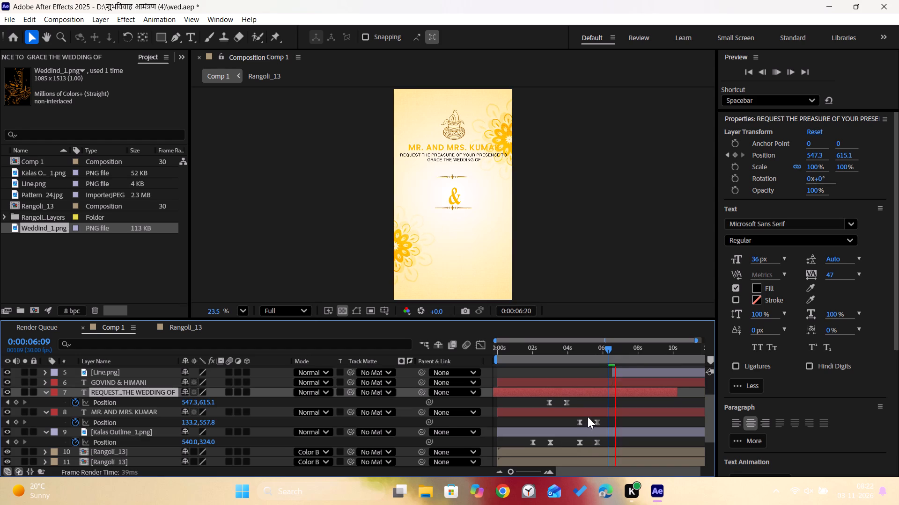
pyautogui.hotkey('ctrl', 'z')
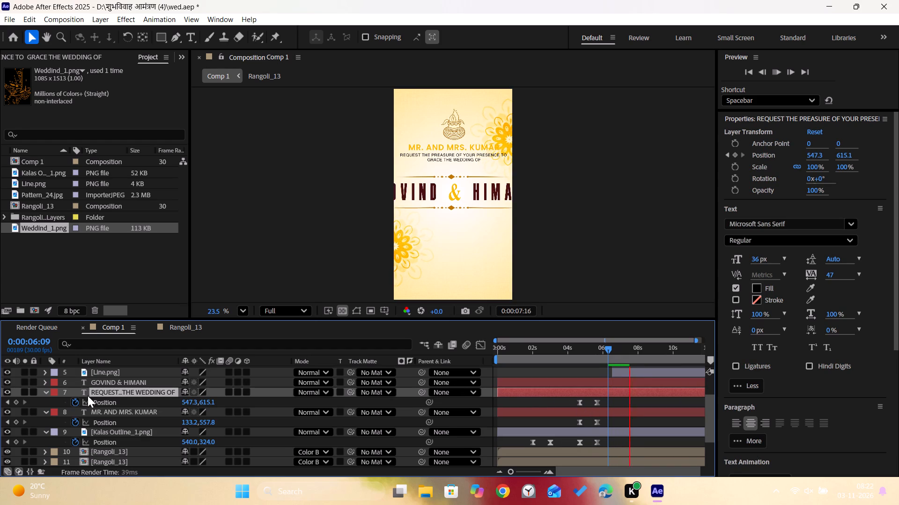
pyautogui.moveTo(568, 403); pyautogui.dragTo(604, 448)
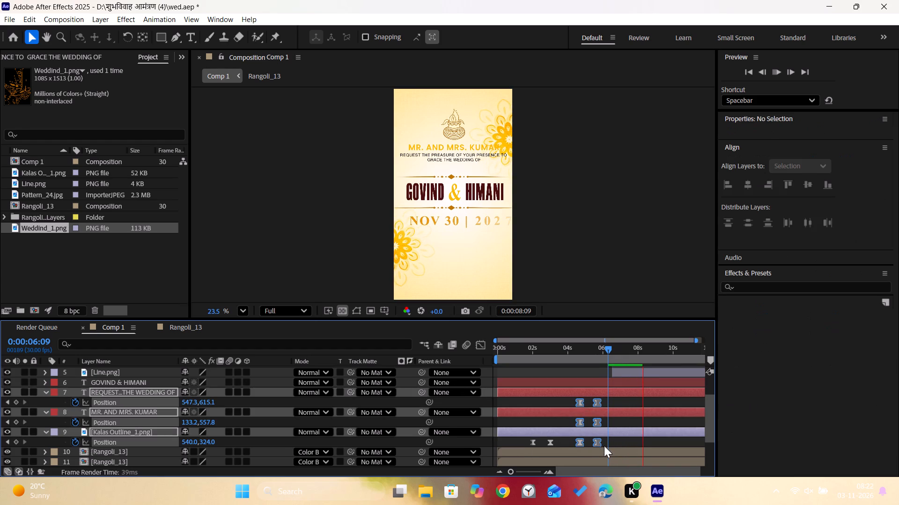
pyautogui.click(477, 346)
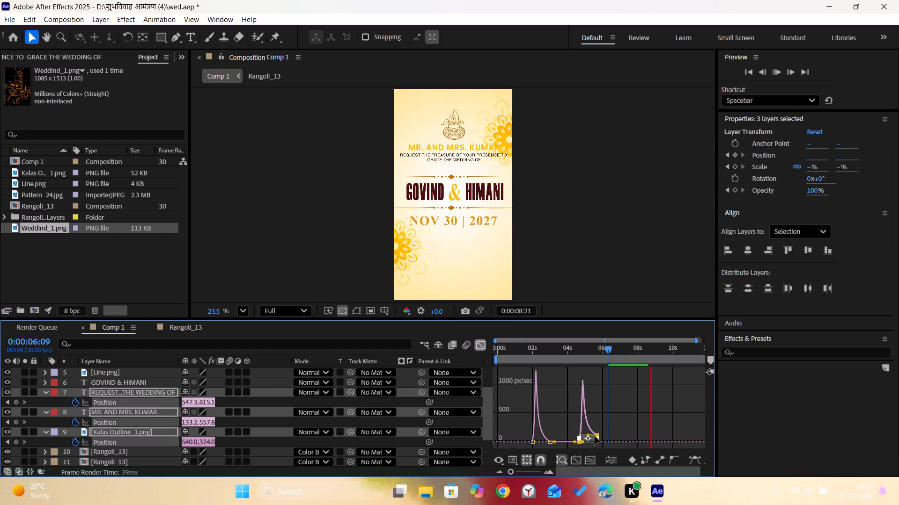
pyautogui.moveTo(597, 440); pyautogui.dragTo(598, 446)
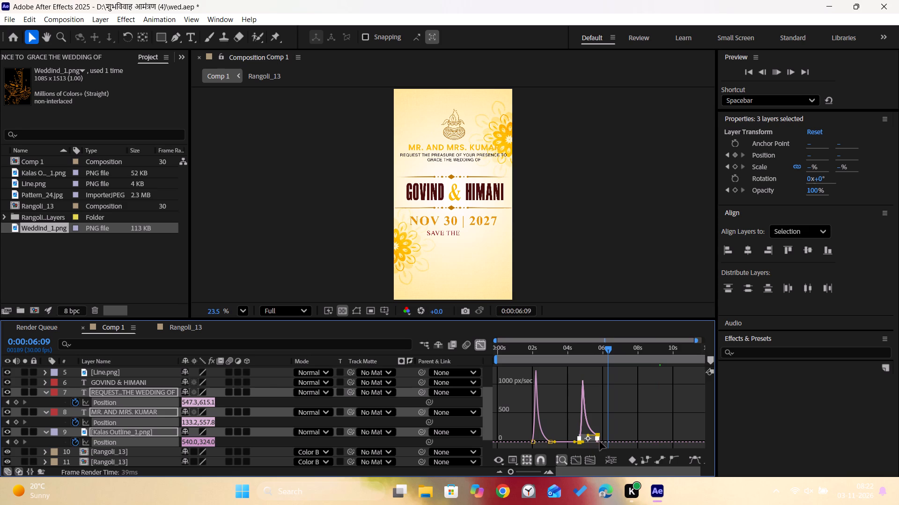
pyautogui.moveTo(598, 437); pyautogui.dragTo(597, 443)
pyautogui.moveTo(589, 437); pyautogui.dragTo(589, 440)
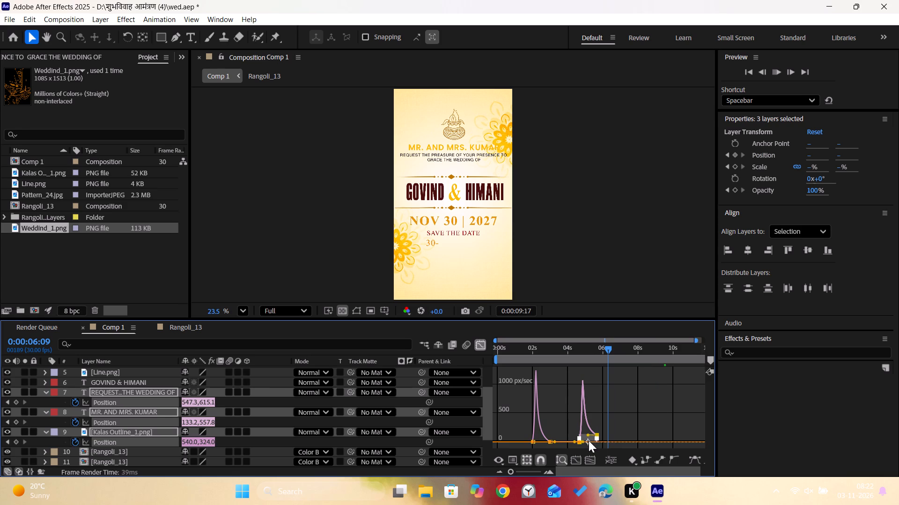
pyautogui.moveTo(589, 440); pyautogui.dragTo(589, 442)
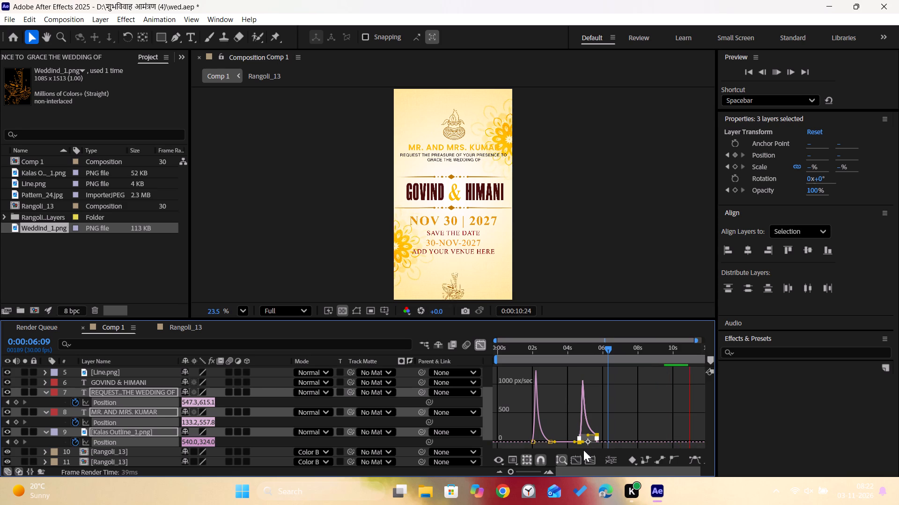
# Play Comp 1 from 0:00:03:12 and again from 0:00:05:10 to review the Position animation, leaving the Graph Editor.
pyautogui.moveTo(609, 349); pyautogui.dragTo(558, 364)
pyautogui.press('space')
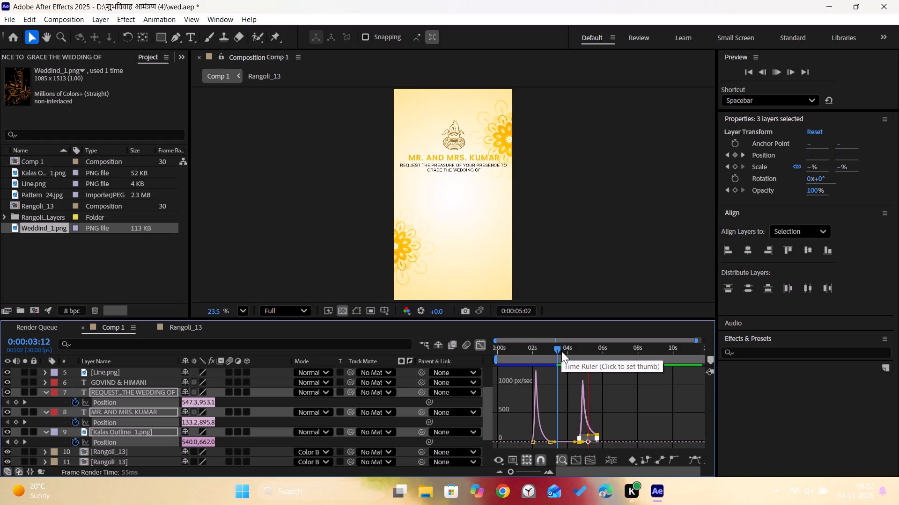
pyautogui.press('space')
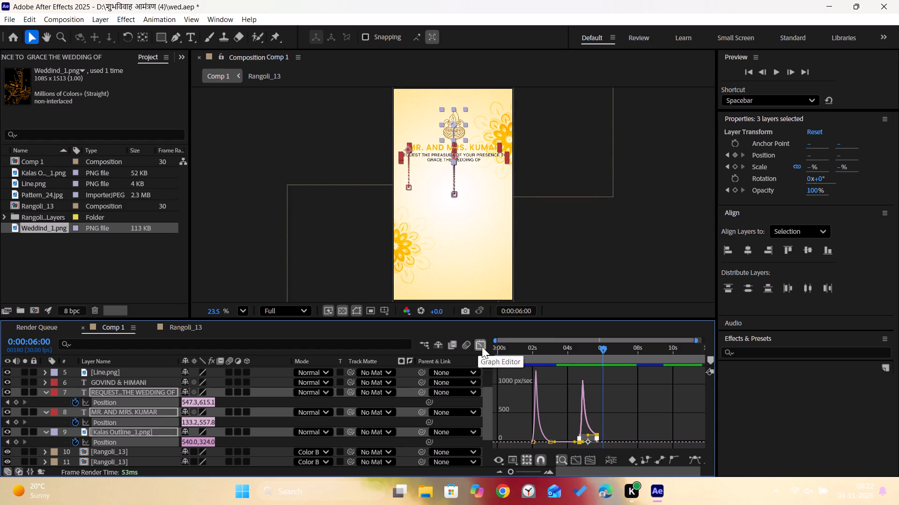
pyautogui.click(482, 346)
pyautogui.press('space')
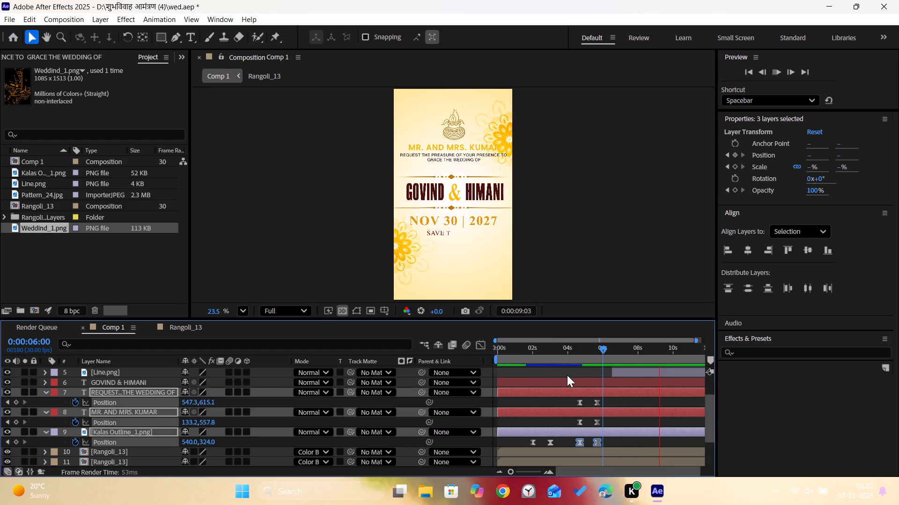
pyautogui.moveTo(601, 346); pyautogui.dragTo(589, 347)
pyautogui.press('space')
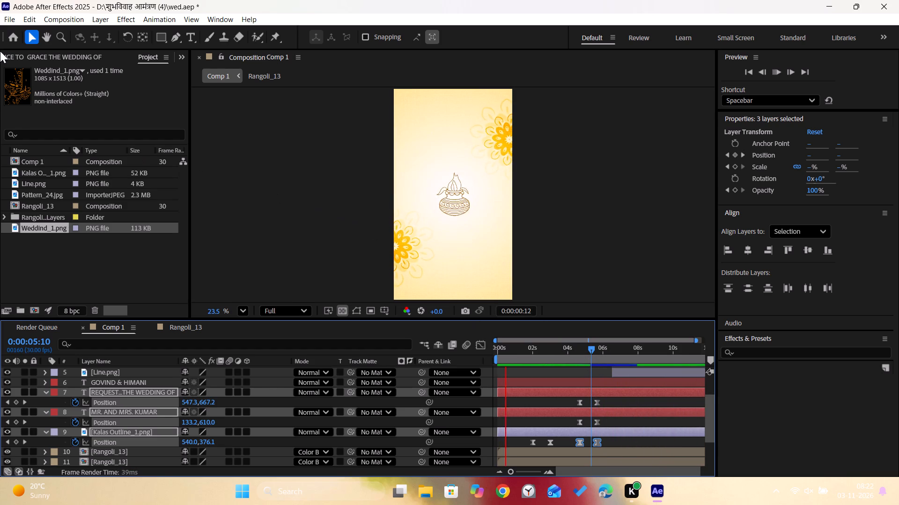
pyautogui.press('space')
# Save the wed.aep project.
pyautogui.click(10, 23)
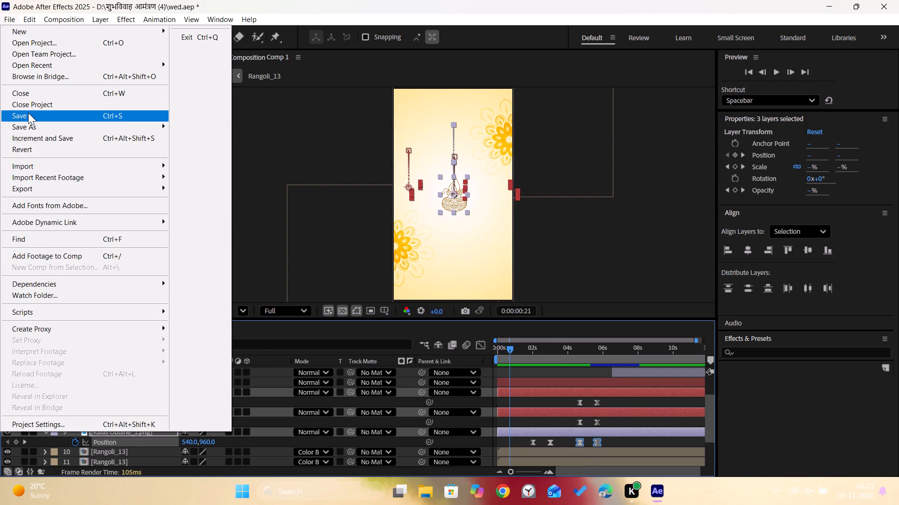
pyautogui.click(28, 113)
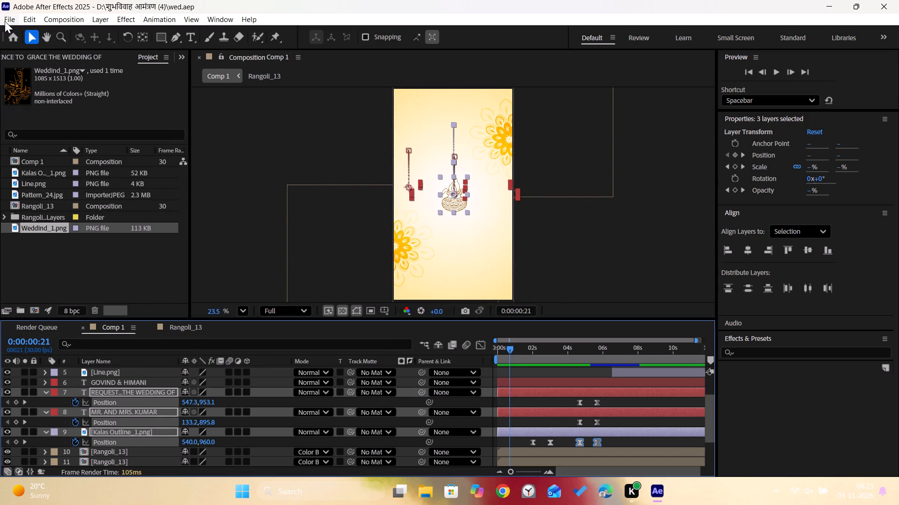
# Add Comp 1 to the Render Queue, enable notification for the new queue item, and render it.
pyautogui.click(5, 21)
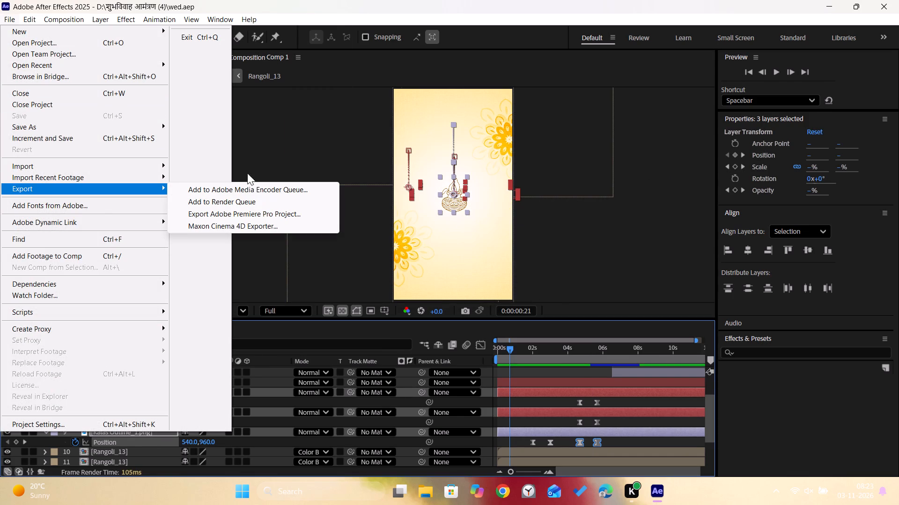
pyautogui.click(226, 199)
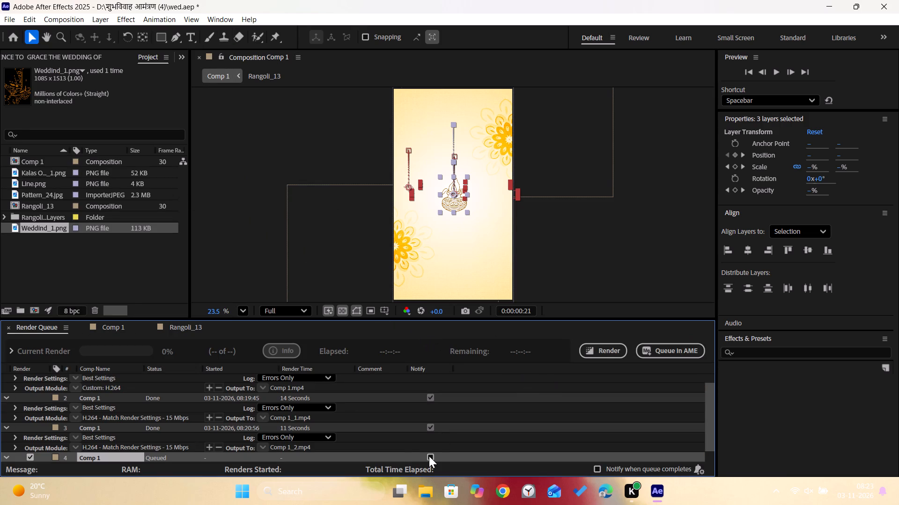
pyautogui.click(428, 456)
pyautogui.click(588, 350)
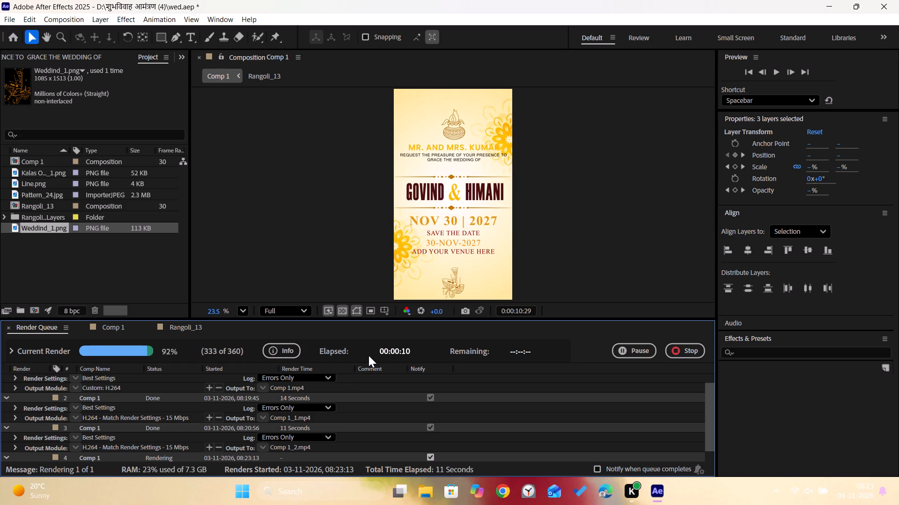
# Close After Effects, saving the changes to wed.aep.
pyautogui.click(883, 0)
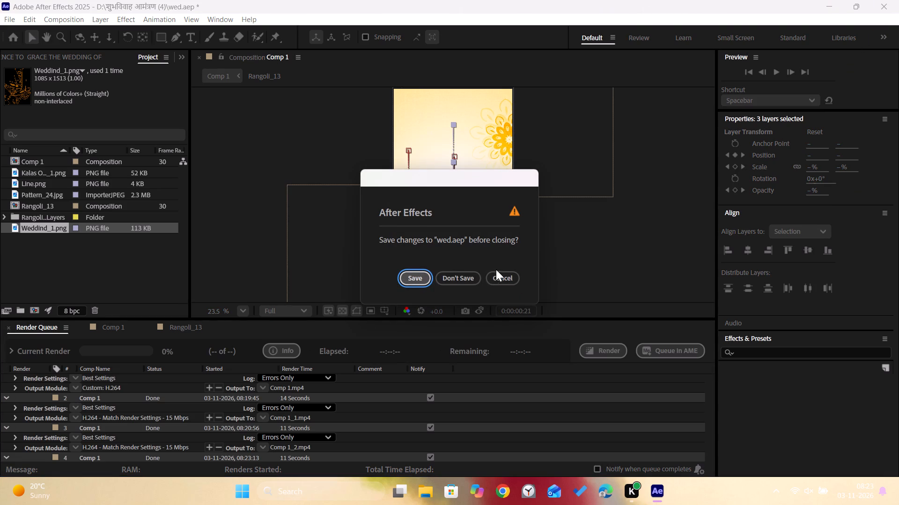
pyautogui.click(419, 278)
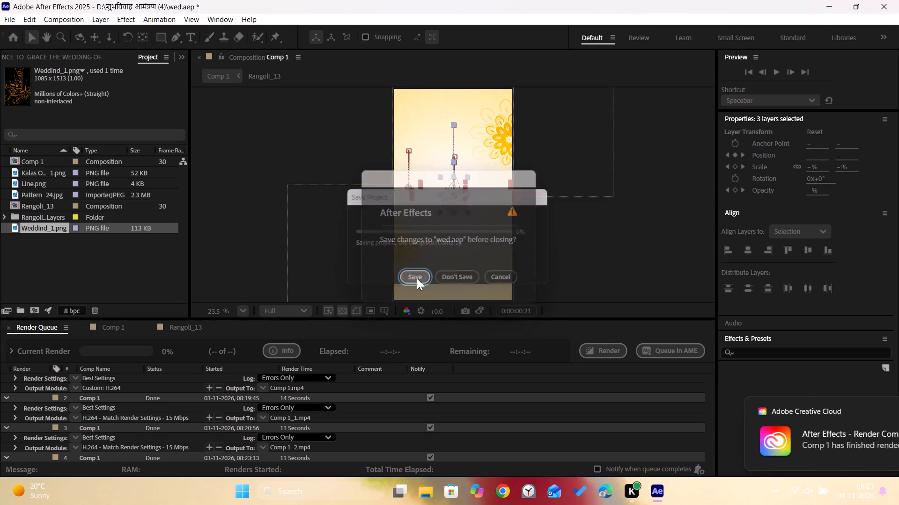